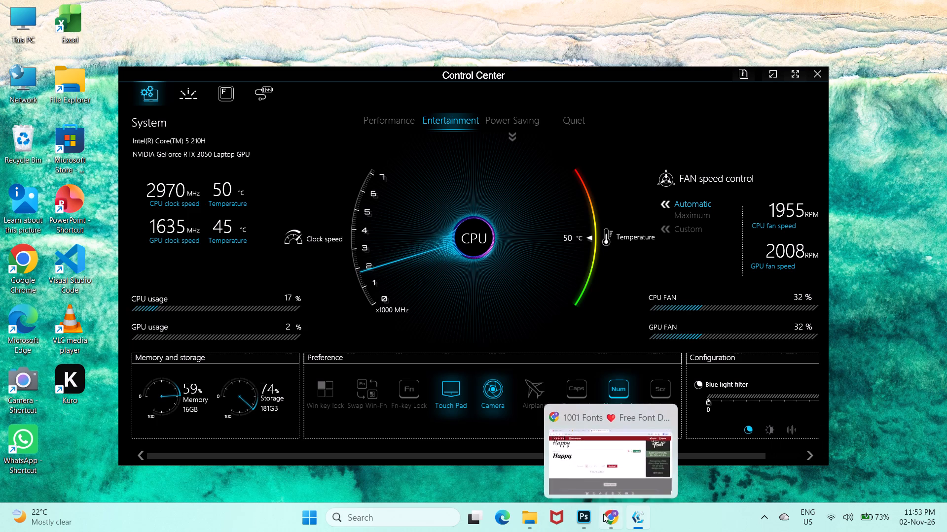
Examine the "Happy" font previews on the 1001 Fonts site in Chrome against the greeting poster in Photoshop.
left_click(582, 517)
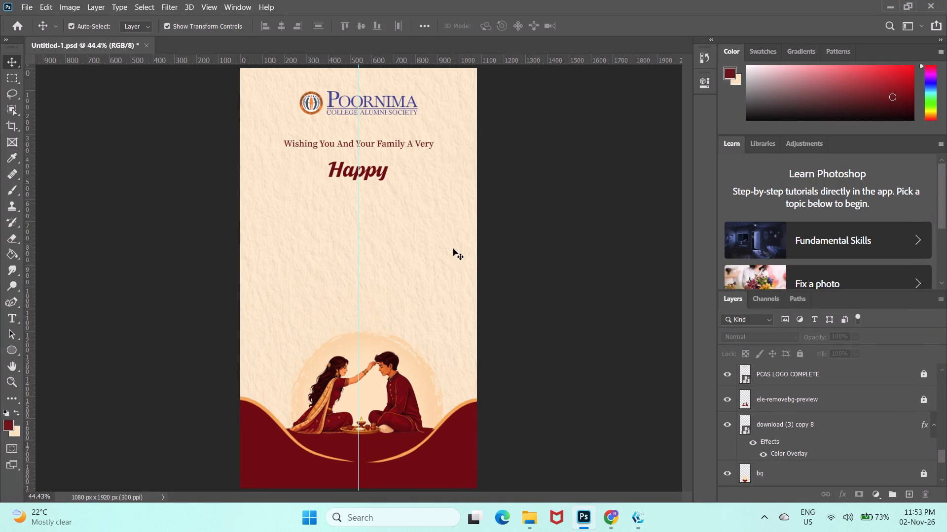
left_click(612, 522)
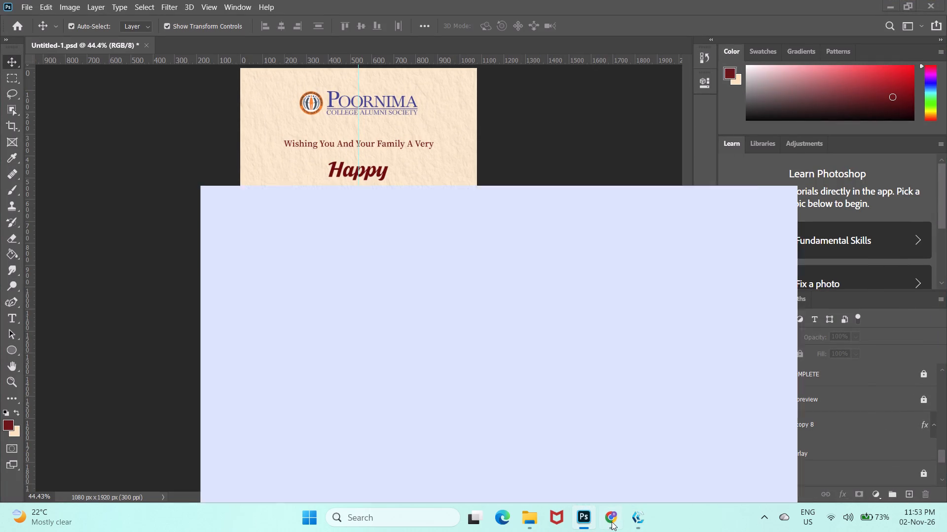
scroll(525, 311, "up", 5)
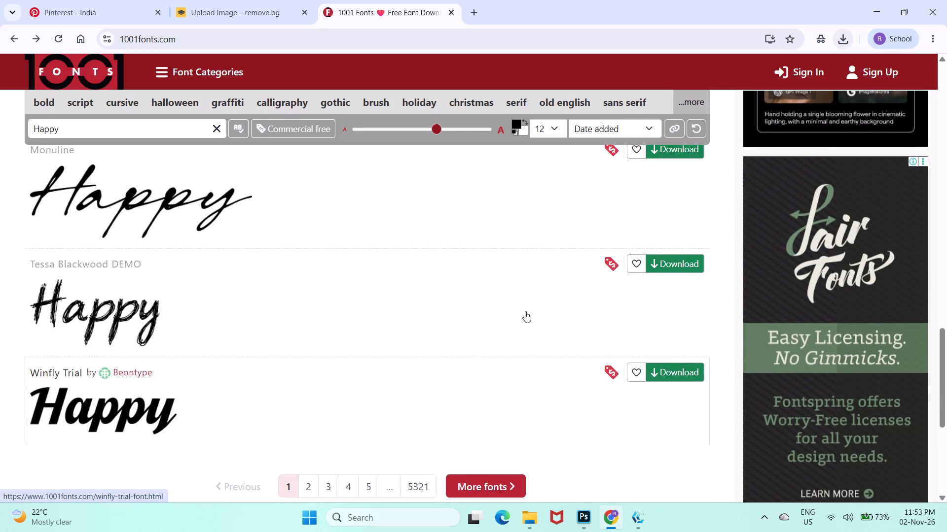
scroll(525, 311, "up", 6)
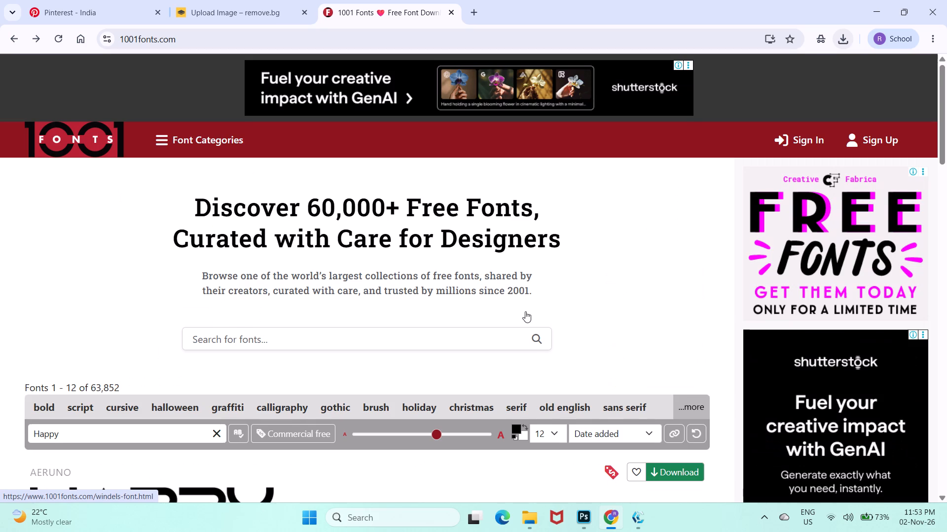
scroll(525, 311, "down", 2)
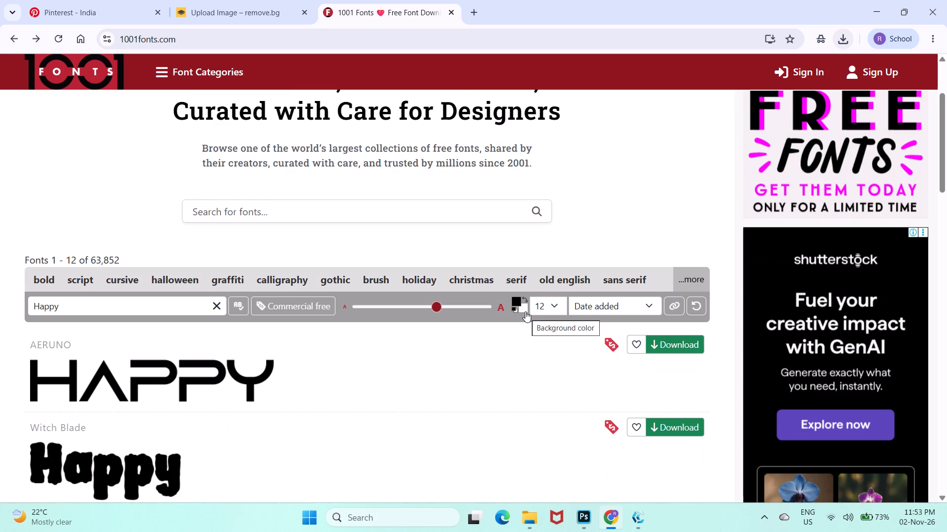
left_click(589, 522)
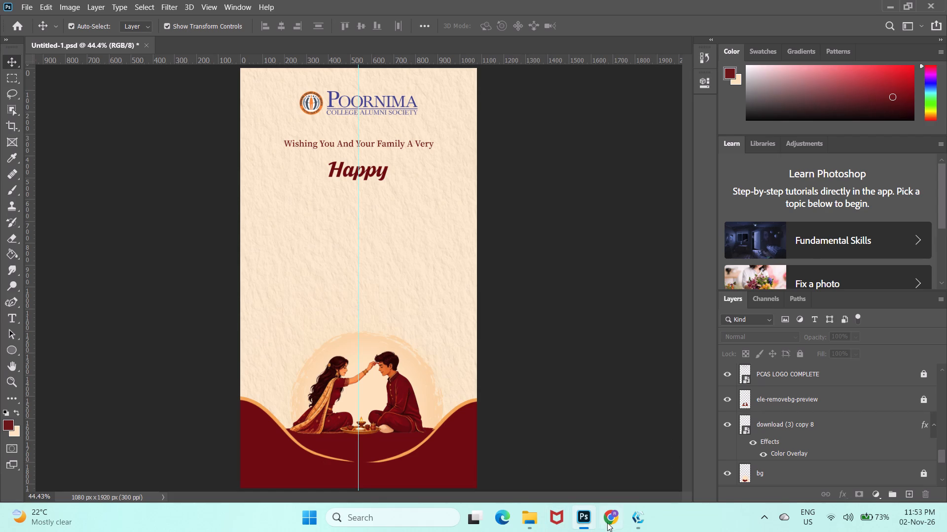
left_click(609, 522)
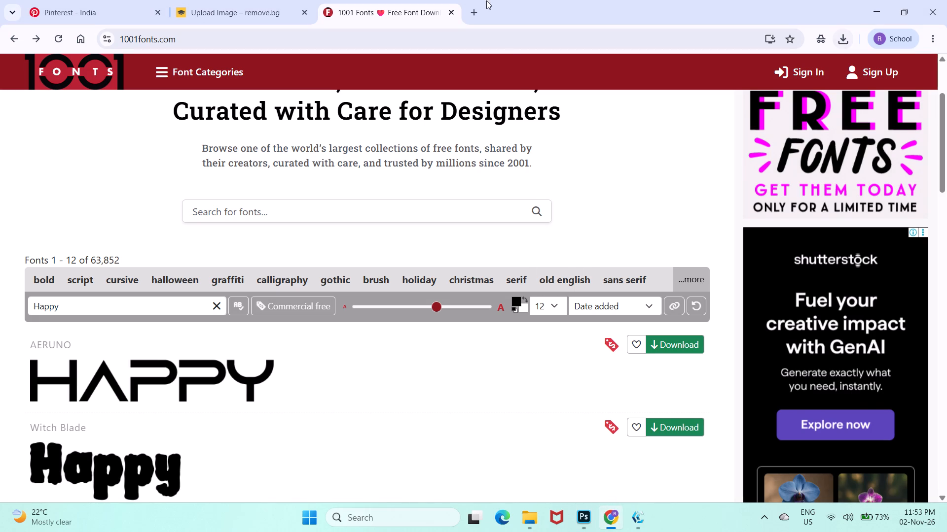
Attach the Bhai Dooj poster image W from the Downloads folder to a Google search in a new Chrome tab.
left_click(477, 5)
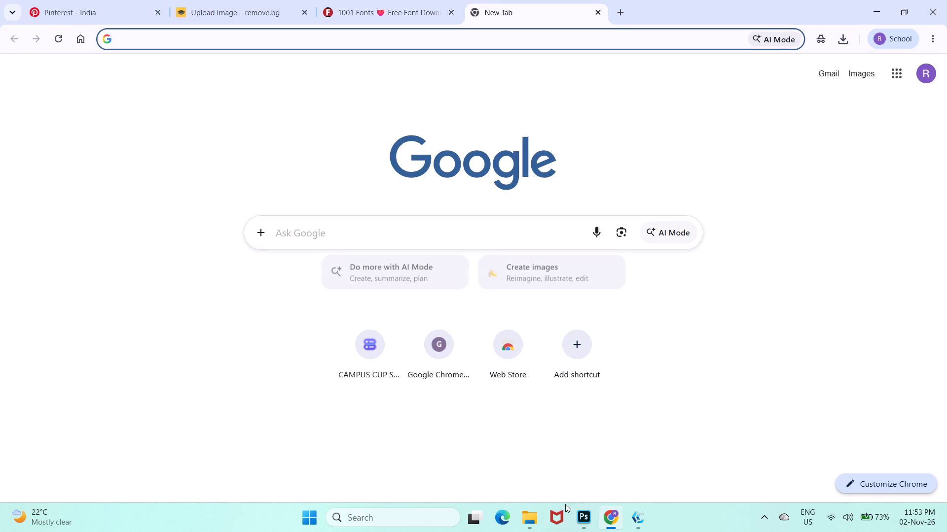
left_click(529, 516)
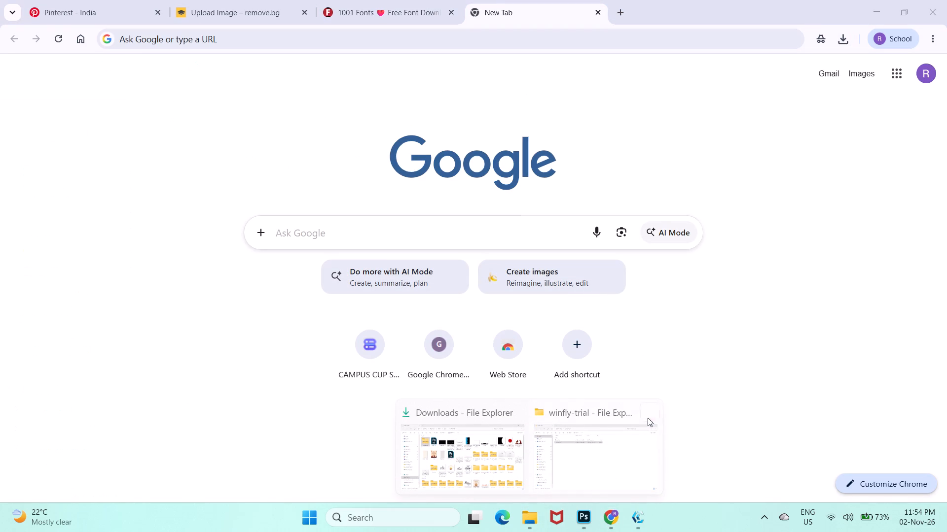
left_click(647, 411)
left_click(516, 467)
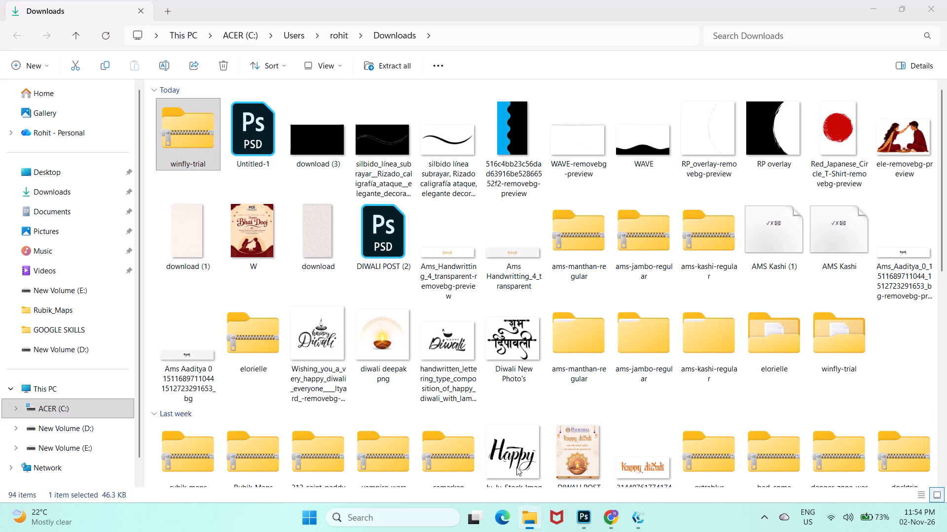
left_click_drag(254, 233, 341, 275)
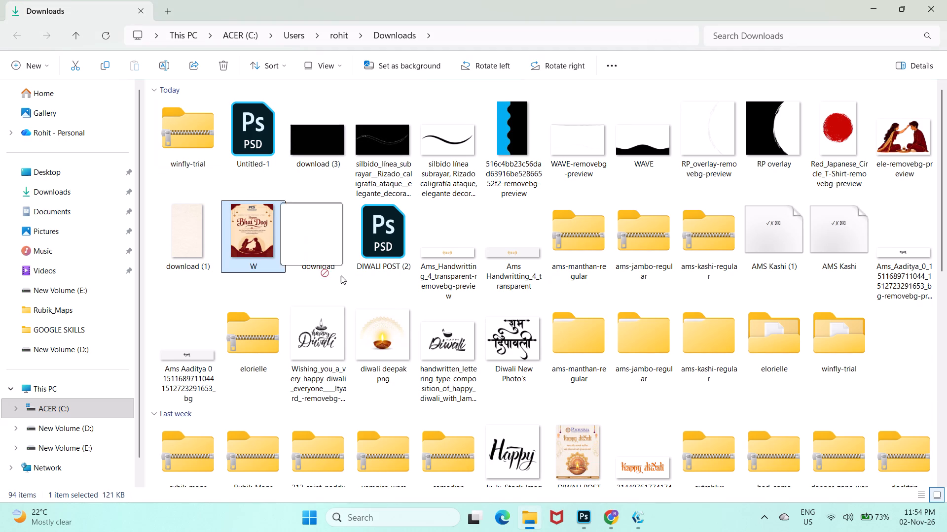
left_click_drag(341, 275, 612, 517)
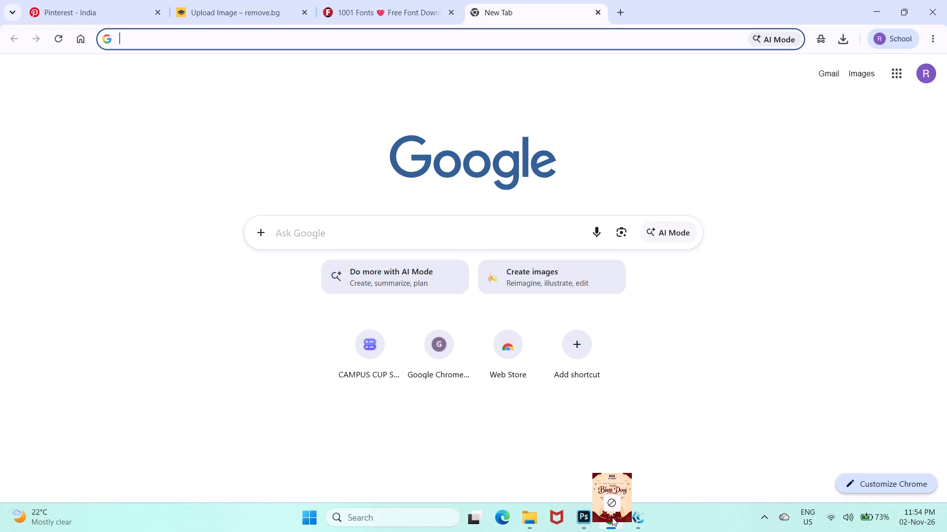
left_click_drag(612, 517, 505, 139)
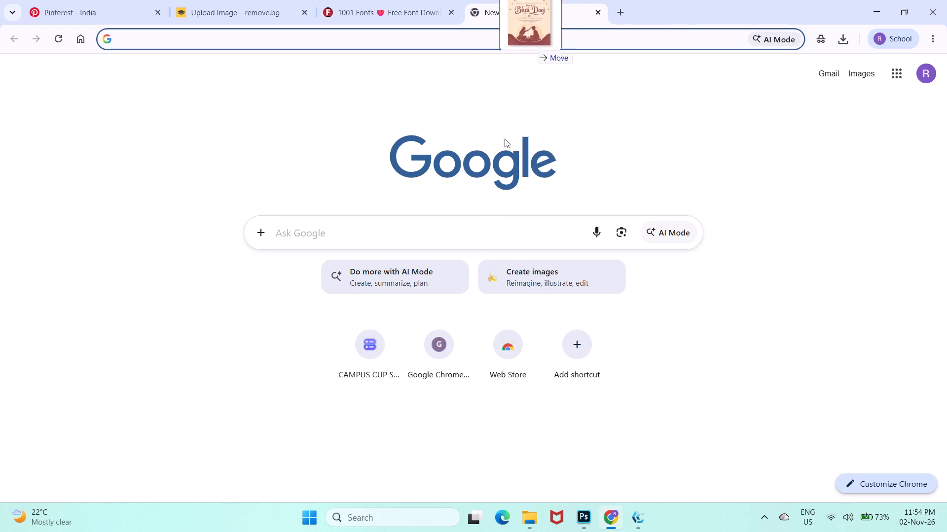
left_click_drag(505, 139, 473, 242)
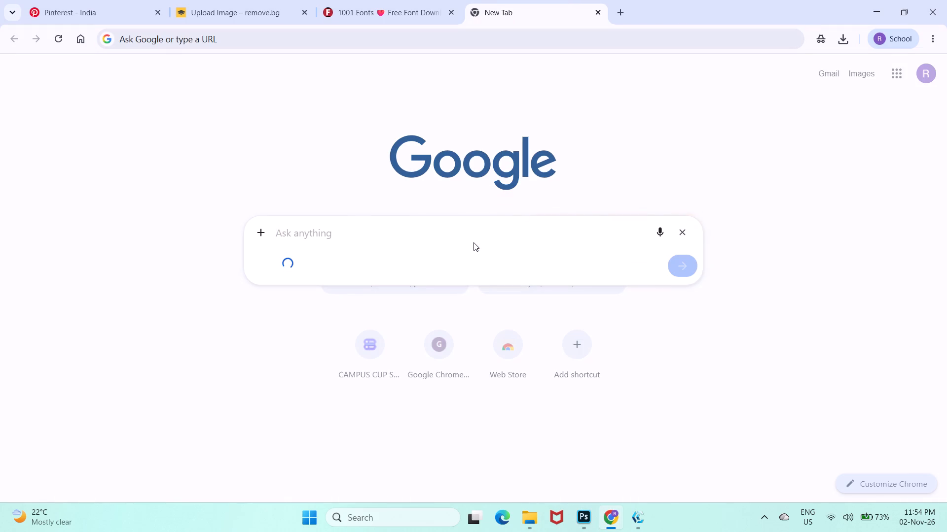
Search Google for "font of bhai dooj" with the attached poster image and read the answer.
type("fo")
type("nt of")
key("space")
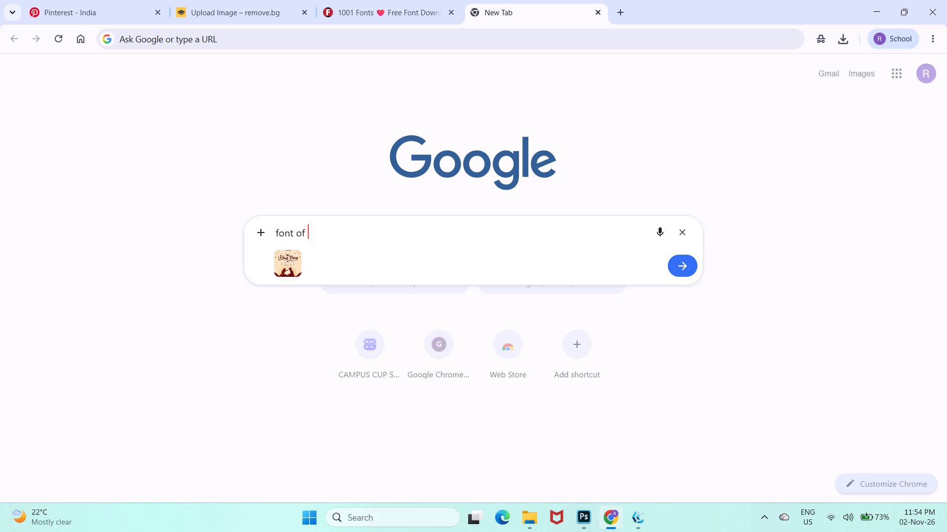
type("bhai")
key("space")
key("space")
type("dooj")
key("Return")
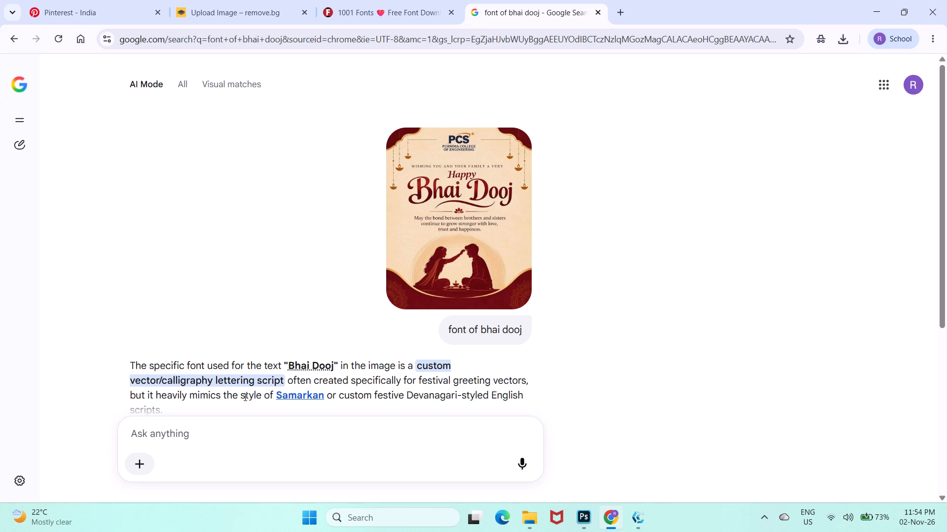
scroll(244, 397, "down", 2)
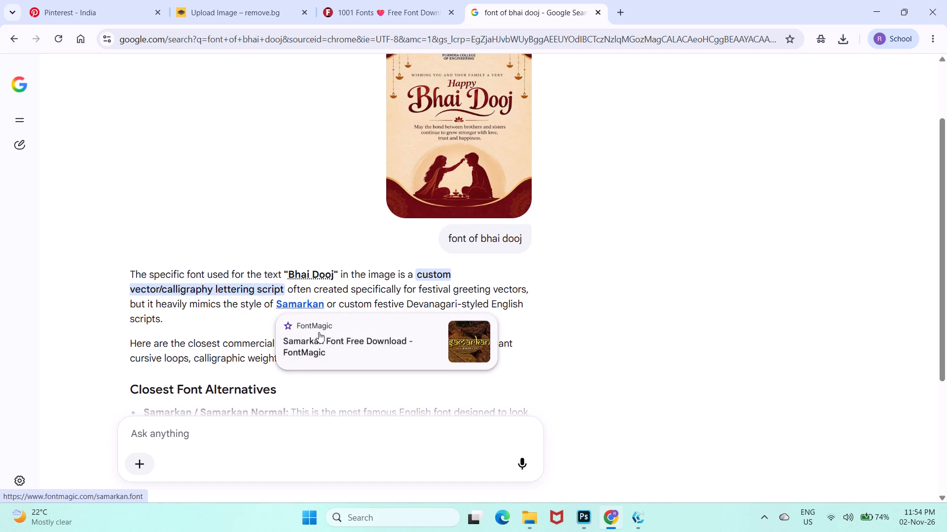
left_click(613, 311)
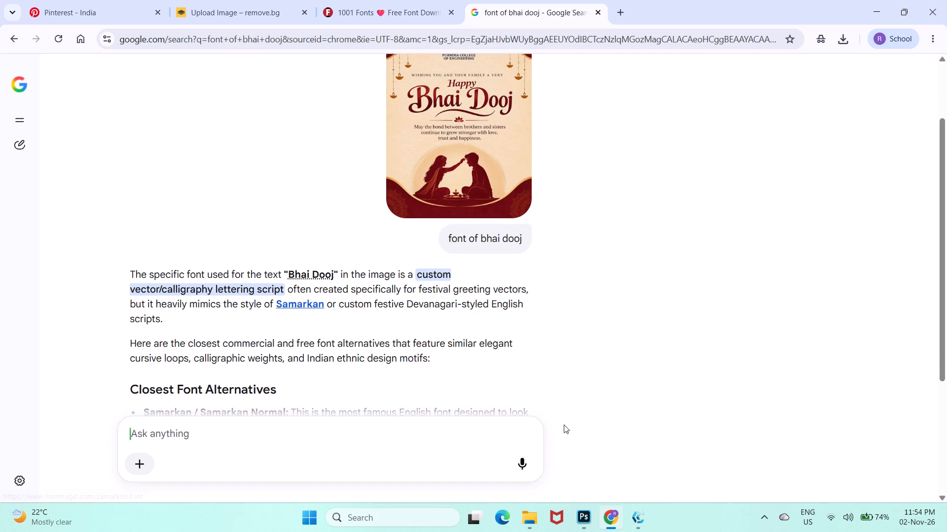
Switch to Photoshop and set the Type tool's font to Samarkan.
left_click(587, 528)
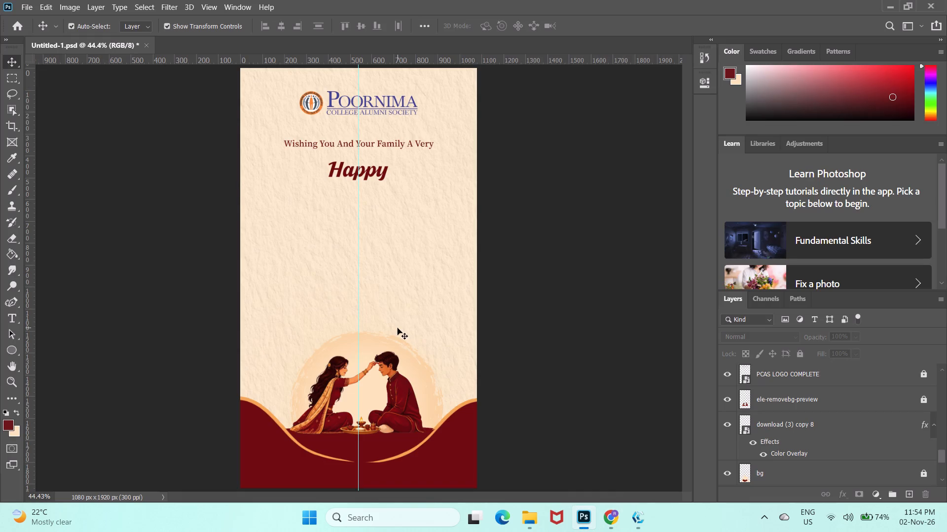
key("t")
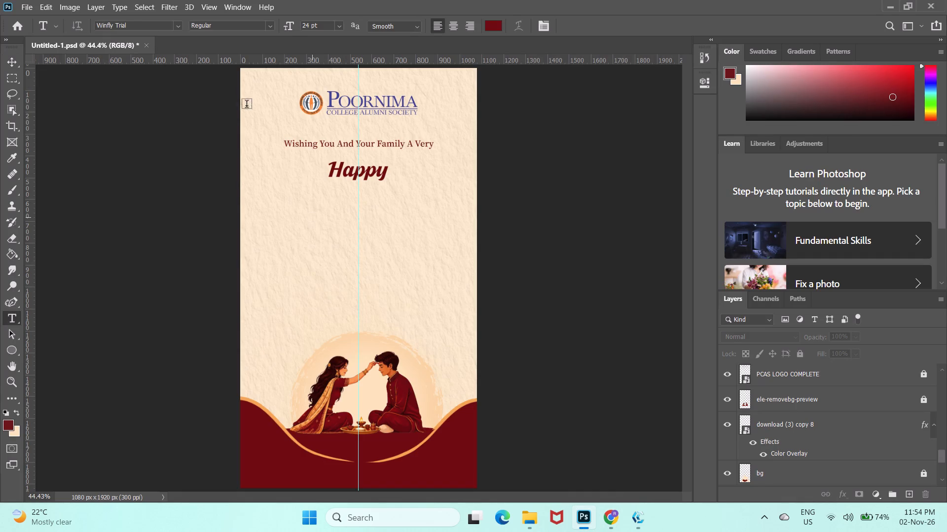
left_click(177, 27)
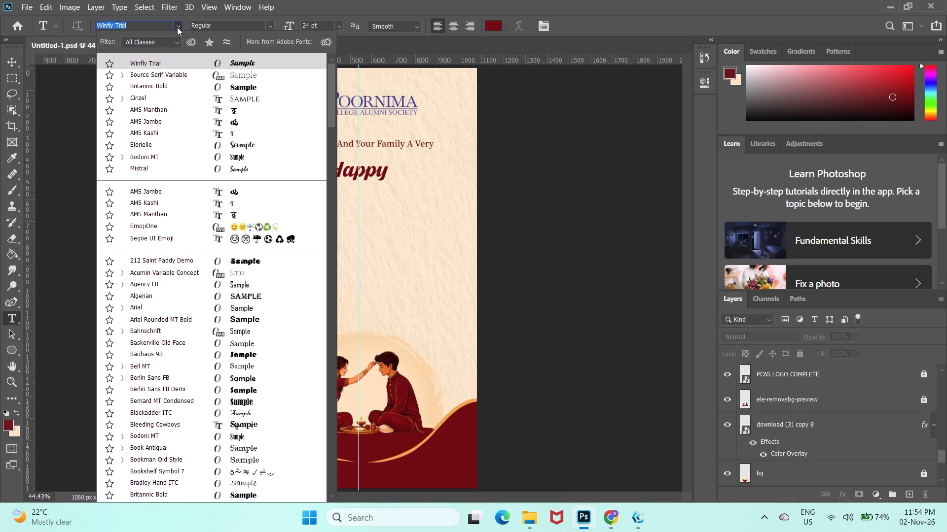
type("samas")
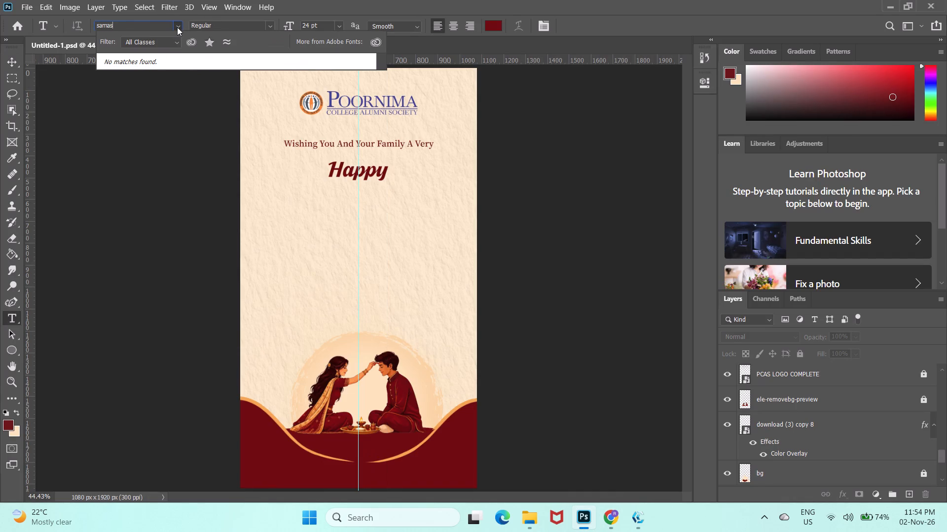
key("BackSpace")
key("r")
left_click(177, 68)
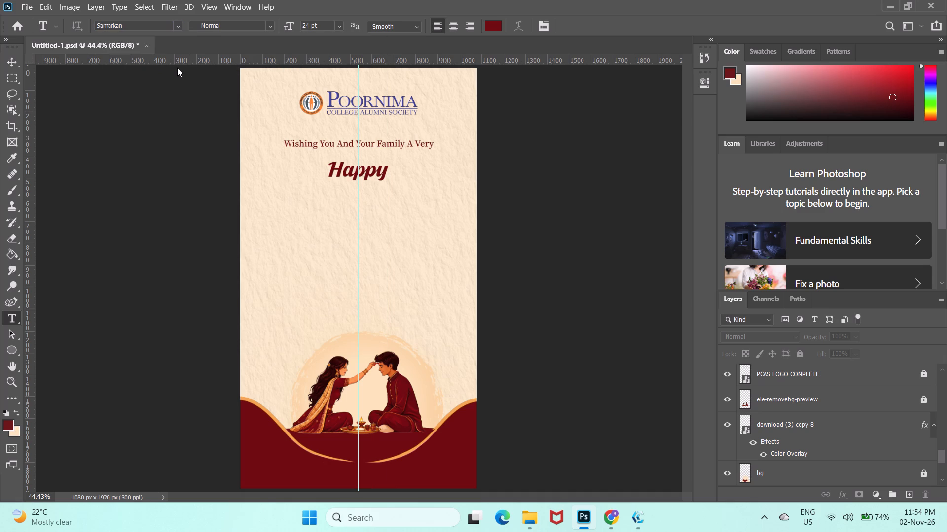
Start a text line below "Happy" on the poster, trying the letters "nha" and "b" in Samarkan and erasing them.
left_click(290, 212)
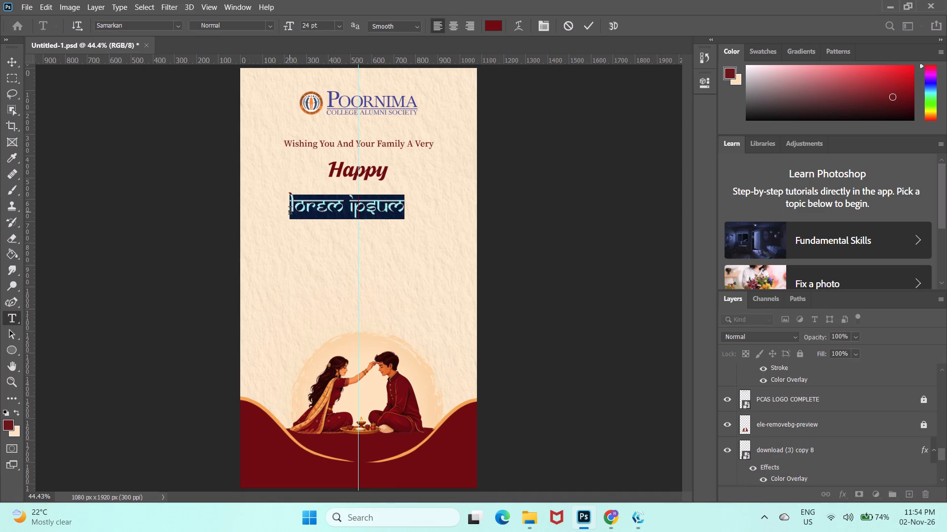
key("b")
key("BackSpace")
key("n")
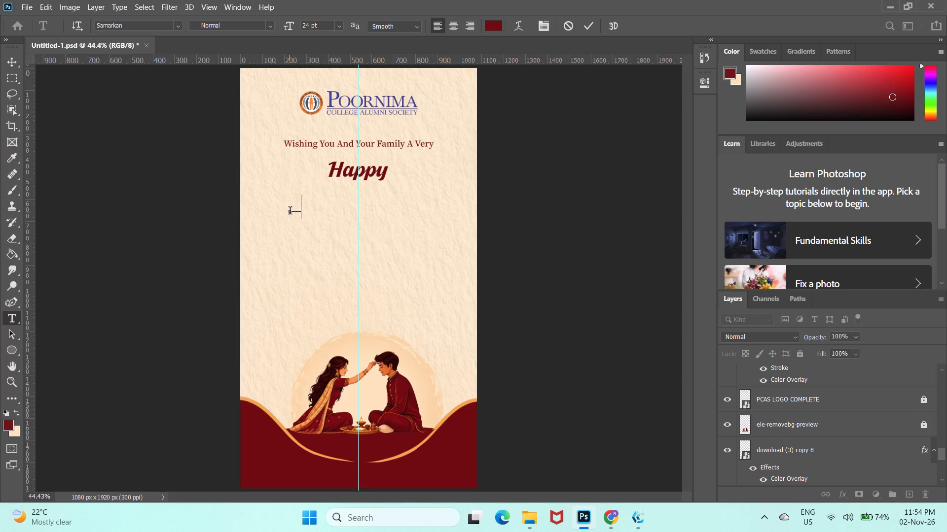
type("ha")
key("i")
key("BackSpace")
key("BackSpace")
key("BackSpace")
key("BackSpace")
key("b")
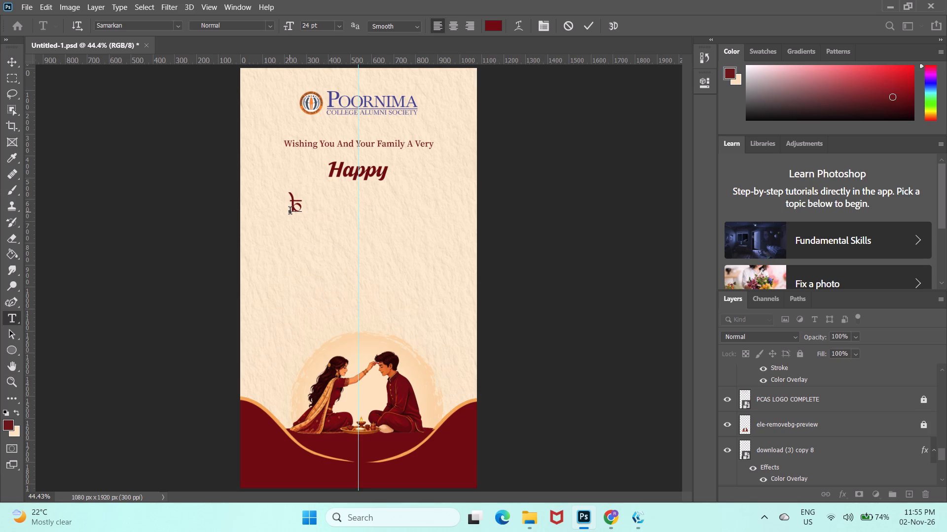
key("BackSpace")
Check Google's closest font alternatives in Chrome, return to Photoshop and set the text line's font to Rozha One Regular.
left_click(600, 516)
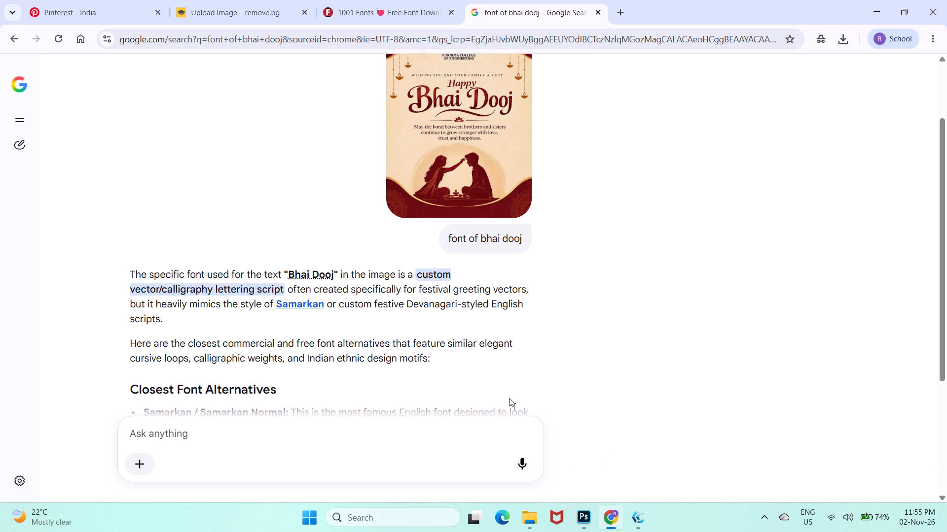
scroll(449, 291, "down", 1)
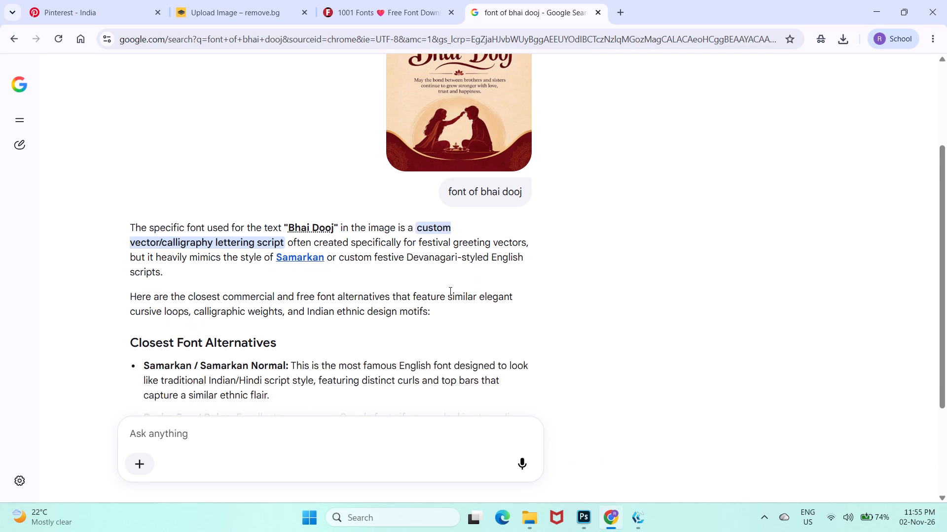
scroll(449, 291, "down", 2)
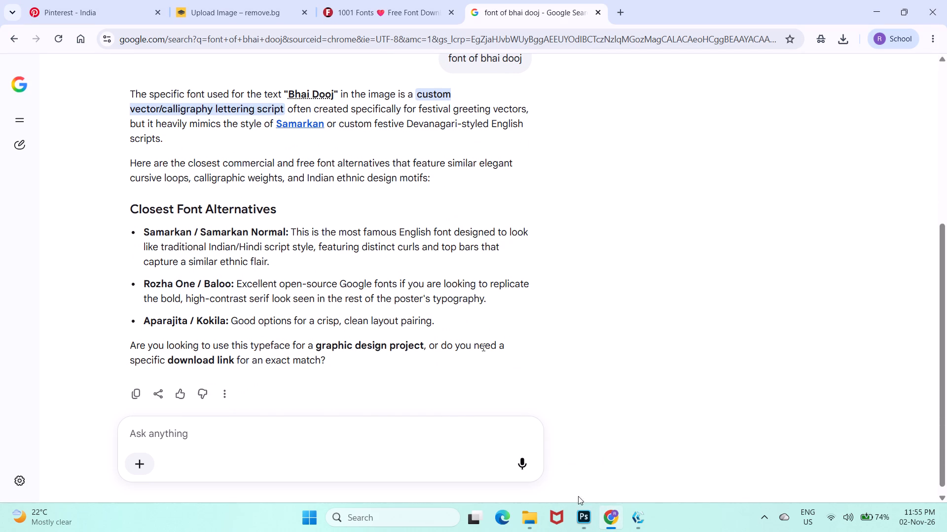
left_click(583, 521)
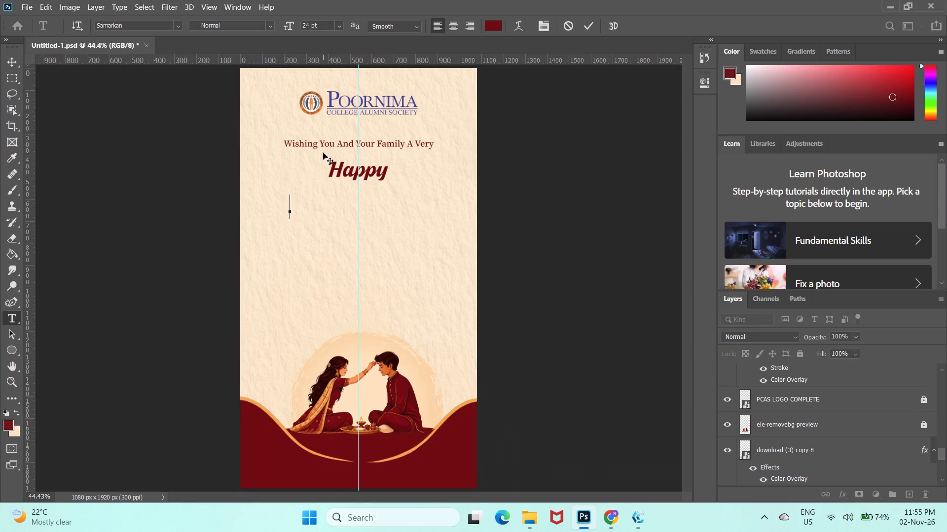
left_click(173, 24)
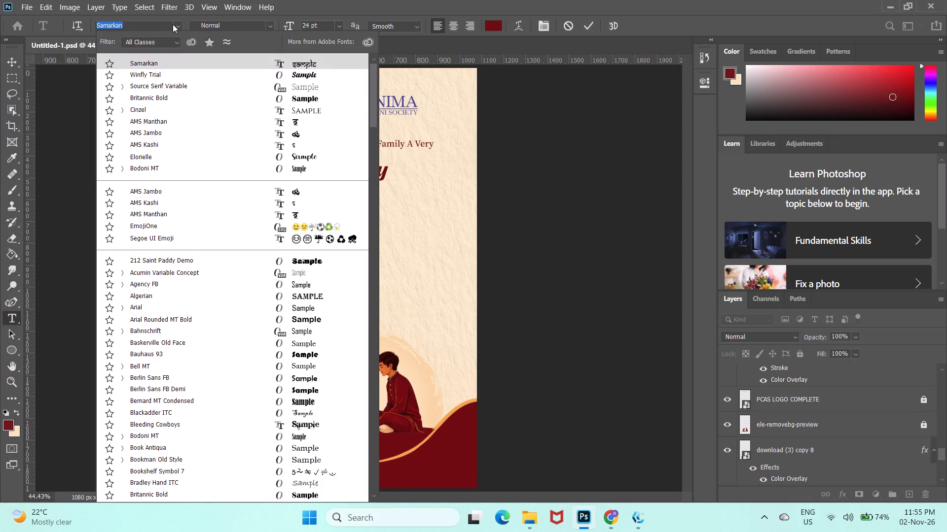
type("ro")
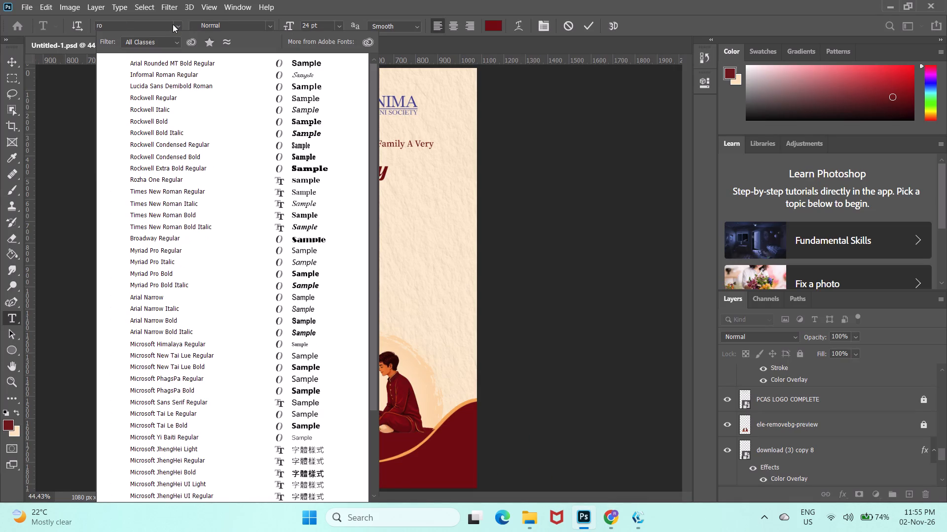
type("za")
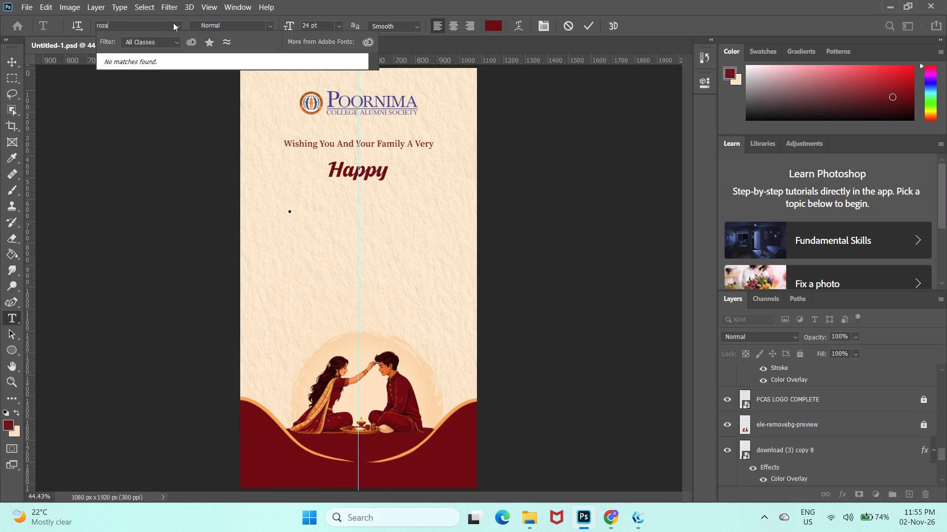
key("BackSpace")
key("BackSpace")
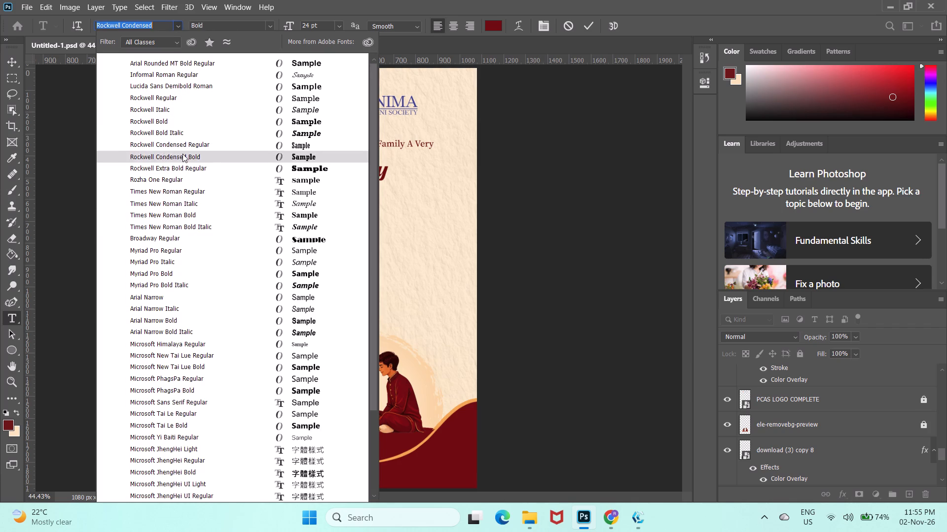
left_click(180, 175)
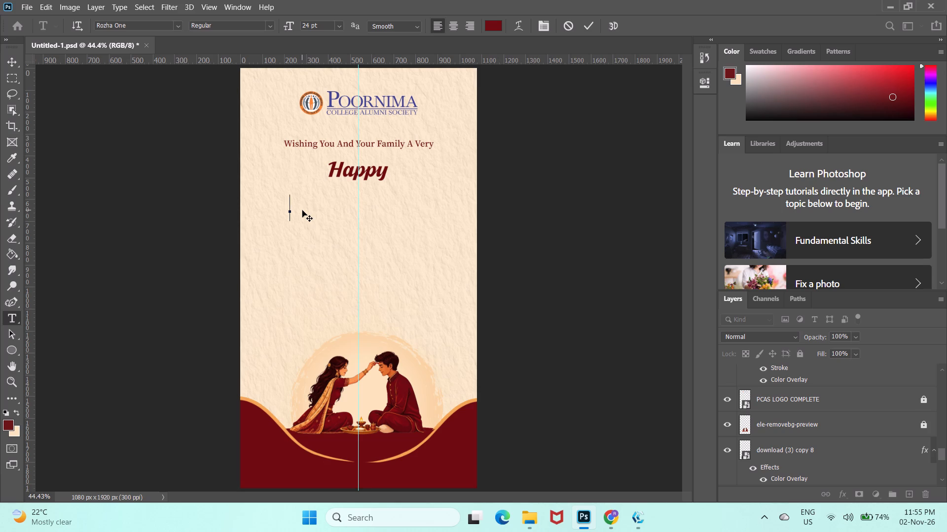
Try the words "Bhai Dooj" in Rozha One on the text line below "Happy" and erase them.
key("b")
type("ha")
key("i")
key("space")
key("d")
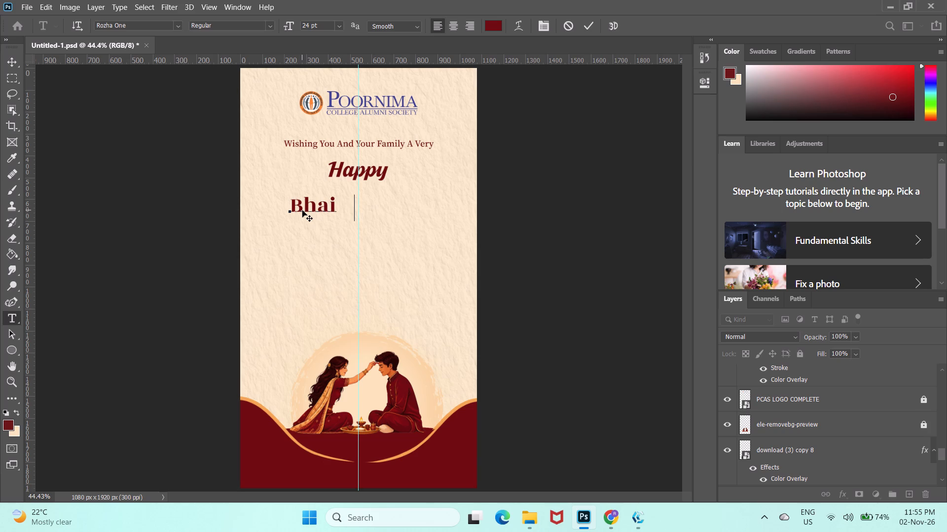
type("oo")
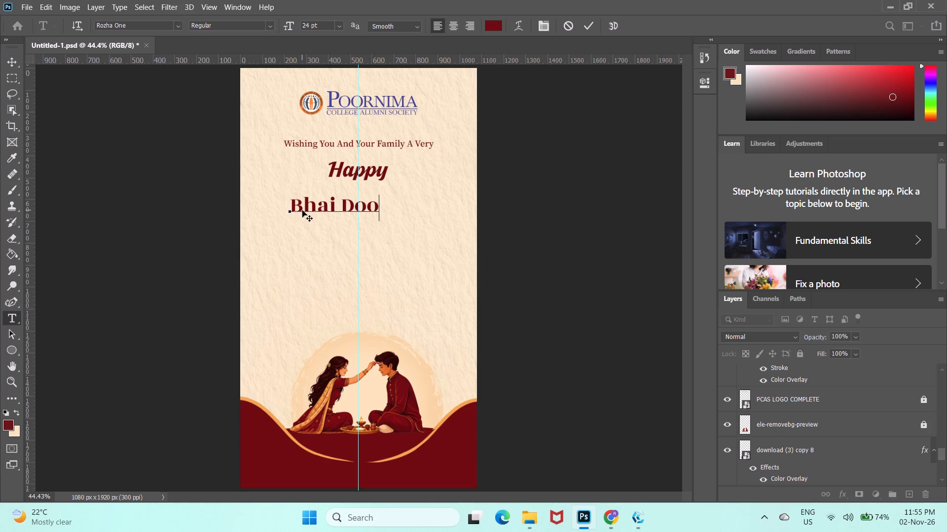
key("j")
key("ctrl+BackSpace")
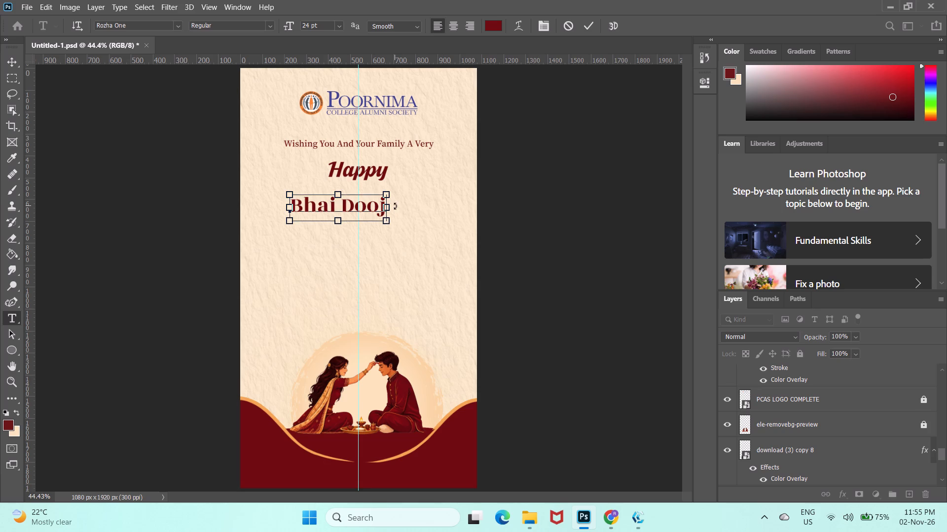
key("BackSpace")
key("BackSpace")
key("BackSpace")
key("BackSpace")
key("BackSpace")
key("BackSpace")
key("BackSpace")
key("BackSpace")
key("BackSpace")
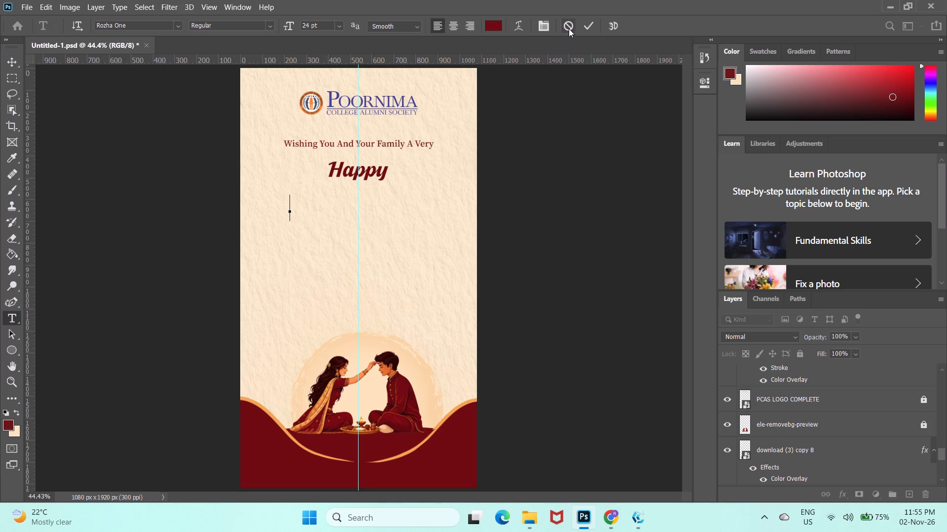
Enter "Bhai Dooj" in Rozha One on the text line below "Happy" and commit it.
key("b")
type("hai")
key("space")
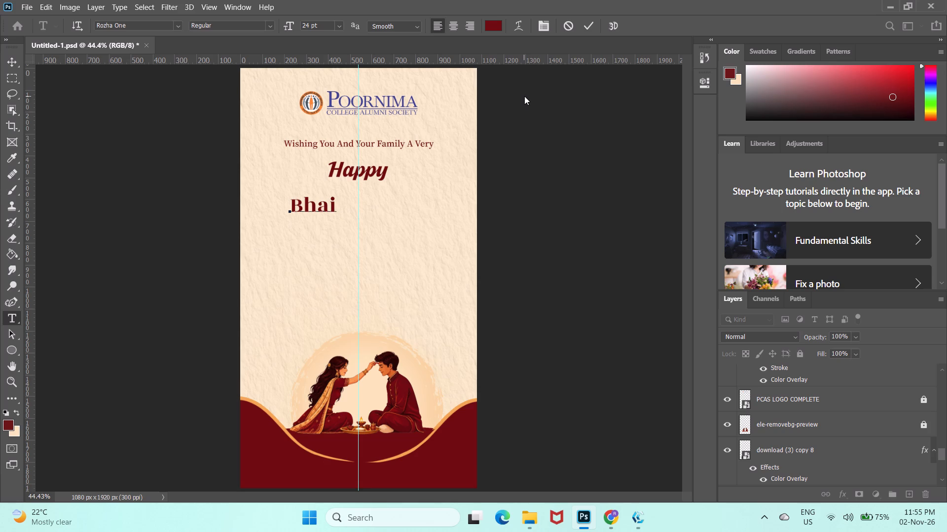
type("Dooj")
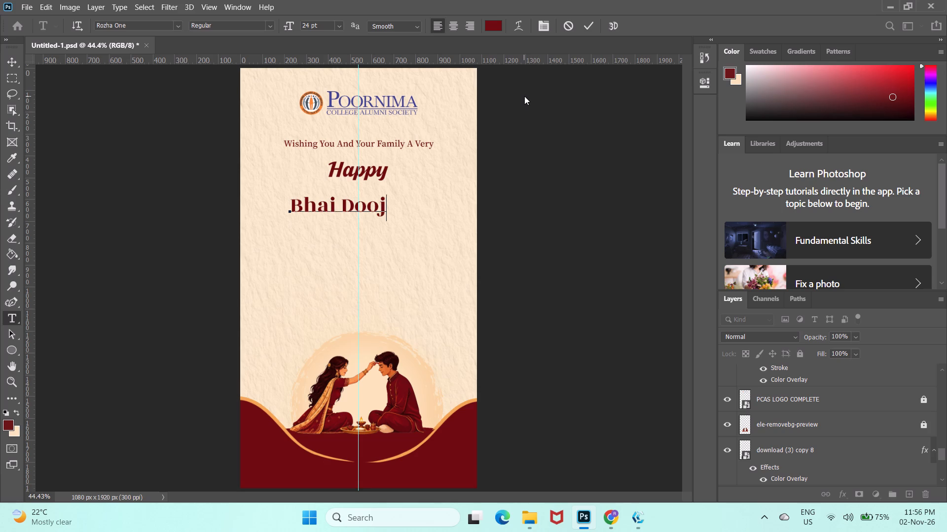
left_click(588, 28)
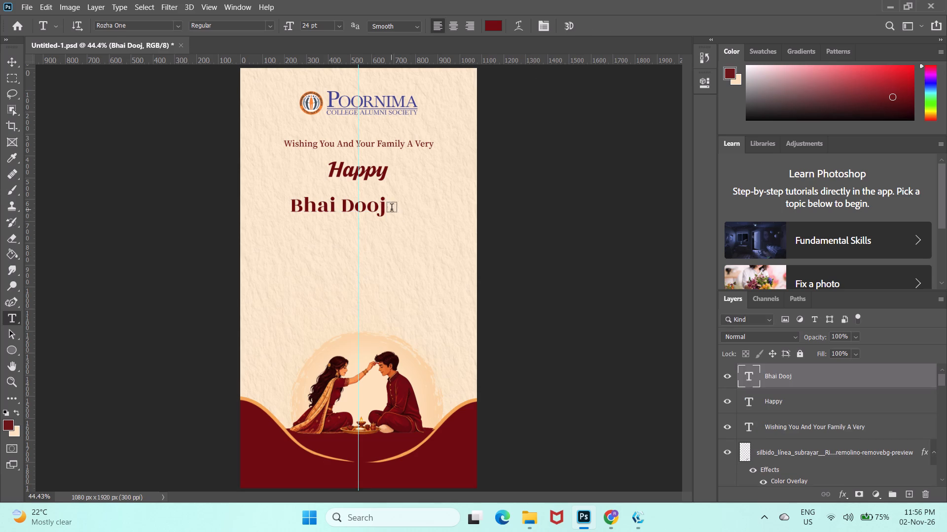
Enlarge the whole "Bhai Dooj" text to 48 pt, trying 36 pt first.
left_click_drag(383, 209, 260, 186)
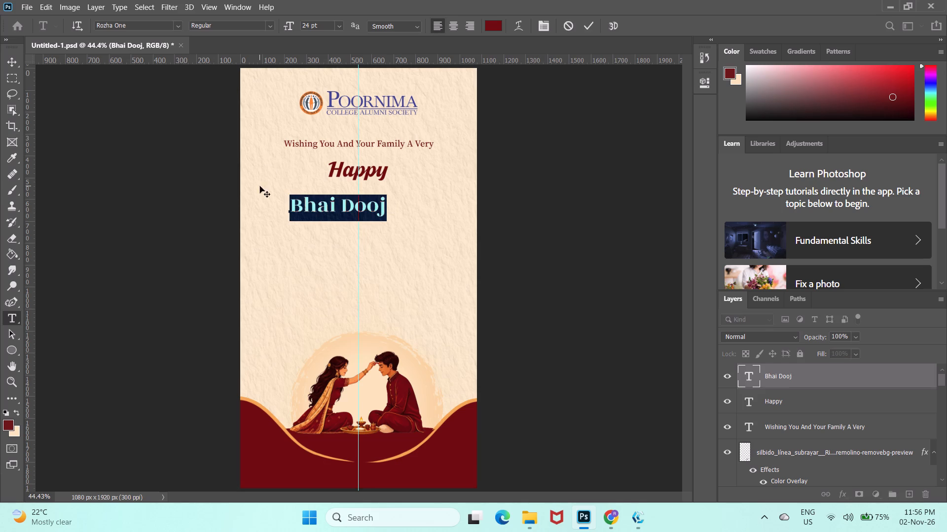
left_click(338, 26)
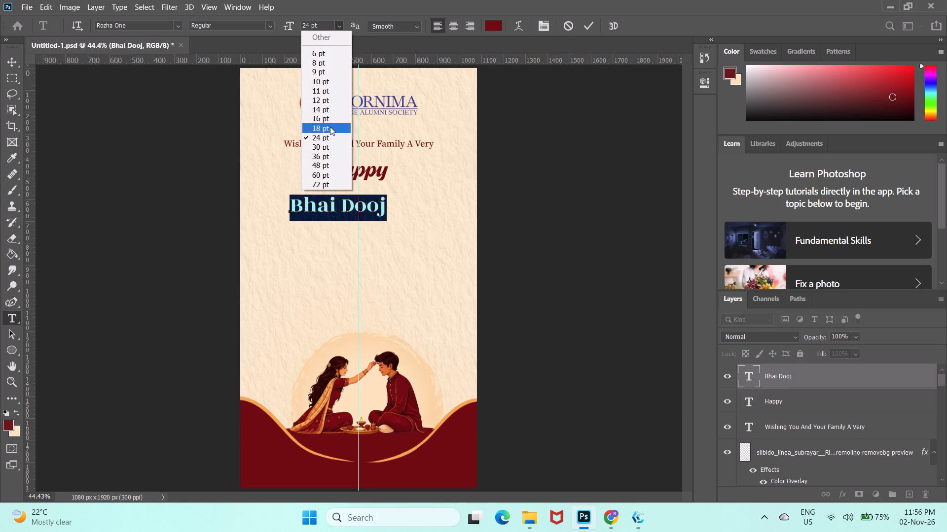
left_click(324, 157)
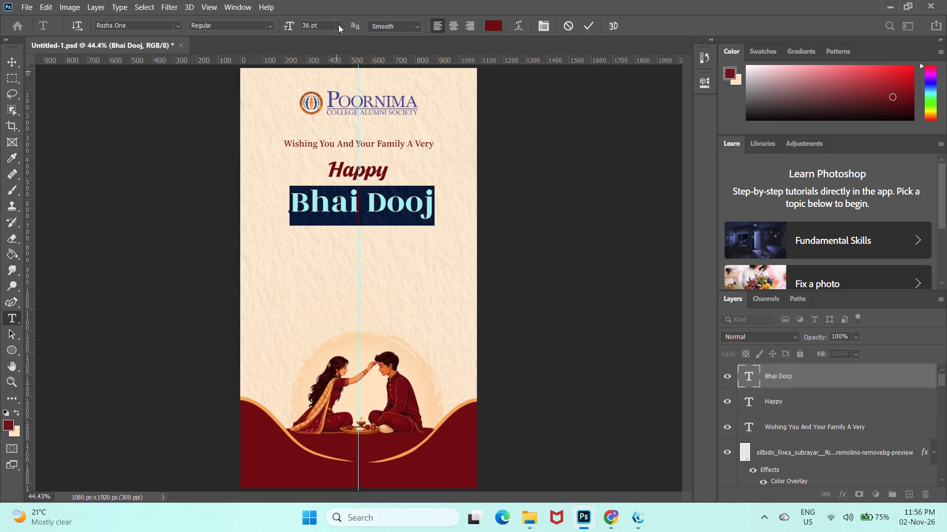
left_click(339, 25)
left_click(324, 167)
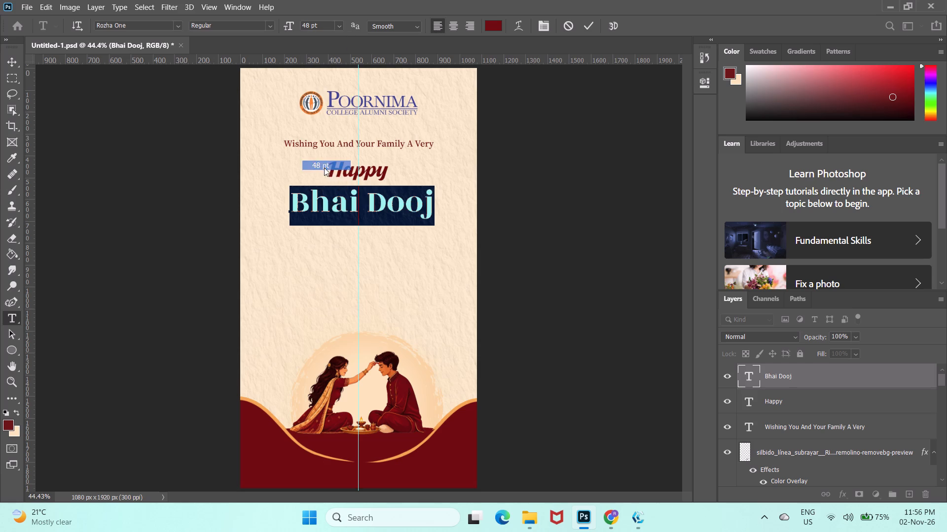
left_click(591, 24)
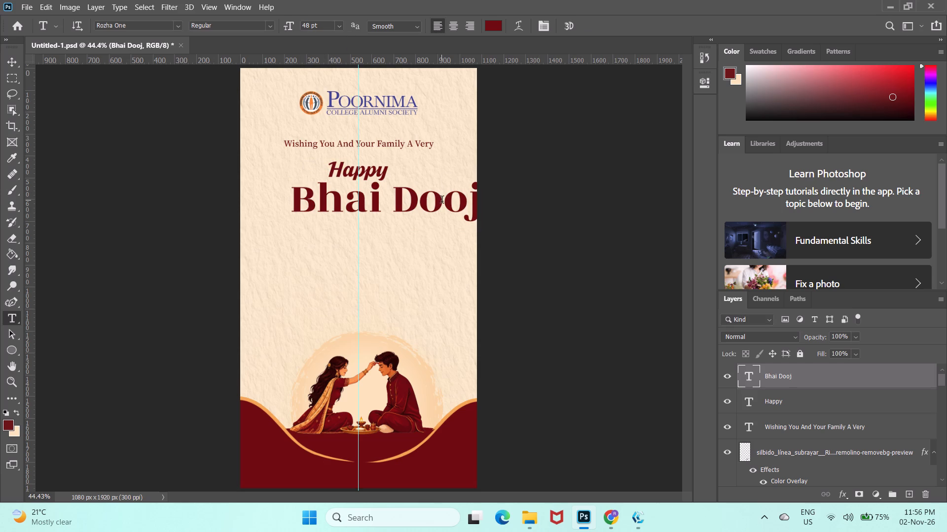
Nudge the "Bhai Dooj" text about 120 px left to centre it on the poster's vertical guide.
key("v")
key("shift+Left")
key("shift+Left")
key("shift+Left")
key("shift+Left")
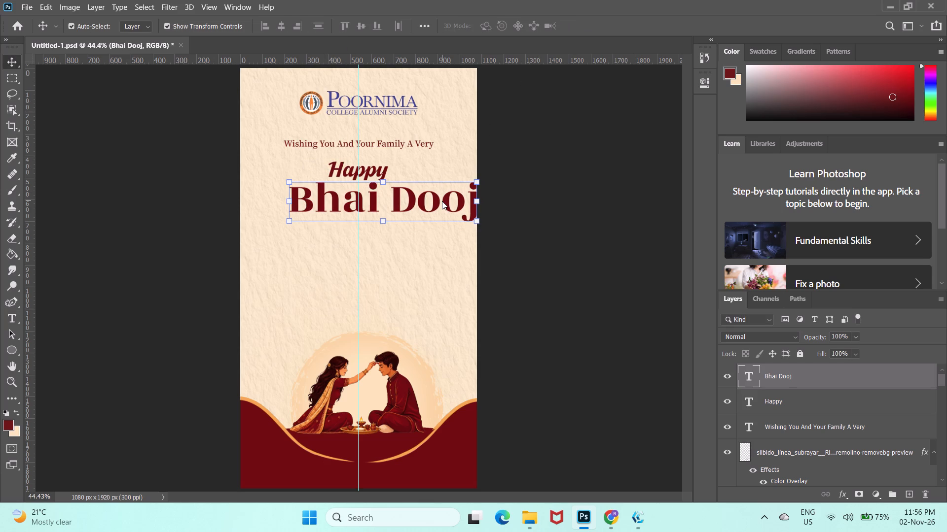
key("shift+Left")
key("shift+Left")
key("shift+Left")
key("shift+Left")
key("shift+Left")
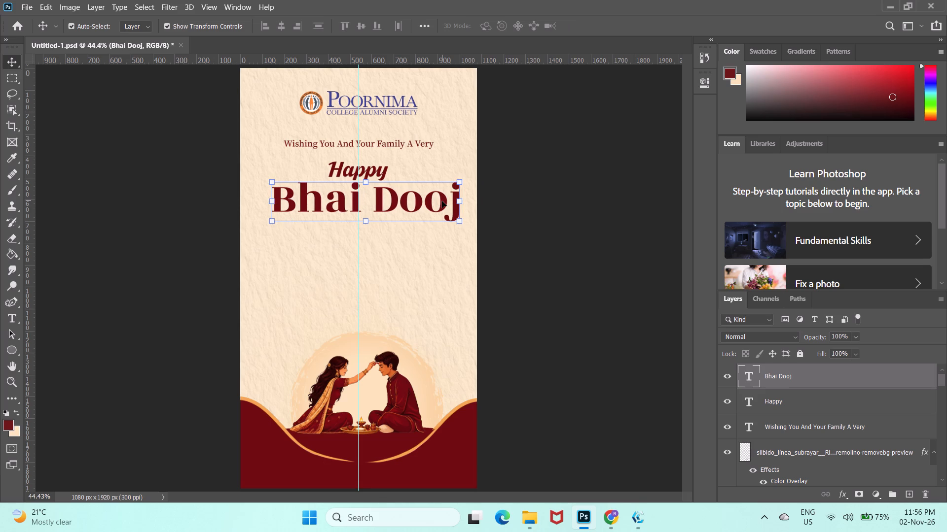
key("shift+Left")
key("shift+Left")
key("shift+Left")
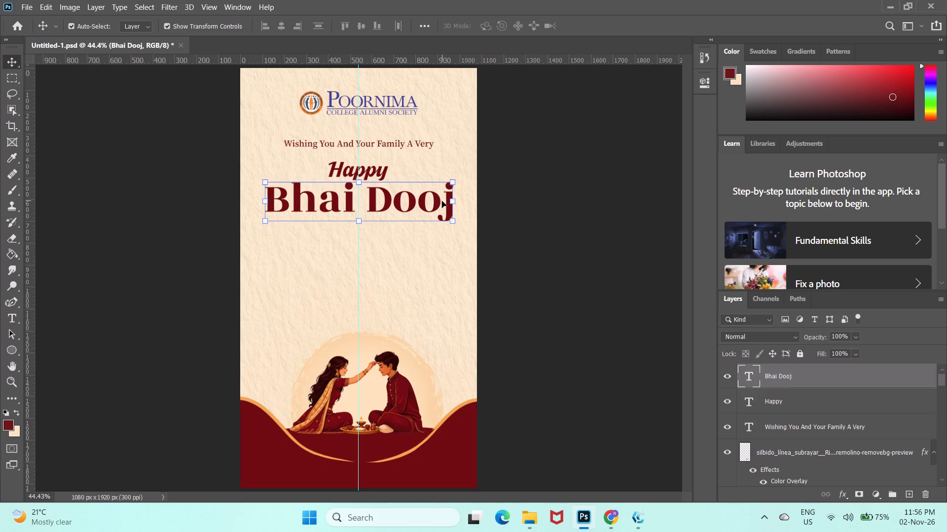
Nudge the "Bhai Dooj" text down about 50 px to leave a gap below "Happy", and deselect it.
key("shift+Down")
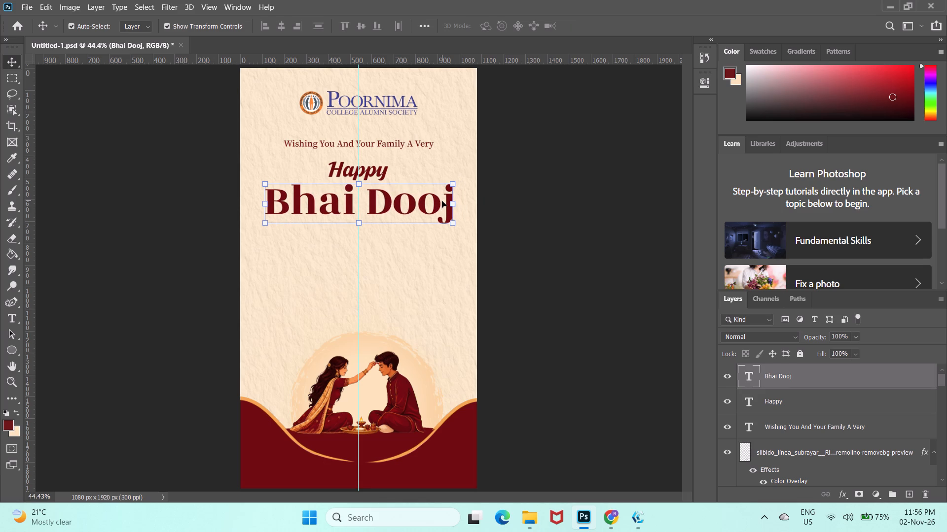
key("shift+Down")
key("shift+Down")
key("shift+Down")
key("shift+Down")
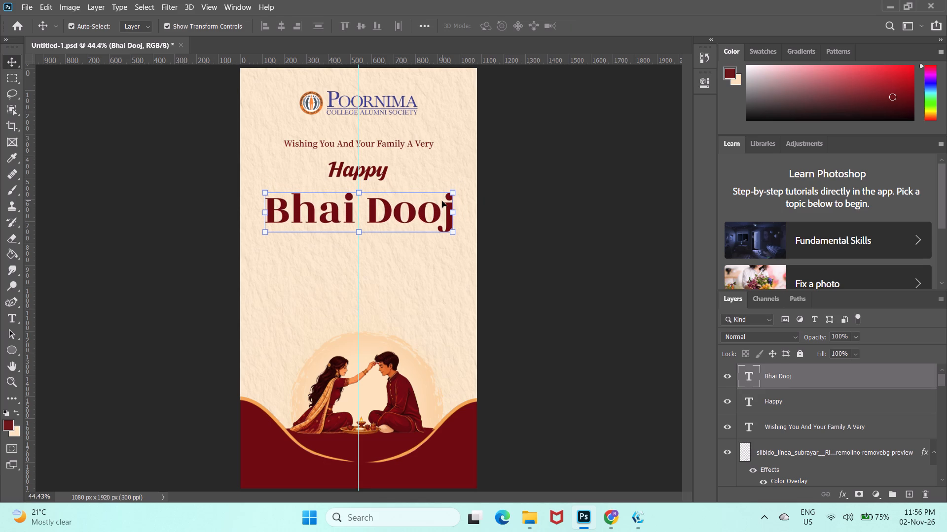
left_click(573, 271)
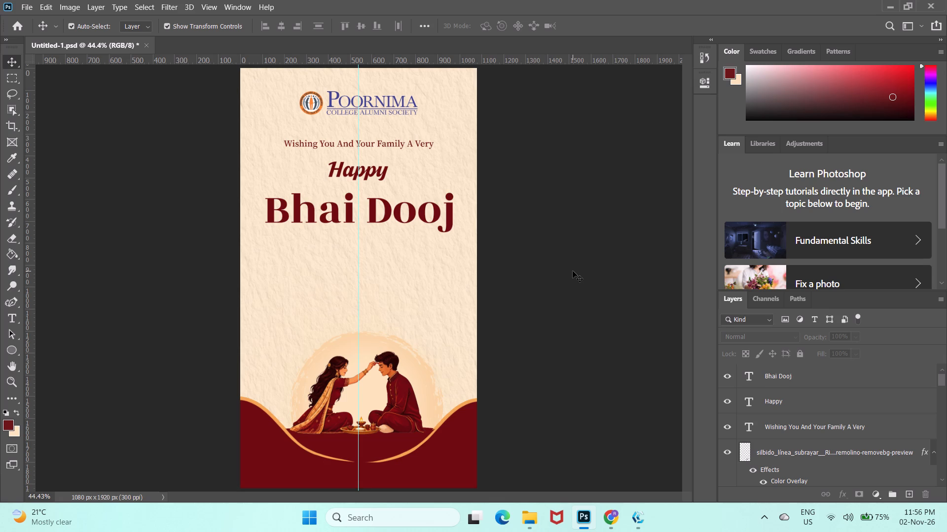
Switch to Chrome and close the 1001 Fonts tab and the "font of bhai dooj" search tab.
left_click(614, 515)
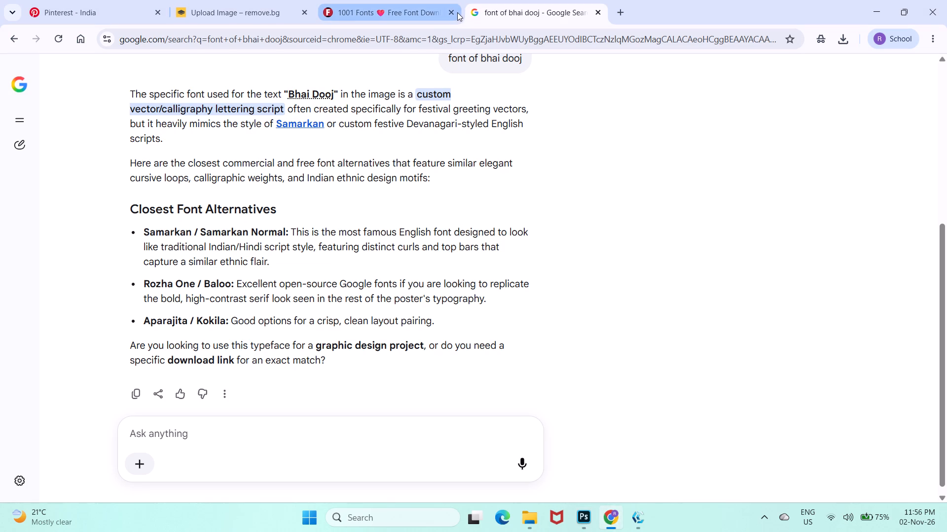
left_click(455, 11)
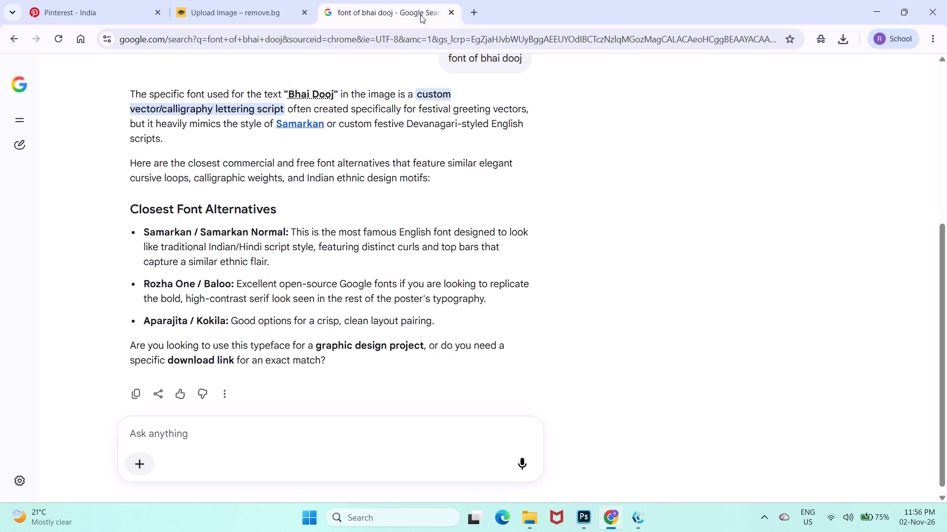
left_click(448, 11)
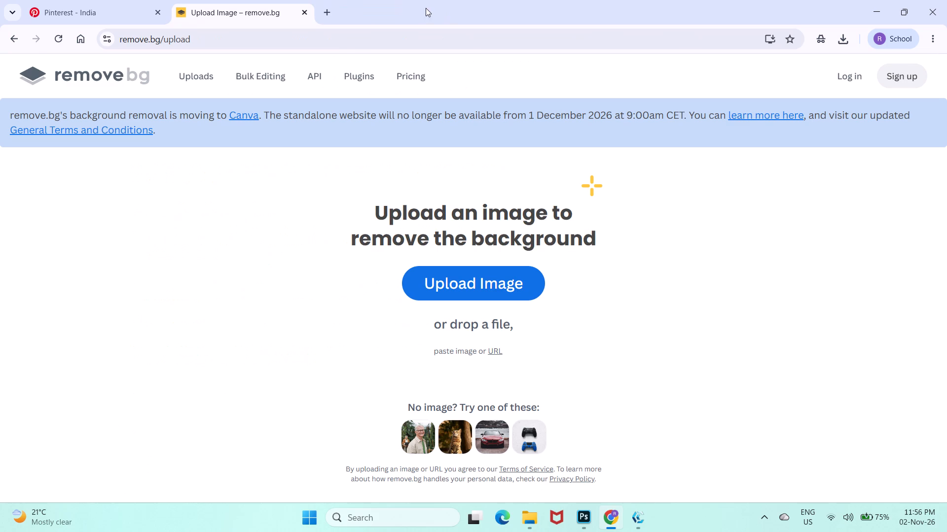
Search for "da font" in a new browser tab and open DaFont's Script > Calligraphy fonts page.
left_click(329, 11)
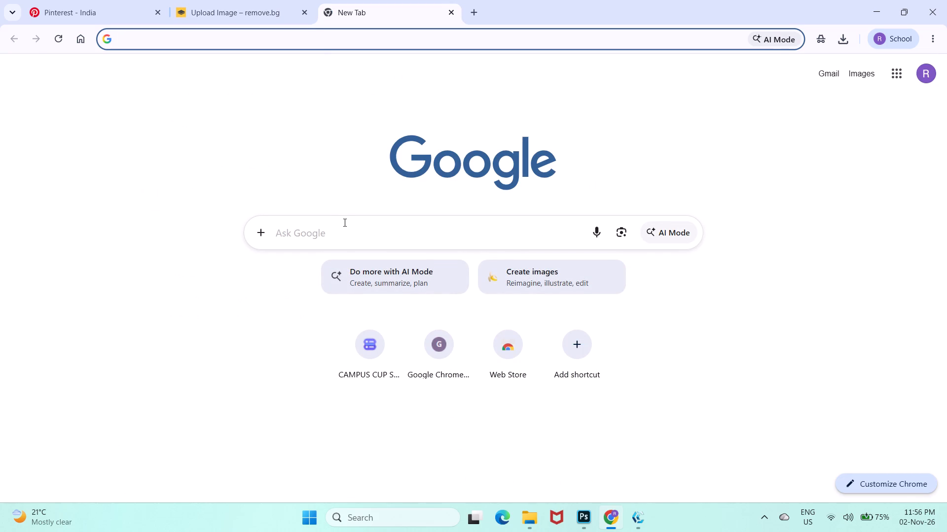
type("da")
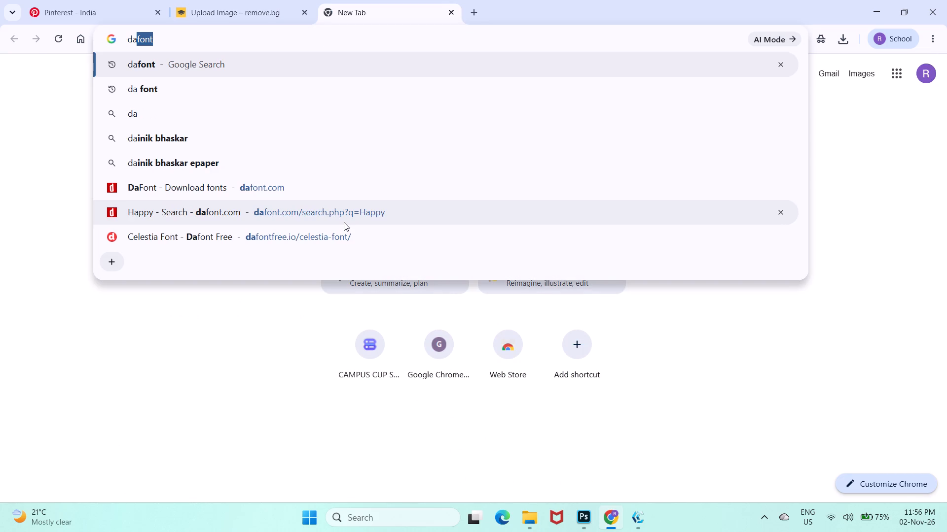
left_click(334, 92)
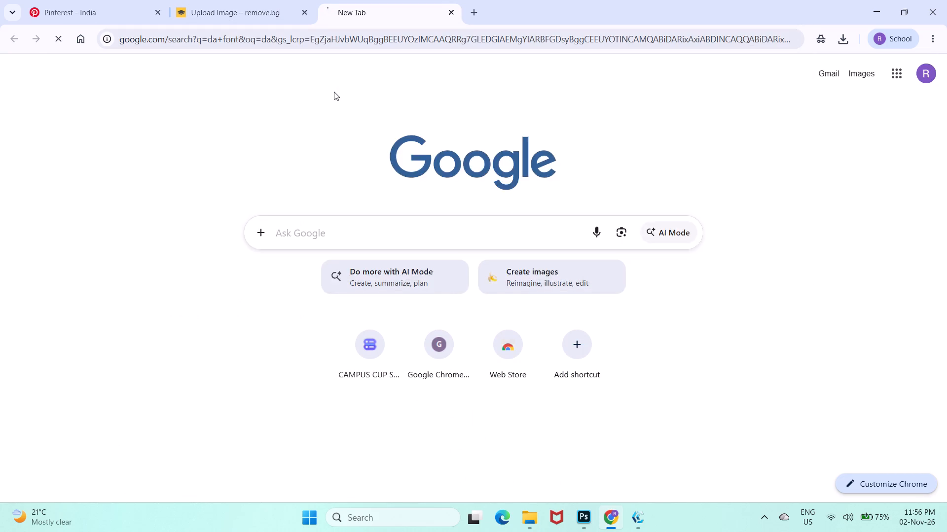
left_click(250, 231)
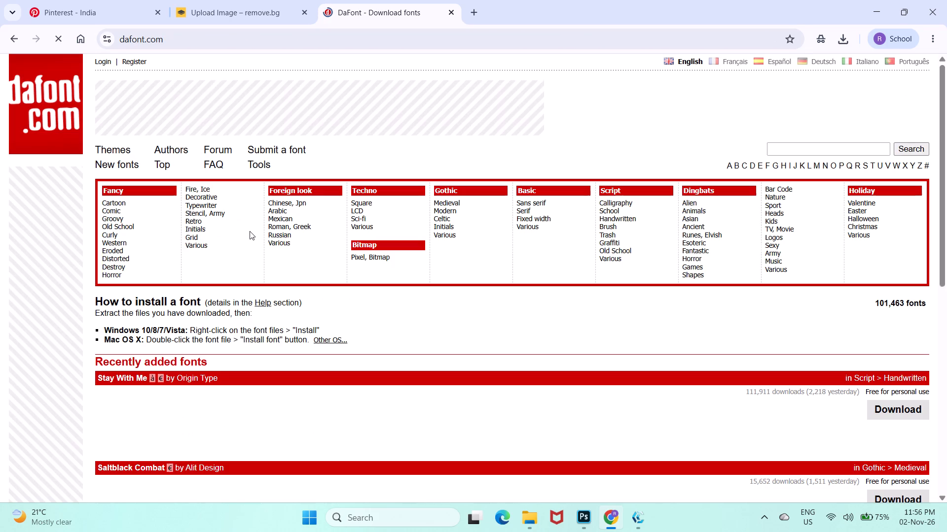
left_click(10, 38)
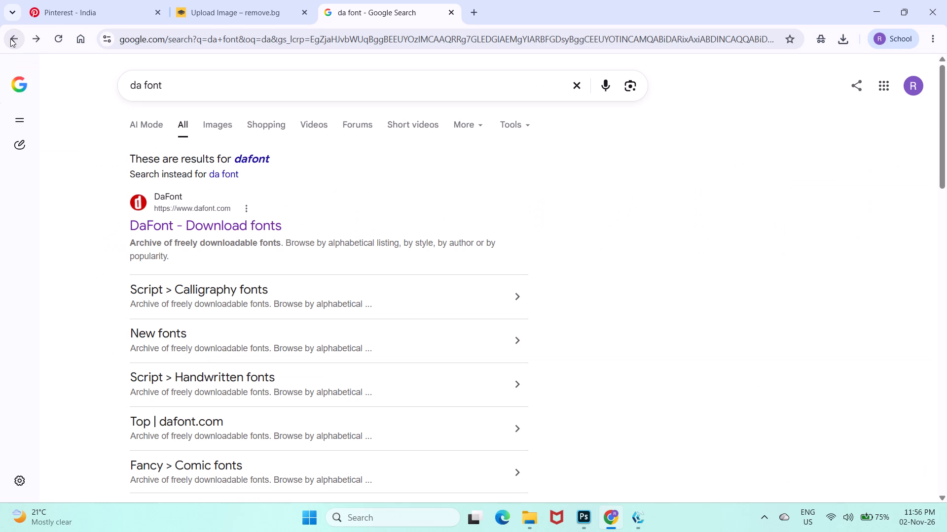
left_click(180, 286)
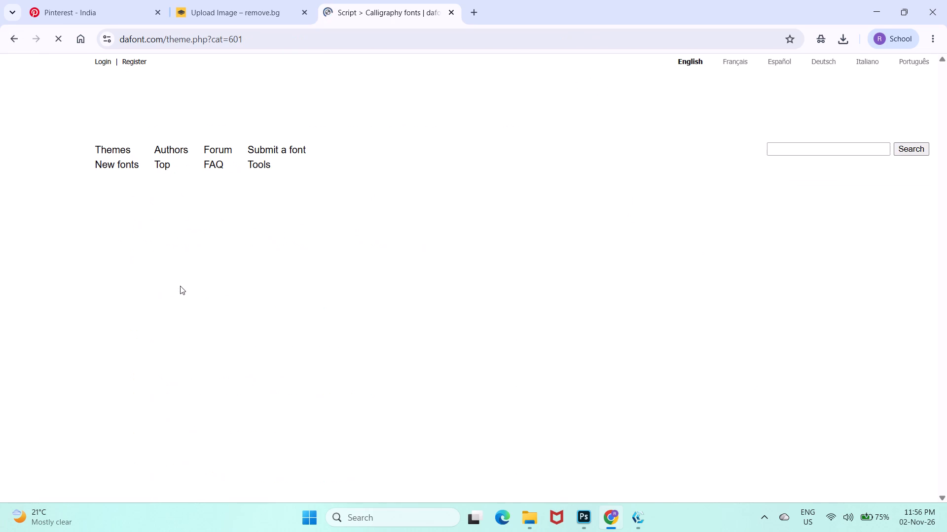
Preview the calligraphy fonts with the sample text "Bhai Dooj".
scroll(180, 286, "down", 2)
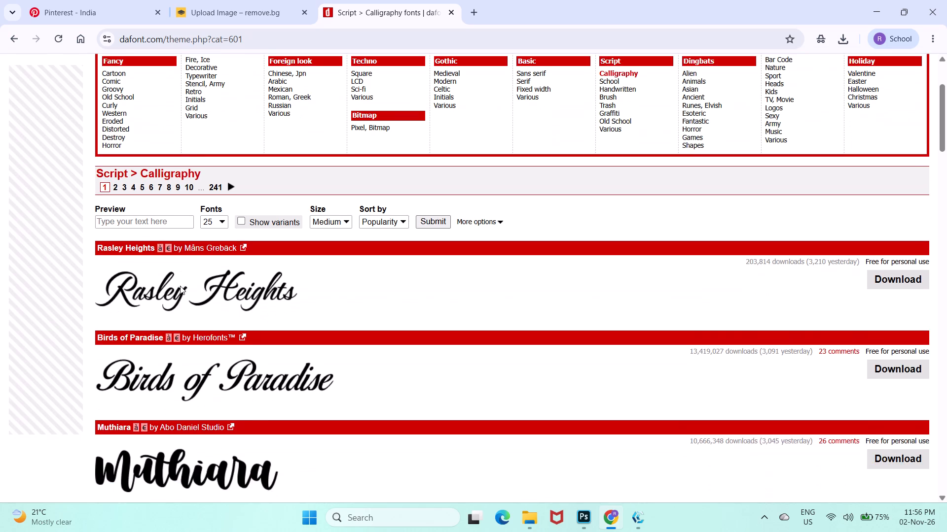
scroll(180, 286, "down", 2)
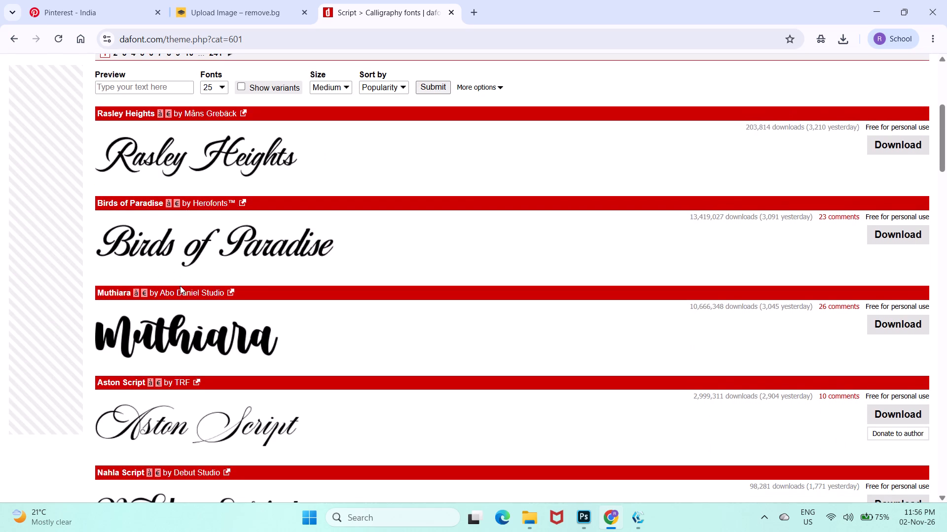
scroll(180, 286, "down", 3)
scroll(180, 286, "up", 3)
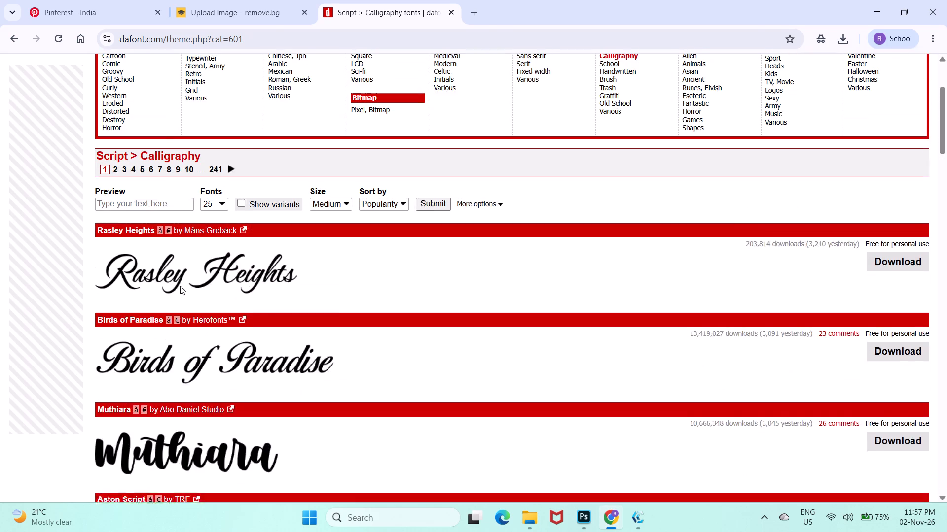
left_click(160, 287)
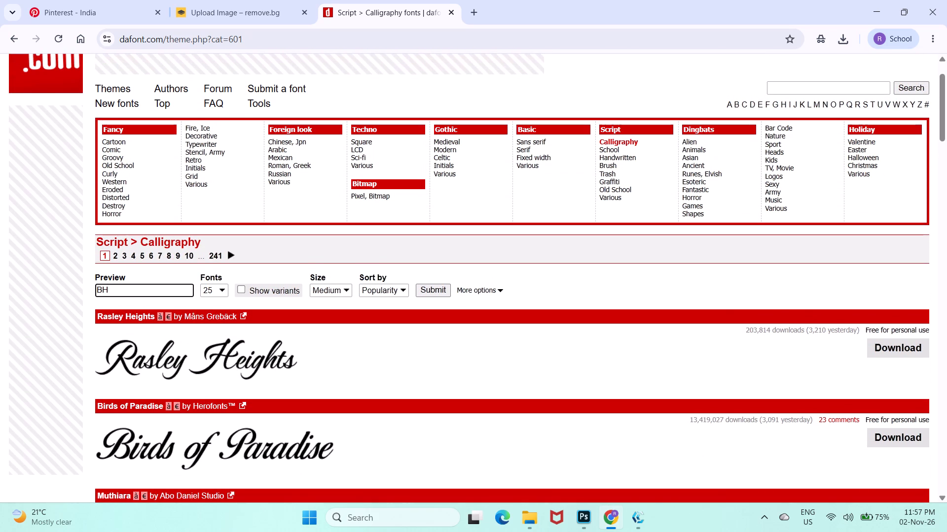
key("BackSpace")
key("h")
type("ah")
key("BackSpace")
key("i")
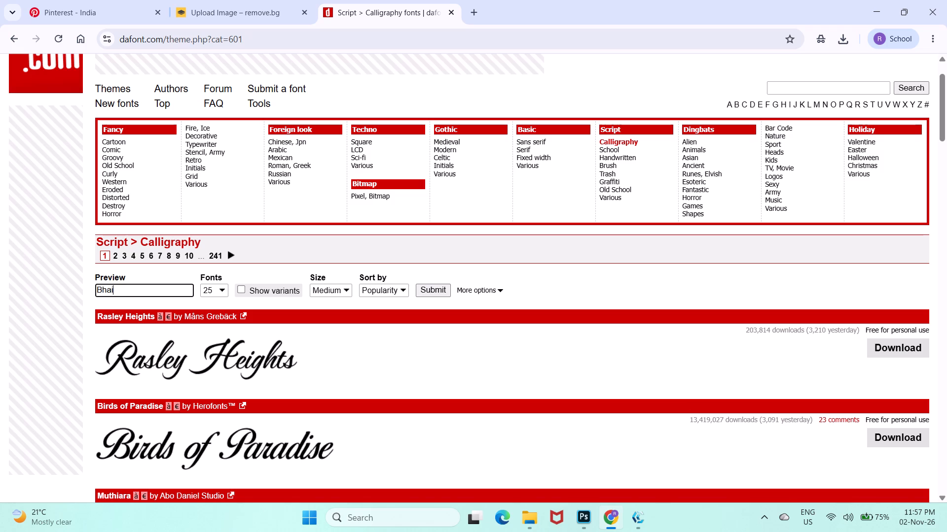
key("space")
type("Dooj")
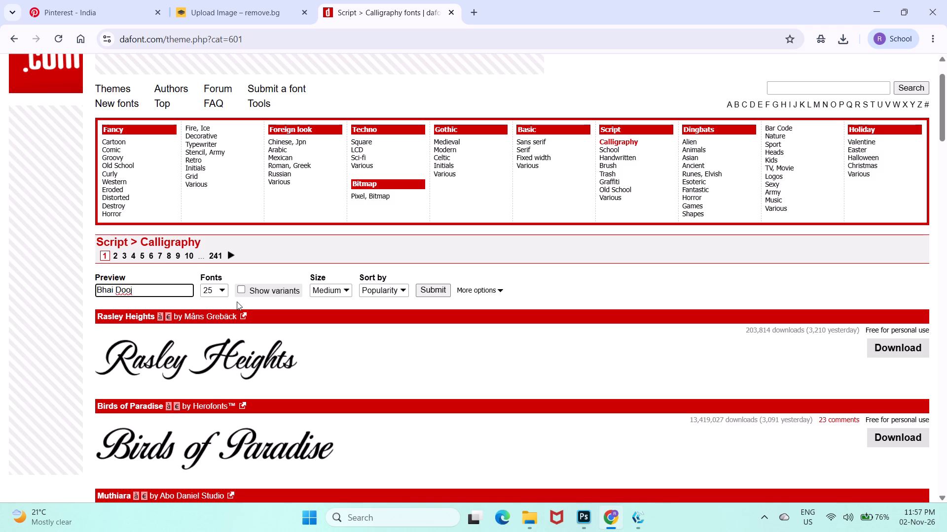
key("Return")
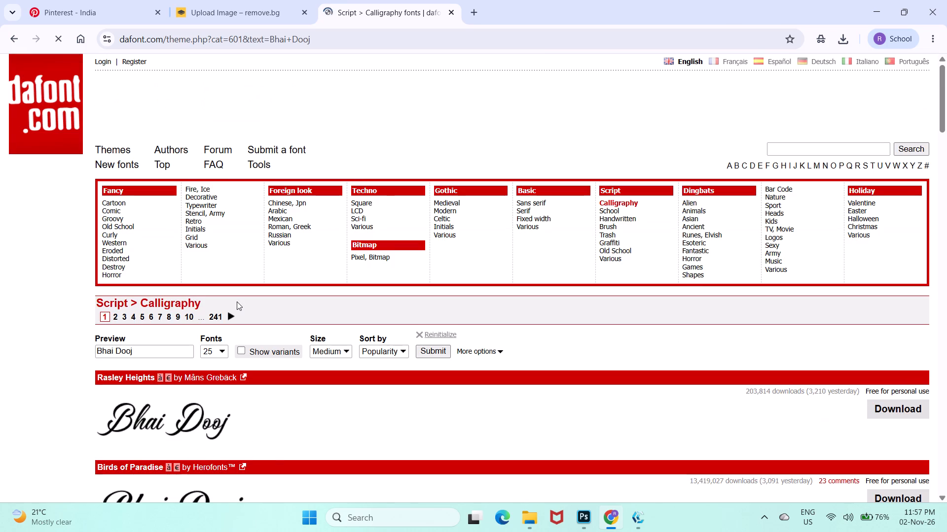
Set the font preview size to Large and apply it to the calligraphy list.
scroll(237, 301, "down", 3)
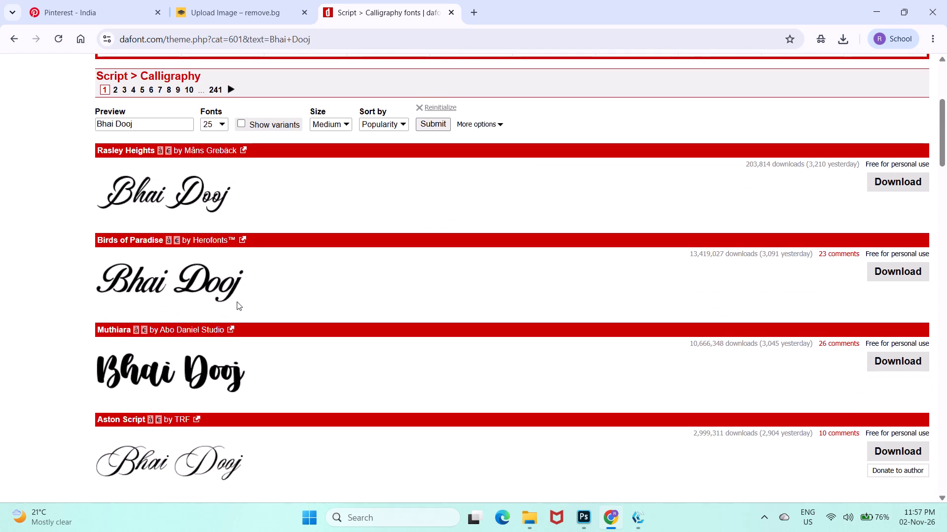
scroll(237, 301, "up", 1)
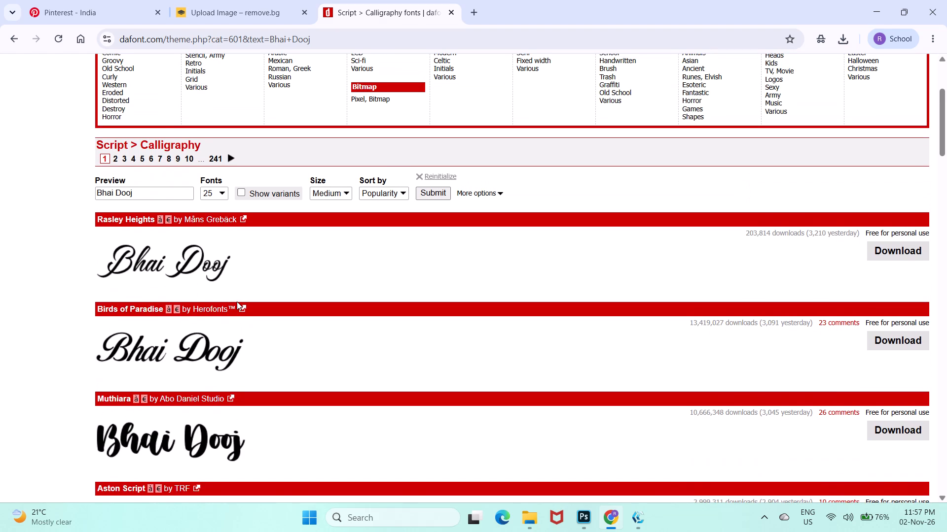
left_click(332, 192)
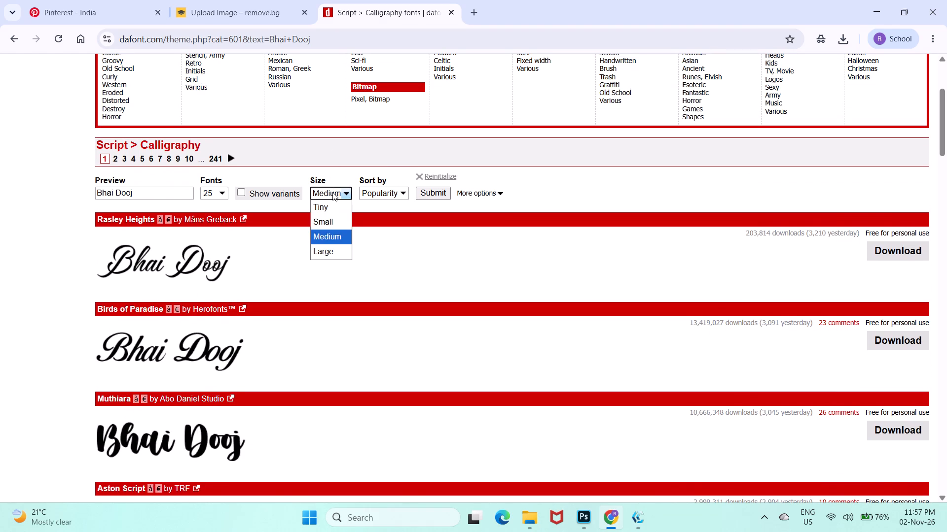
left_click(332, 248)
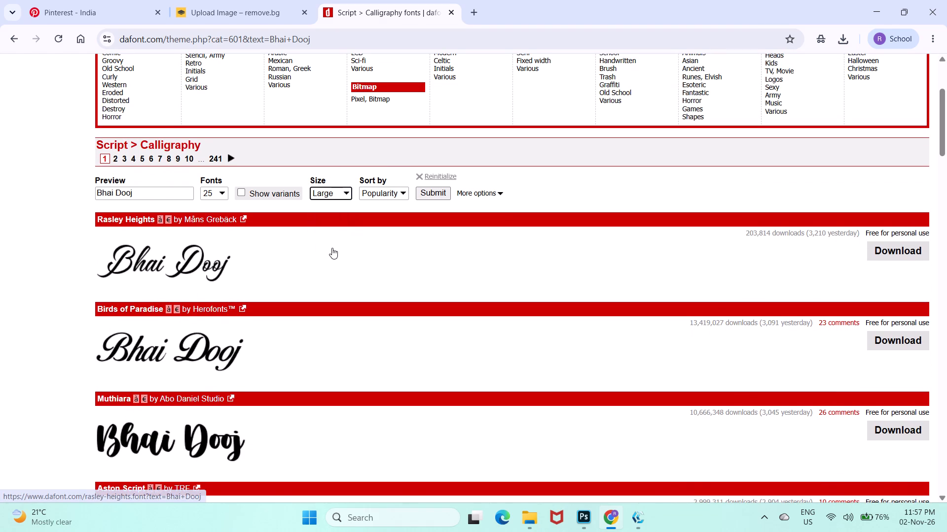
key("Return")
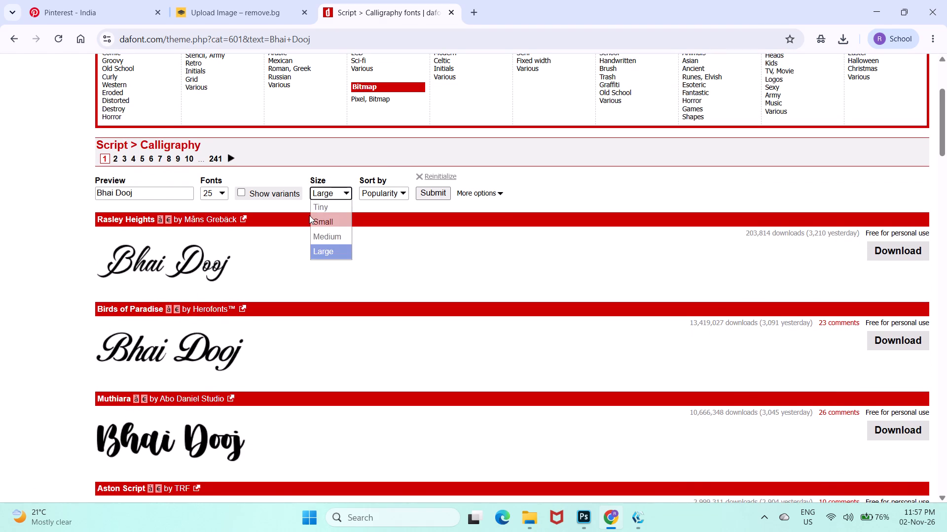
left_click(536, 187)
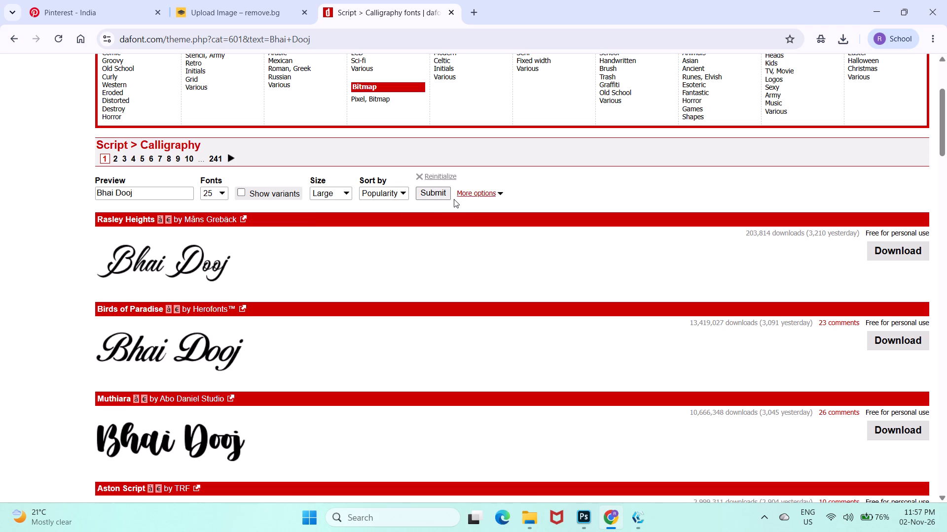
left_click(440, 196)
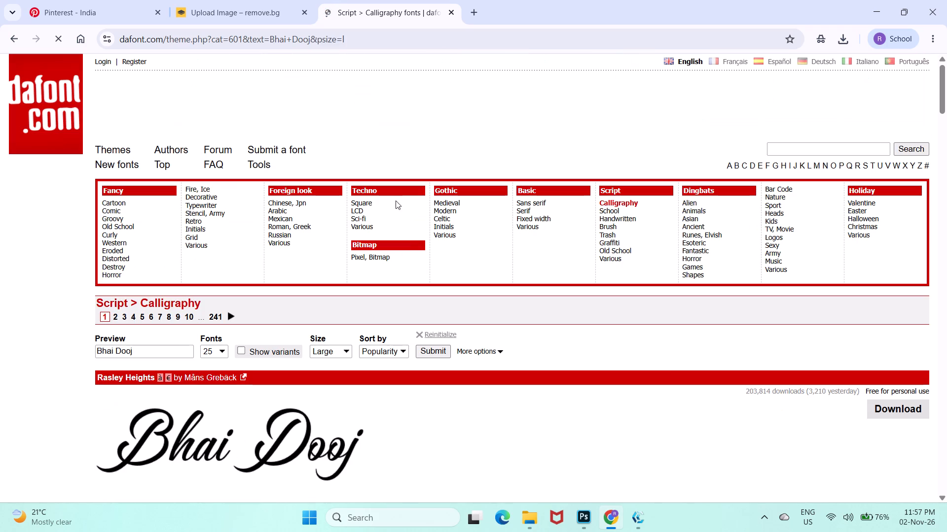
Browse the enlarged "Bhai Dooj" previews and download the Cream Cake font.
scroll(414, 352, "down", 5)
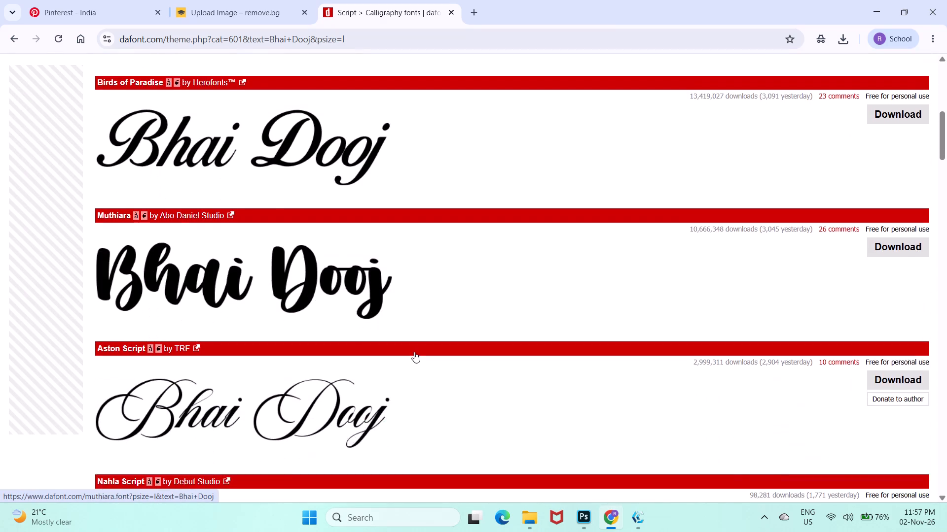
scroll(414, 352, "down", 12)
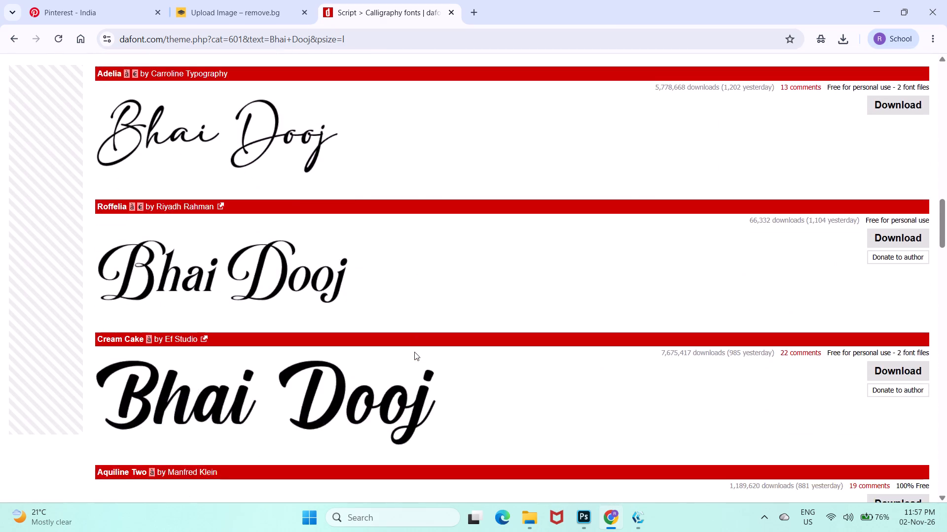
scroll(414, 352, "down", 3)
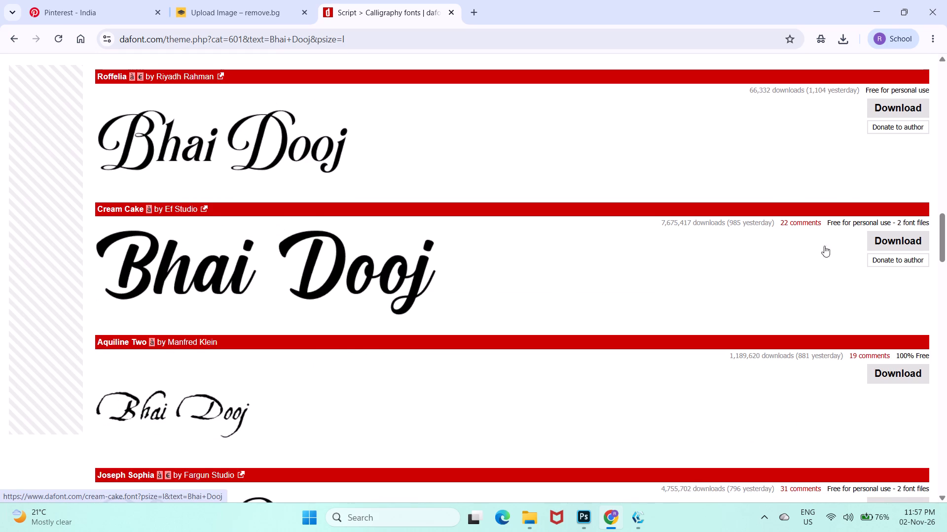
left_click(876, 242)
Download the Joseph Sophia font by Fargun Studio from the calligraphy list.
scroll(691, 275, "down", 1)
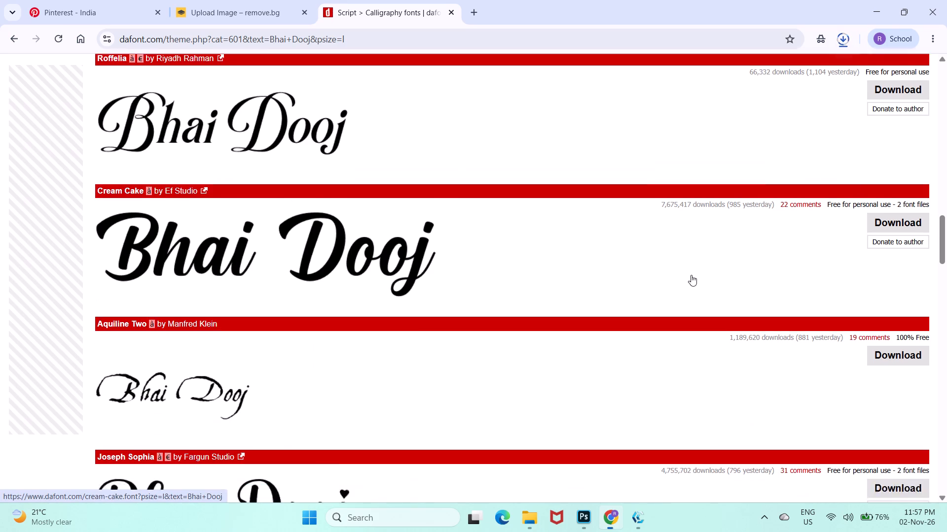
scroll(691, 275, "down", 3)
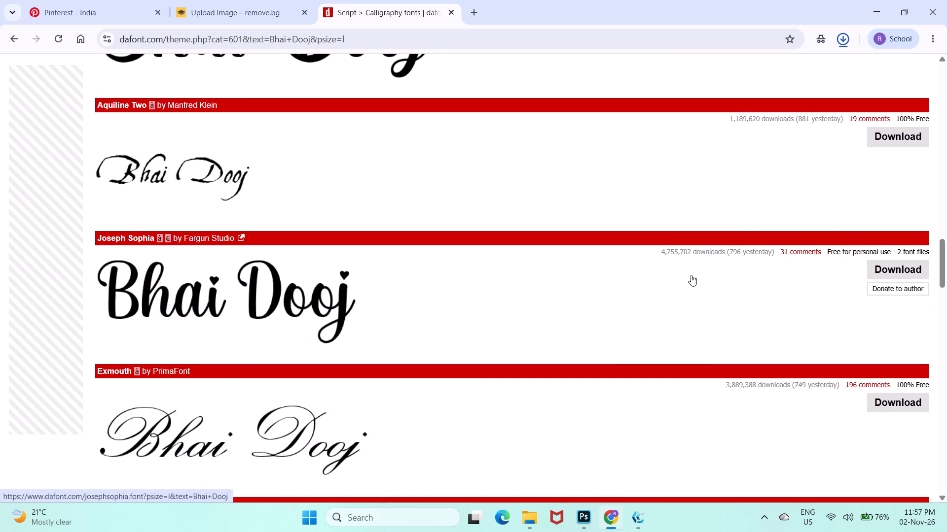
scroll(691, 275, "down", 2)
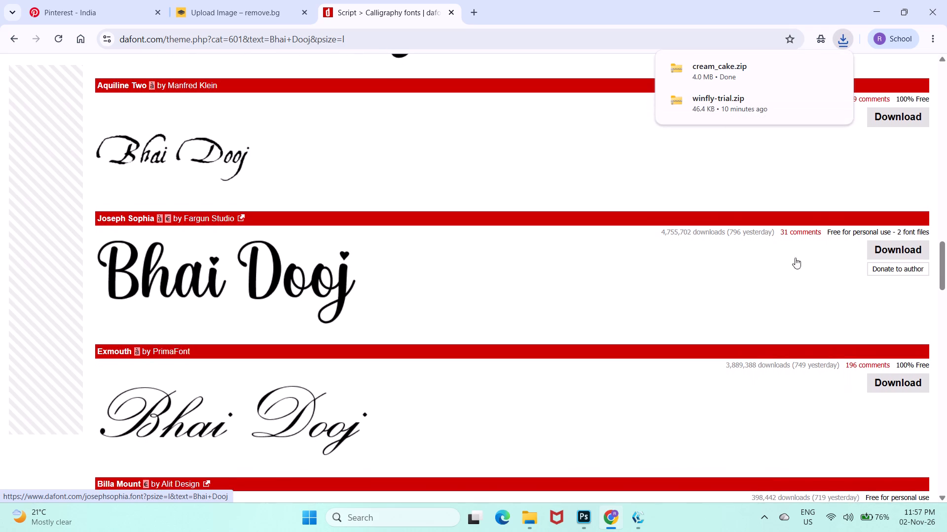
left_click(884, 252)
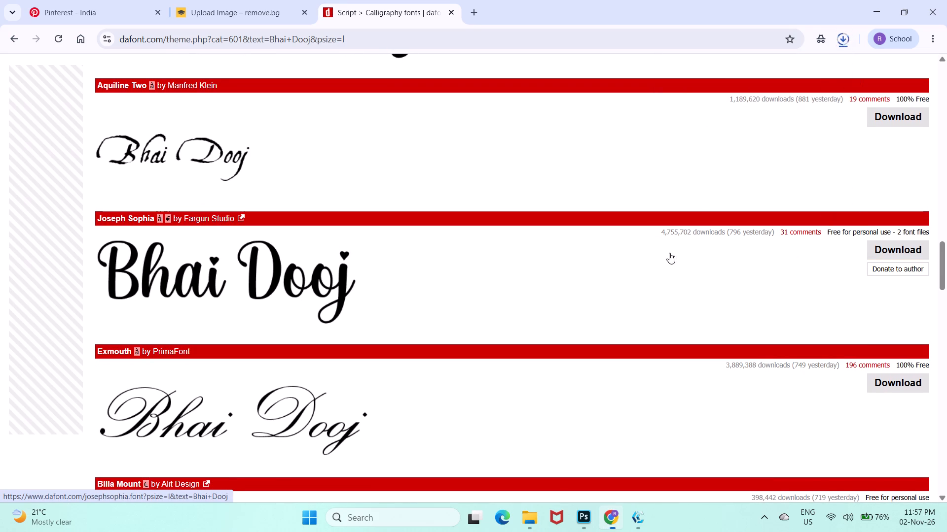
Download the Sephora & Hayden font by Cat.B from further down the calligraphy list.
scroll(669, 253, "down", 6)
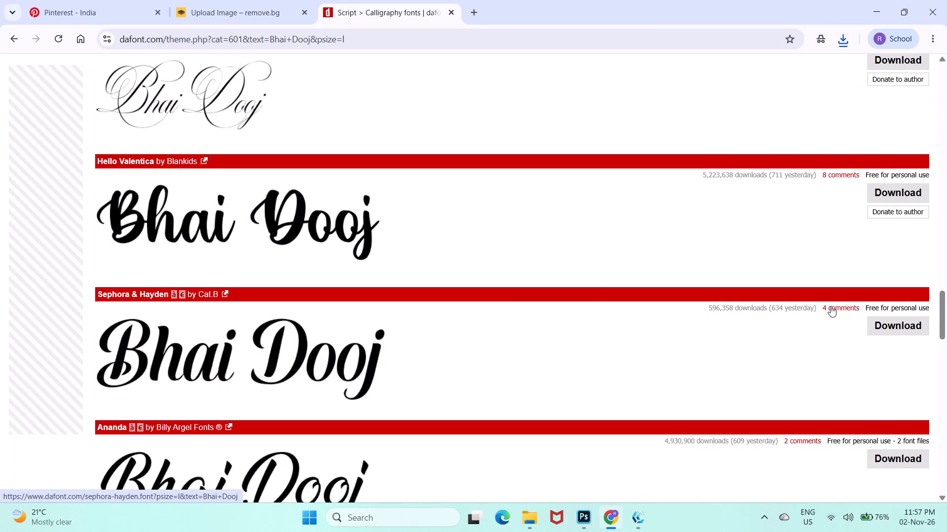
left_click(882, 322)
Examine the "Bhai Dooj" previews of the calligraphy fonts listed after Sephora & Hayden, such as Ananda, Hello Honey and Jane Austen.
scroll(723, 332, "down", 1)
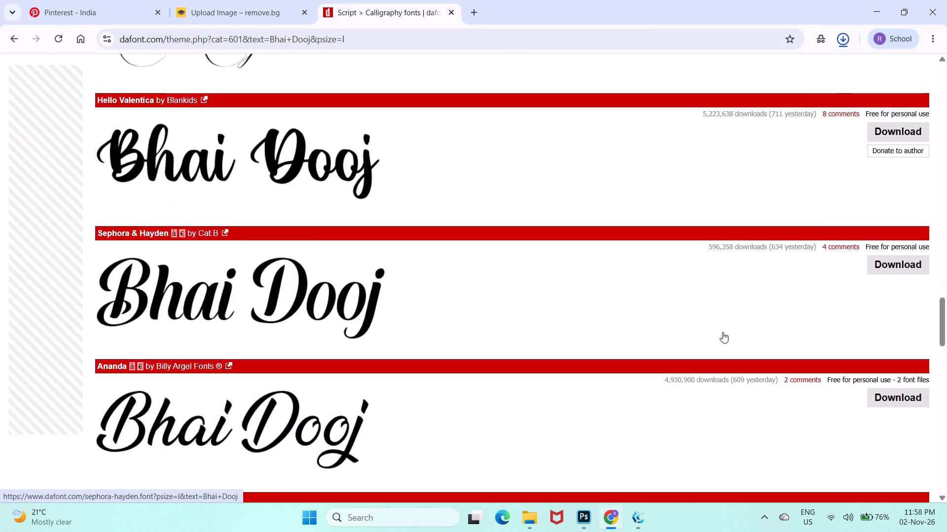
scroll(723, 332, "down", 1)
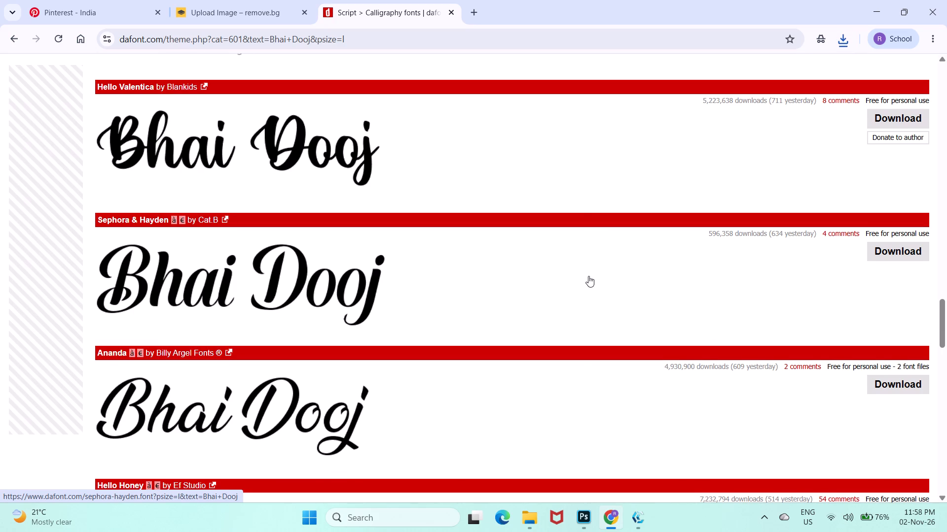
scroll(588, 276, "down", 1)
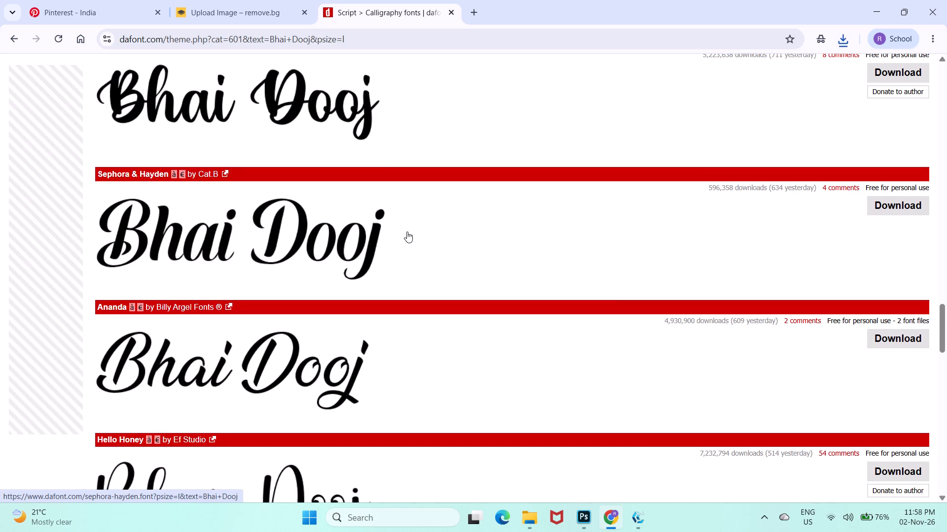
scroll(220, 214, "down", 1)
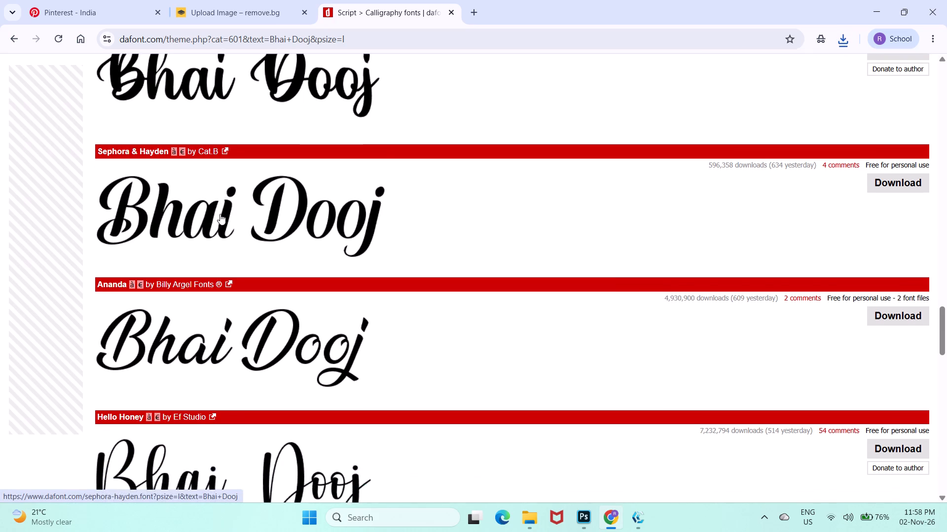
scroll(220, 214, "down", 3)
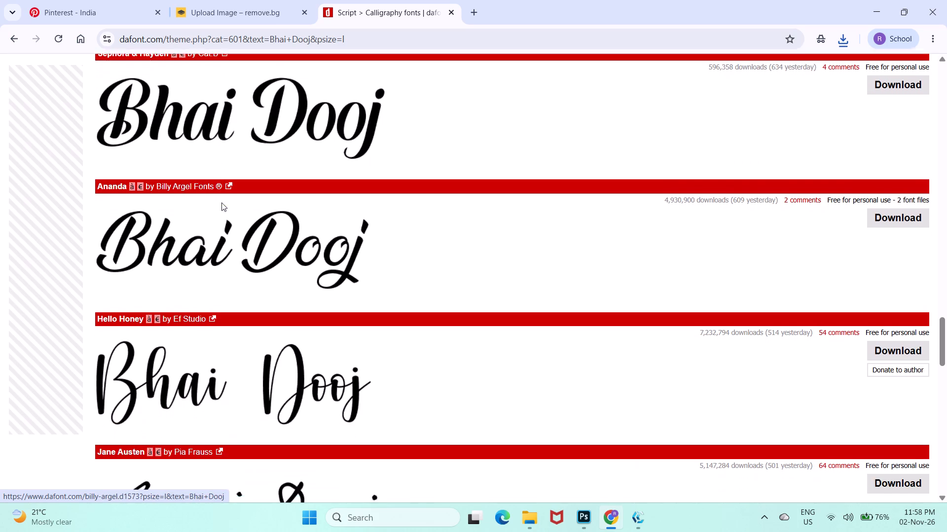
scroll(221, 202, "down", 1)
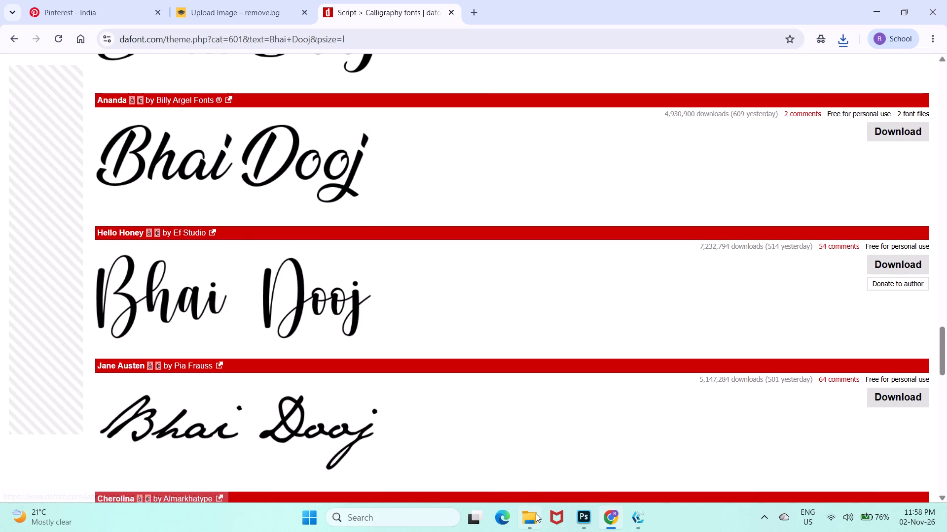
In the Downloads folder, extract the sephora_hayden archive and install the Sephora & Hayden font from it.
left_click(536, 513)
scroll(196, 206, "up", 8)
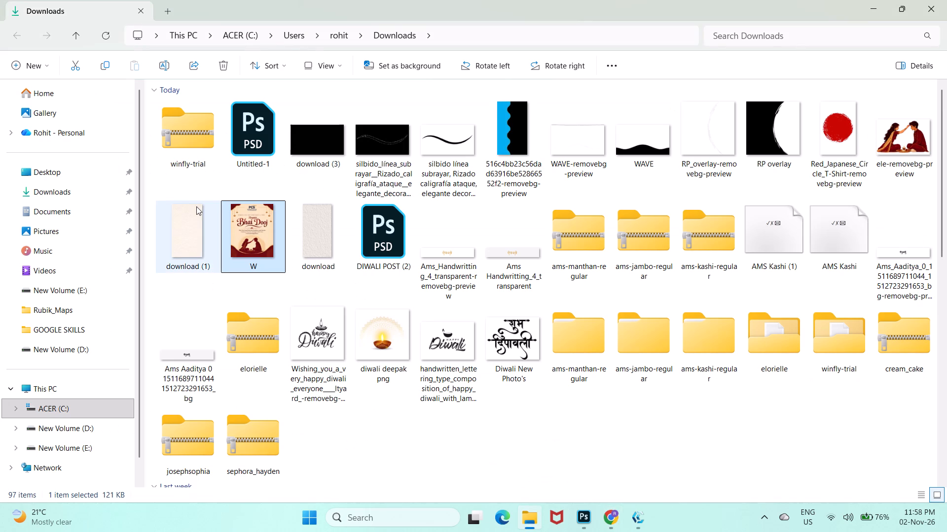
scroll(454, 241, "up", 1)
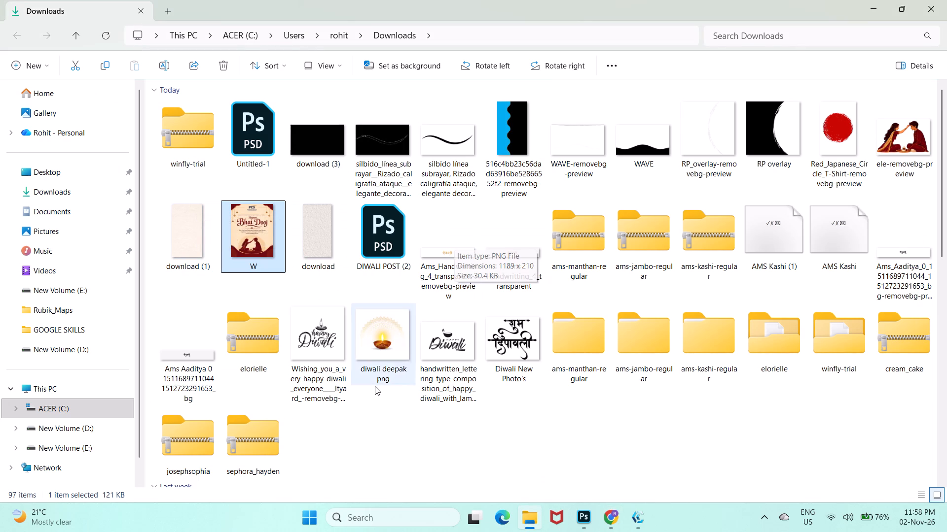
left_click(263, 452)
left_click(384, 72)
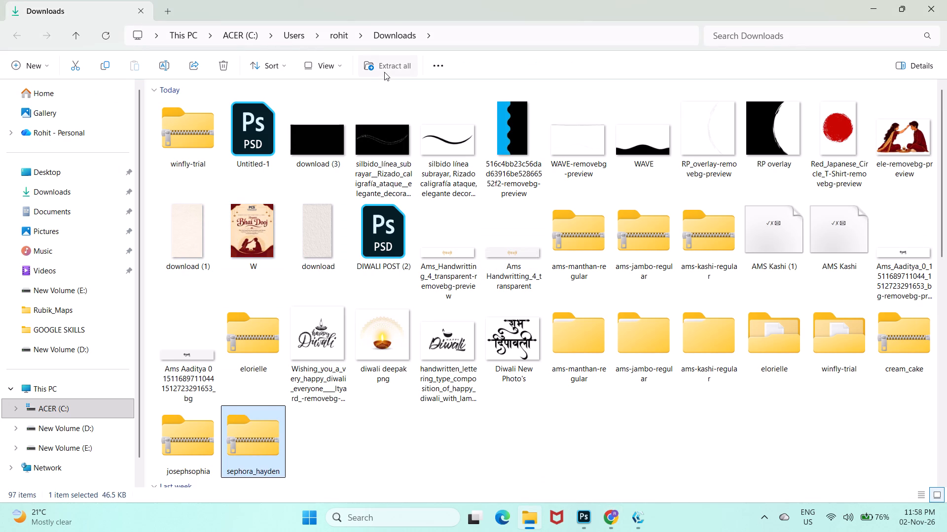
key("Return")
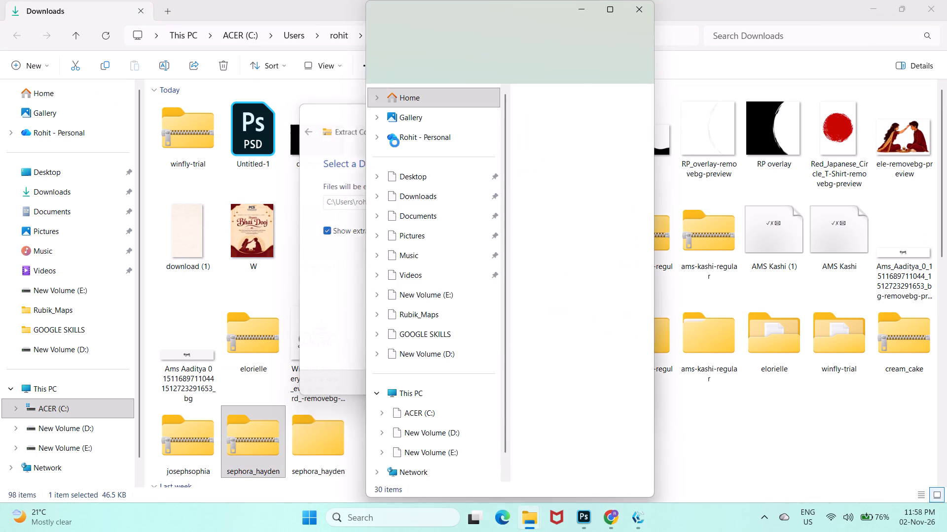
double_click(558, 126)
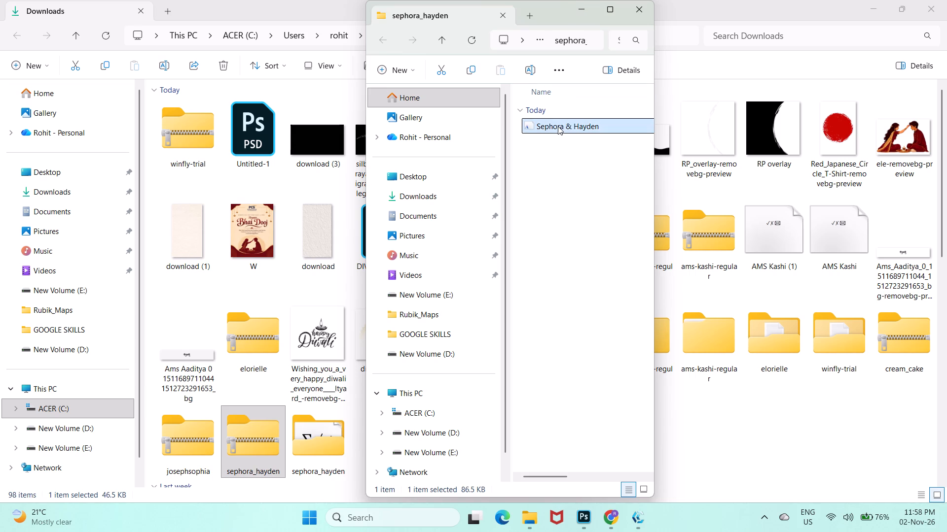
left_click(210, 138)
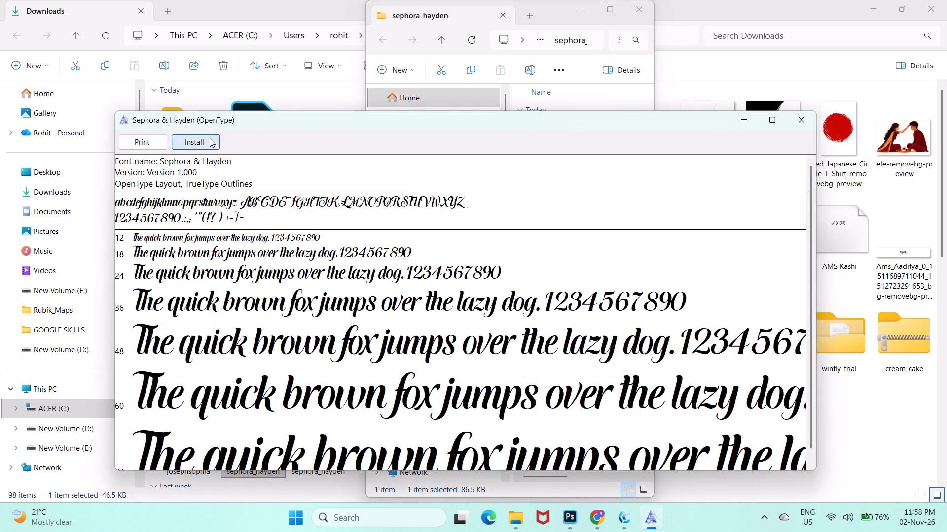
left_click(806, 119)
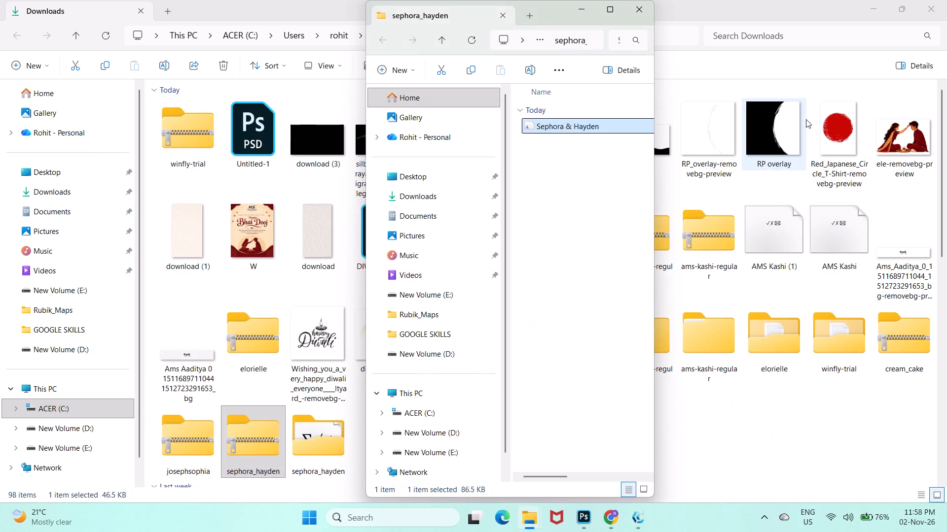
Switch to Photoshop and change the font of the "Bhai Dooj" title to Sephora & Hayden Regular.
left_click(586, 529)
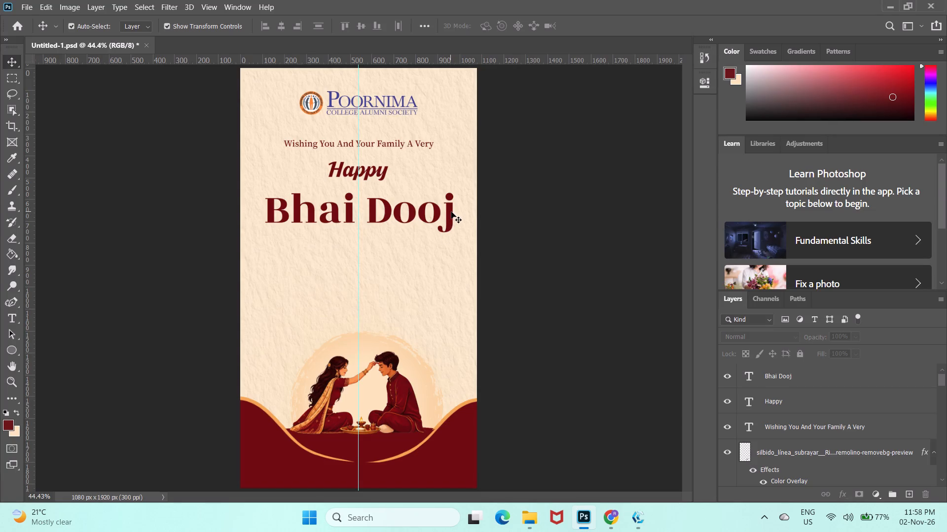
key("t")
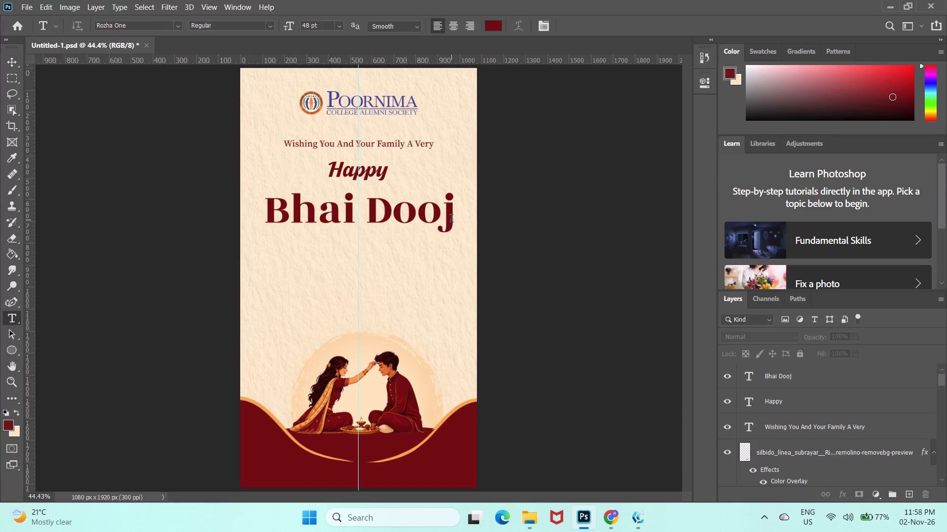
left_click_drag(451, 220, 267, 217)
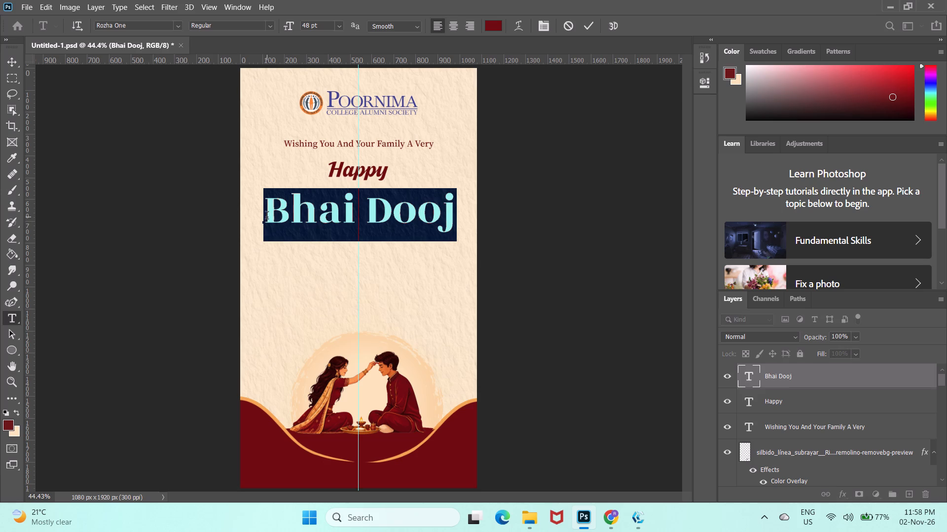
left_click(177, 24)
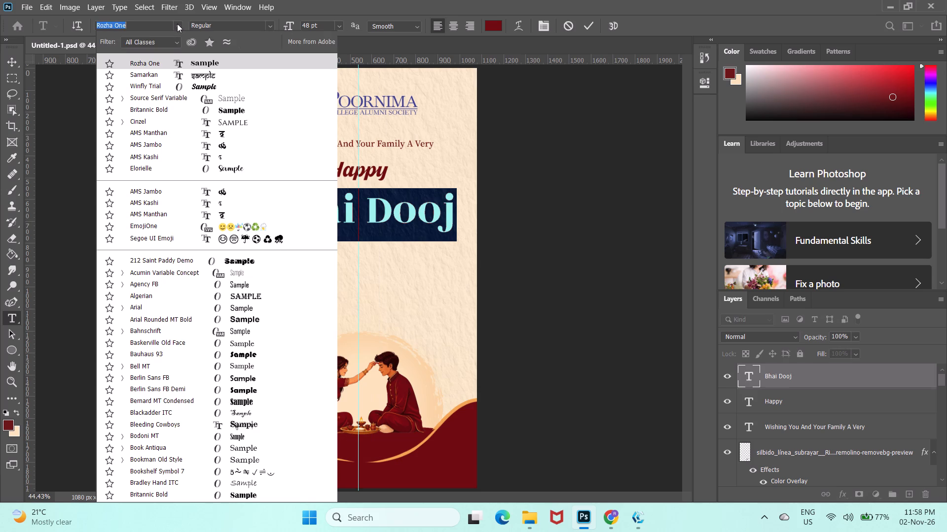
type("sep")
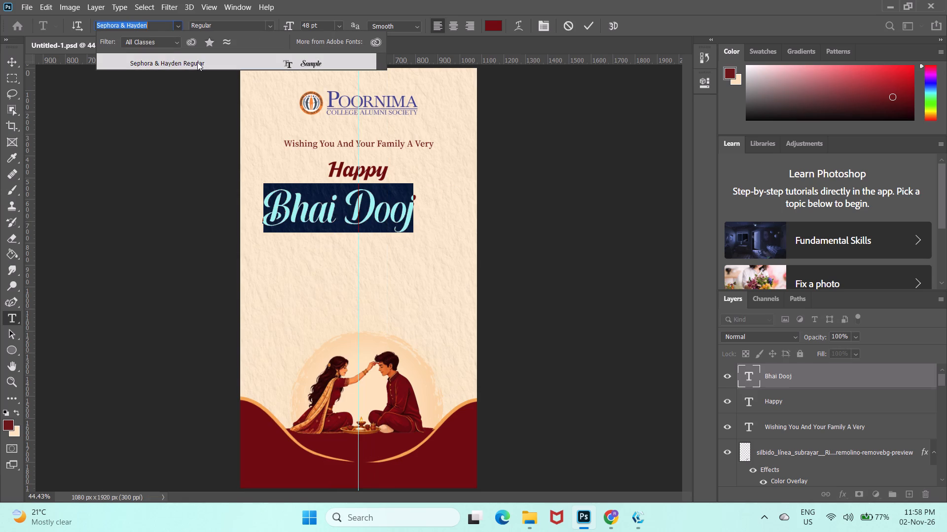
left_click(197, 62)
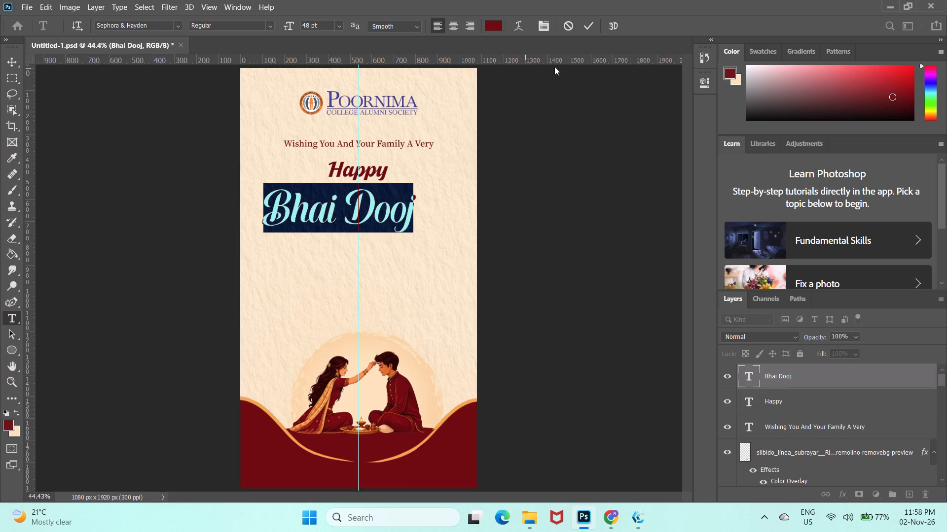
left_click(590, 25)
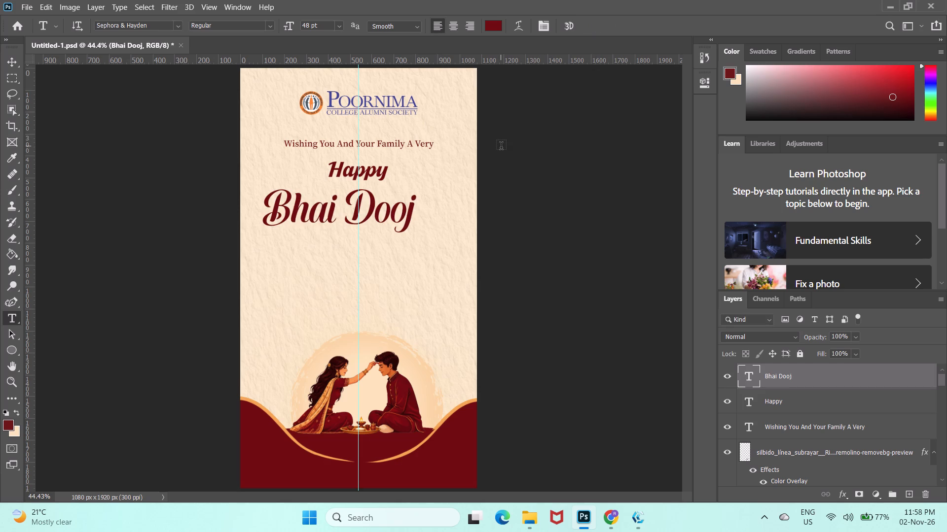
key("v")
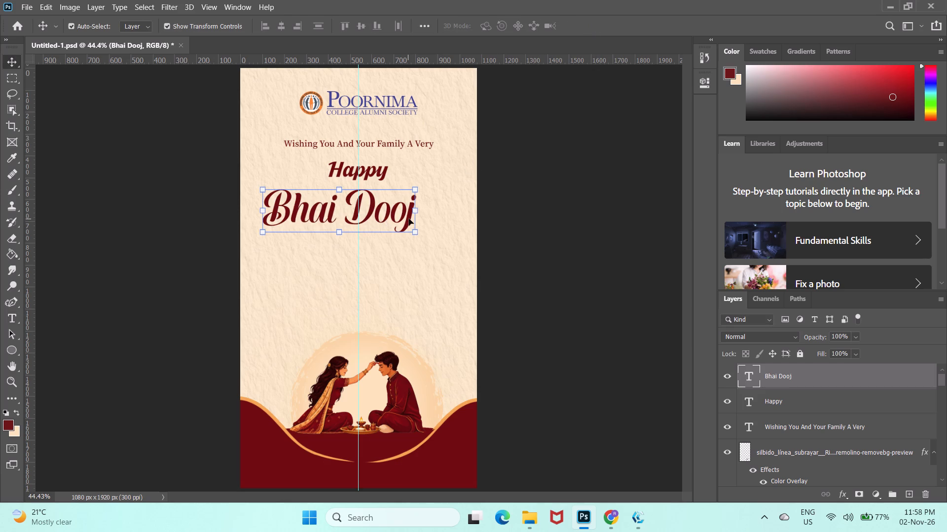
Set the font size of the "Bhai Dooj" title to 60 pt.
key("t")
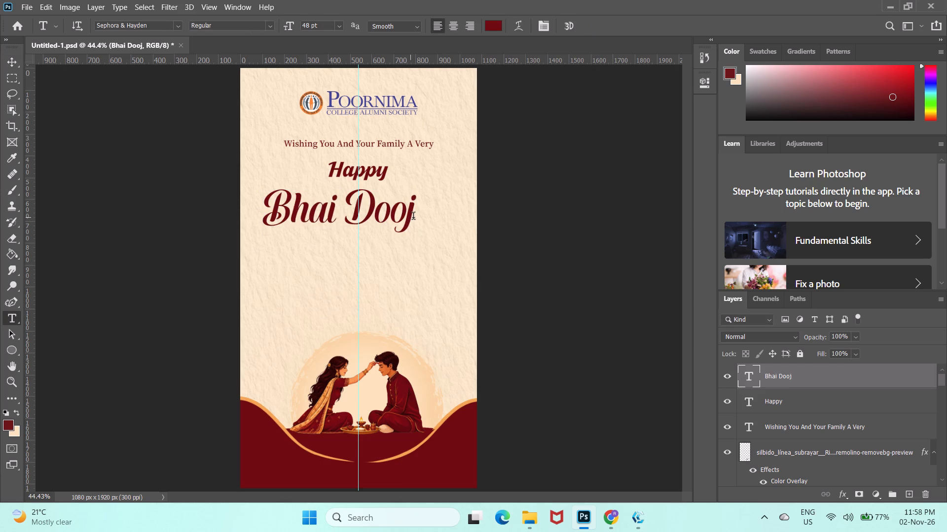
left_click_drag(413, 217, 270, 211)
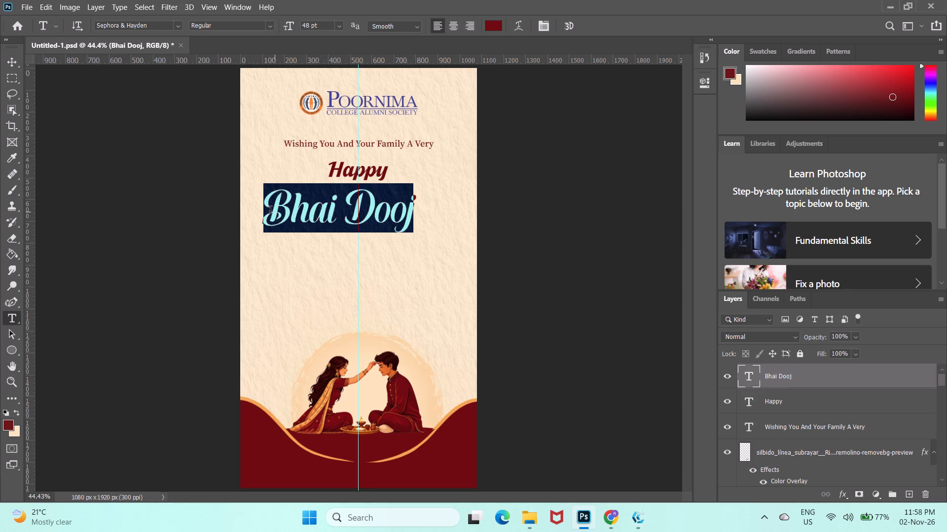
left_click(340, 28)
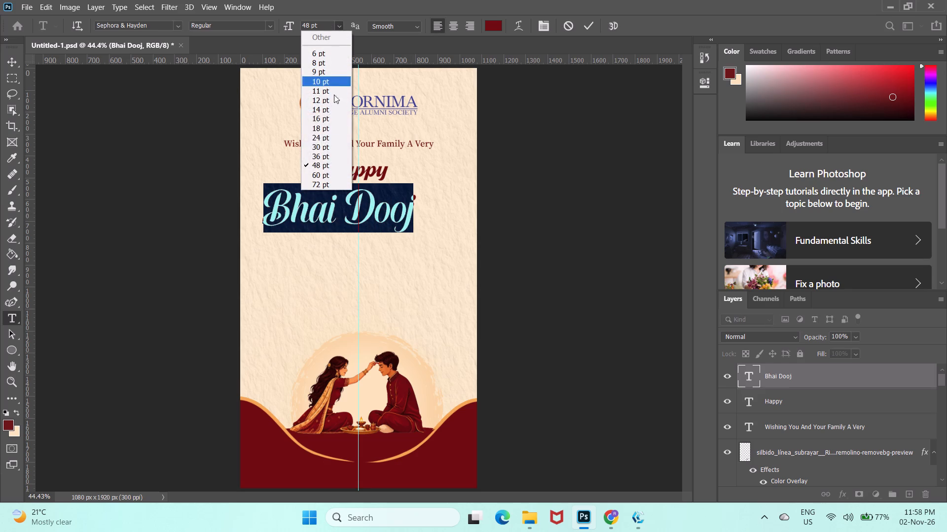
left_click(321, 172)
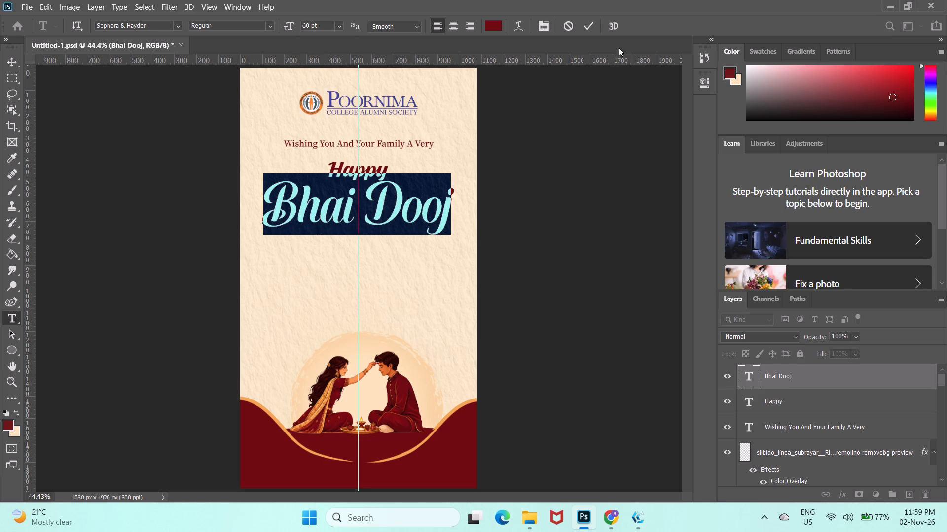
left_click(594, 22)
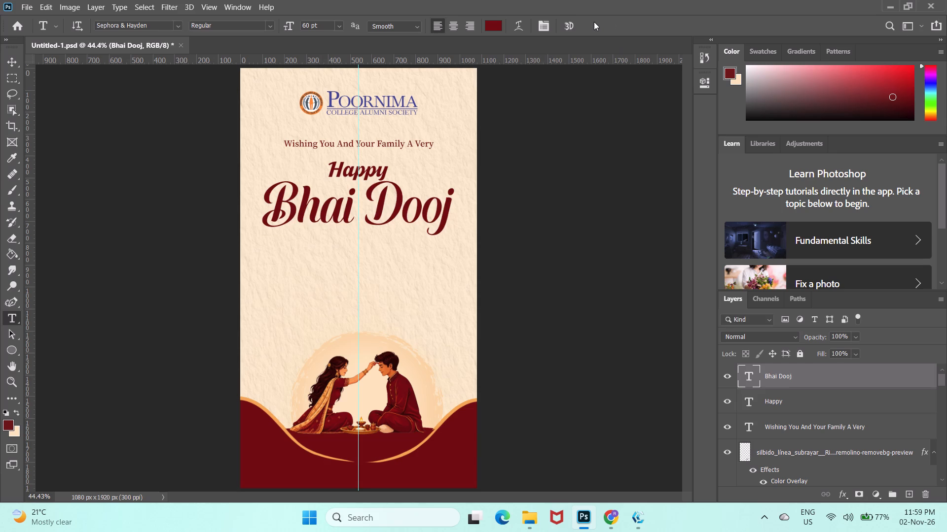
key("v")
left_click(611, 138)
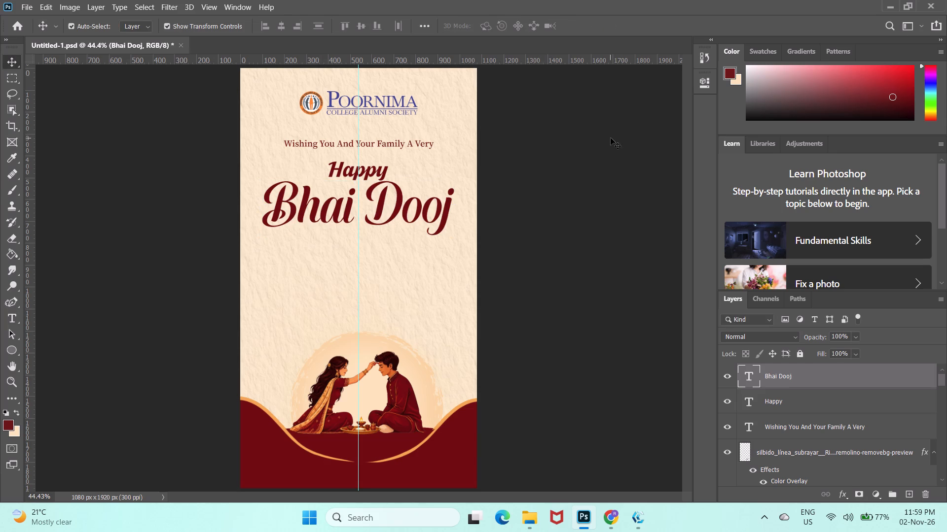
Nudge the "Bhai Dooj" title down about 10 px to leave a small gap beneath "Happy".
left_click(431, 200)
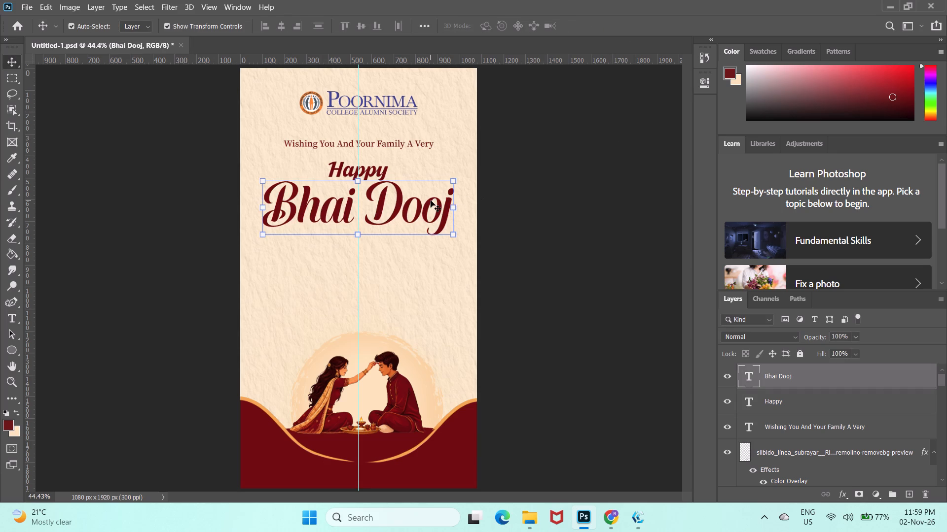
key("Down")
key("Down")
key("Down")
key("Down")
key("Down")
key("Down")
key("Down")
key("Down")
key("Down")
key("Down")
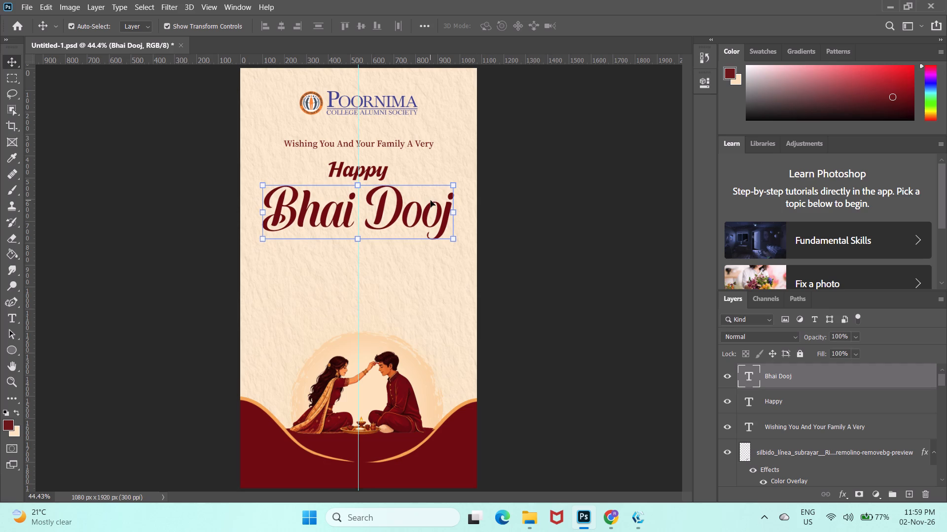
key("Down")
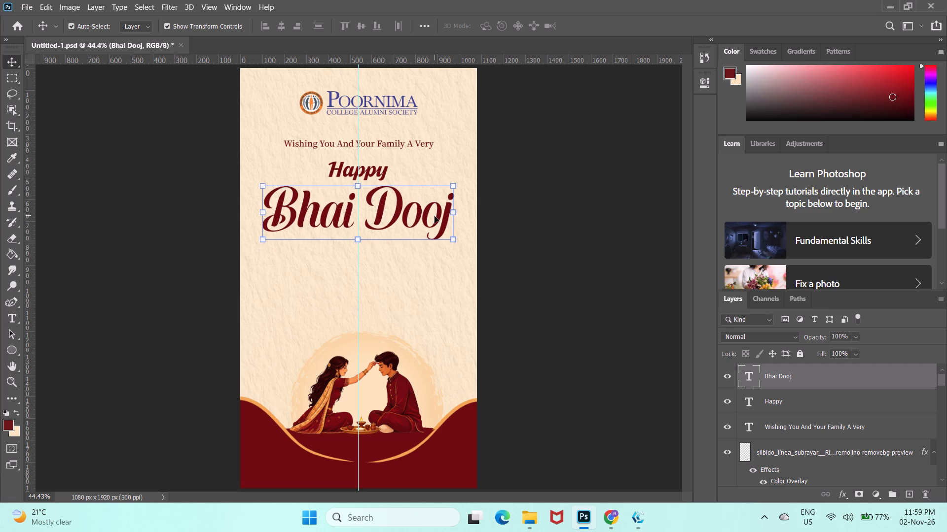
left_click(540, 167)
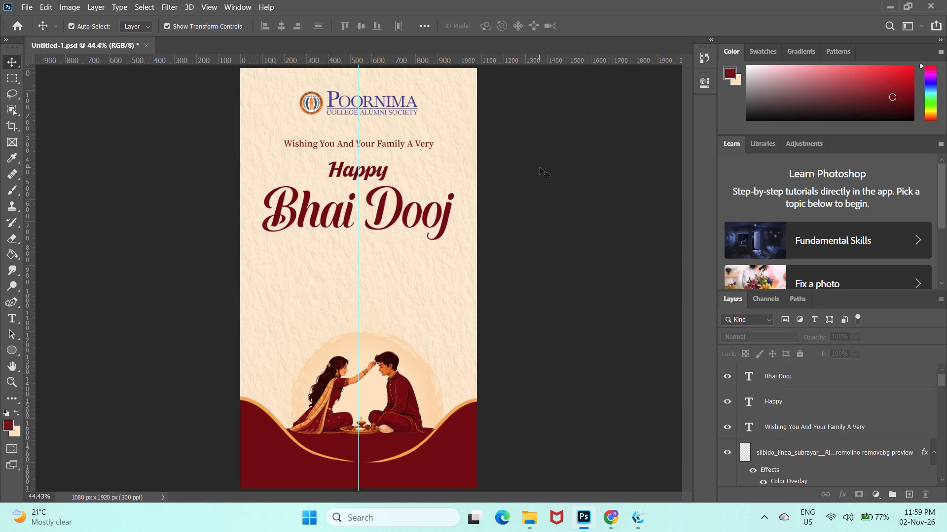
left_click(446, 209)
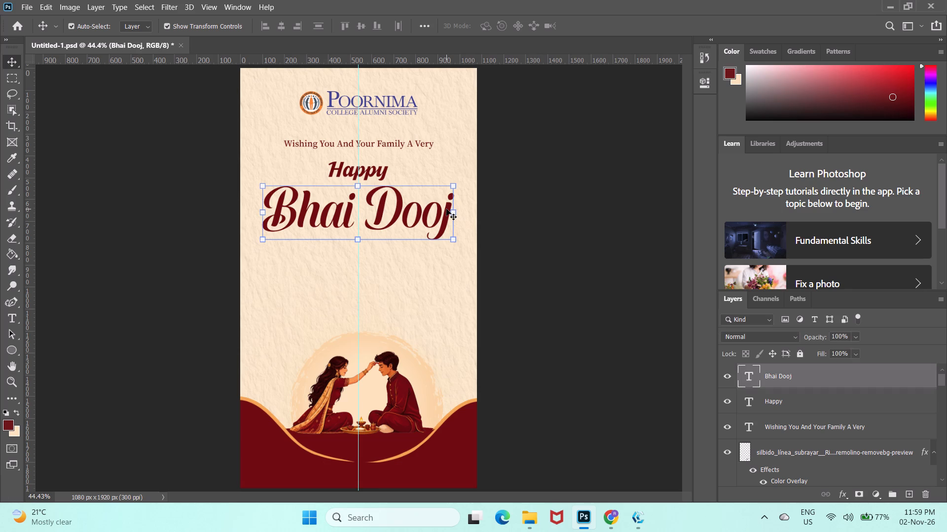
key("Up")
key("Up")
key("Up")
key("Down")
key("Down")
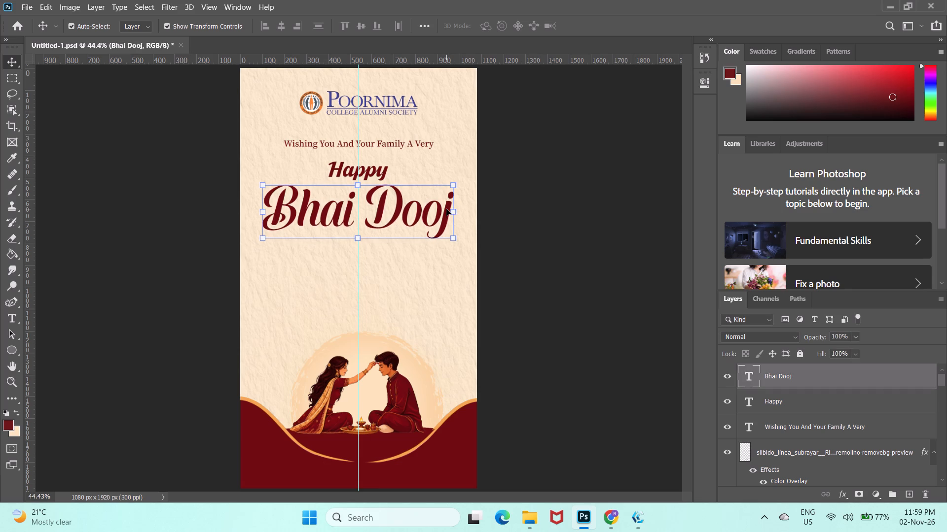
left_click(517, 216)
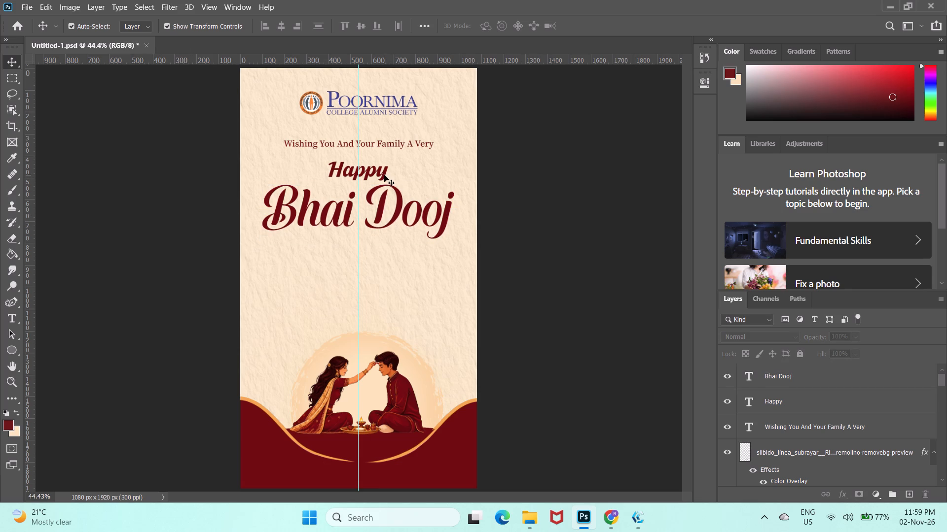
Add a Gradient Overlay effect to the "Bhai Dooj" title layer.
left_click(400, 197)
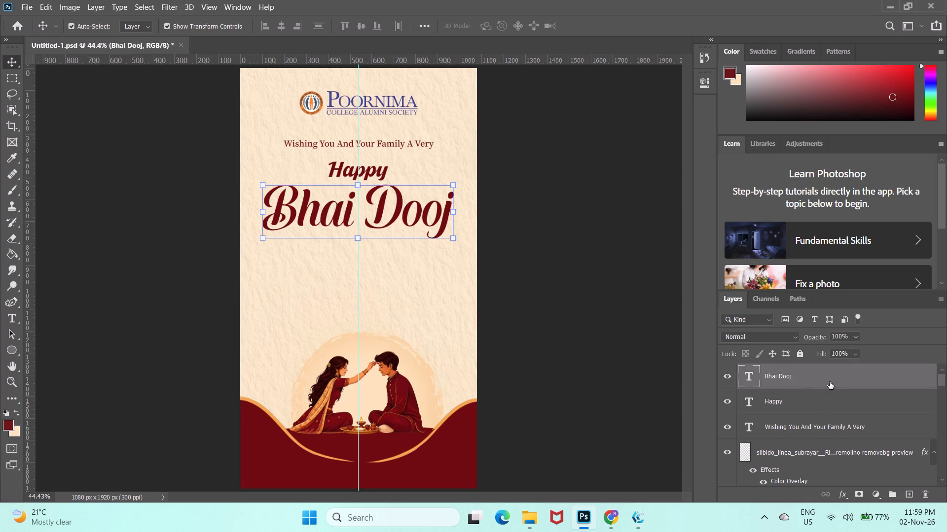
double_click(832, 378)
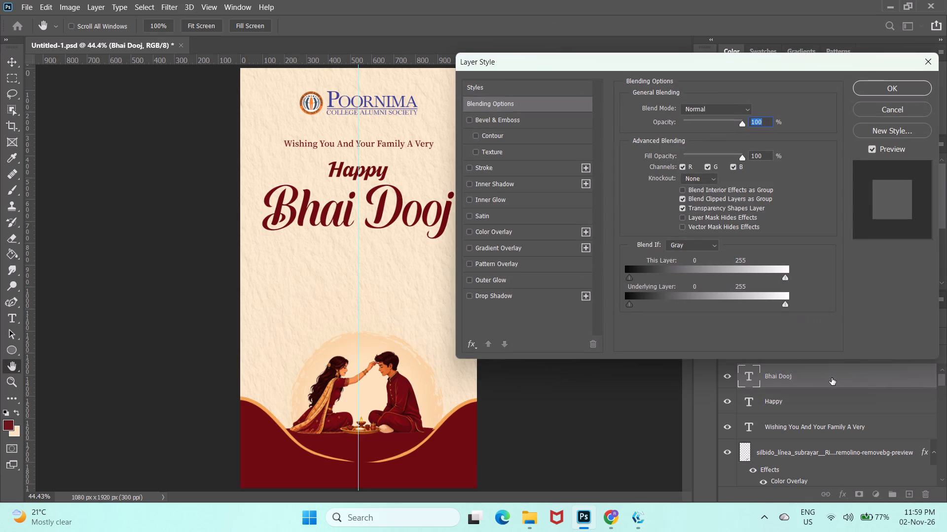
left_click(548, 252)
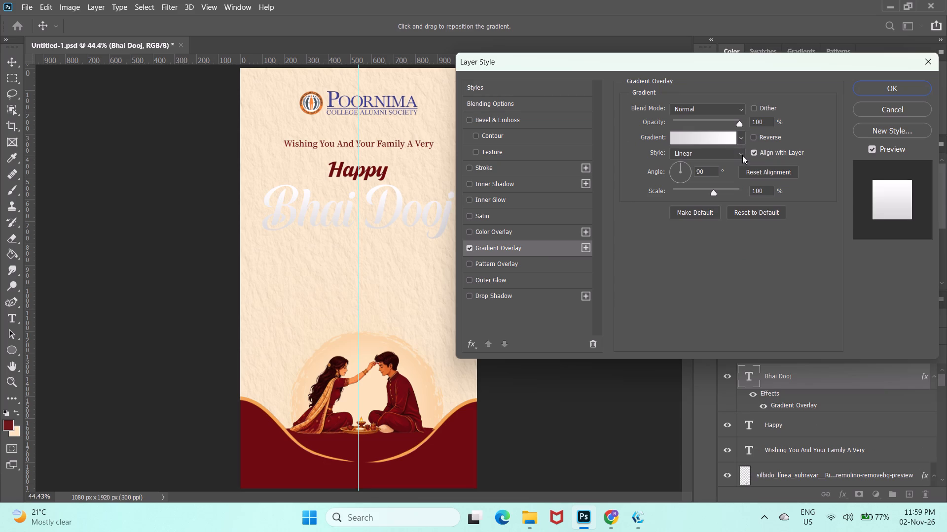
left_click(742, 154)
left_click(742, 154)
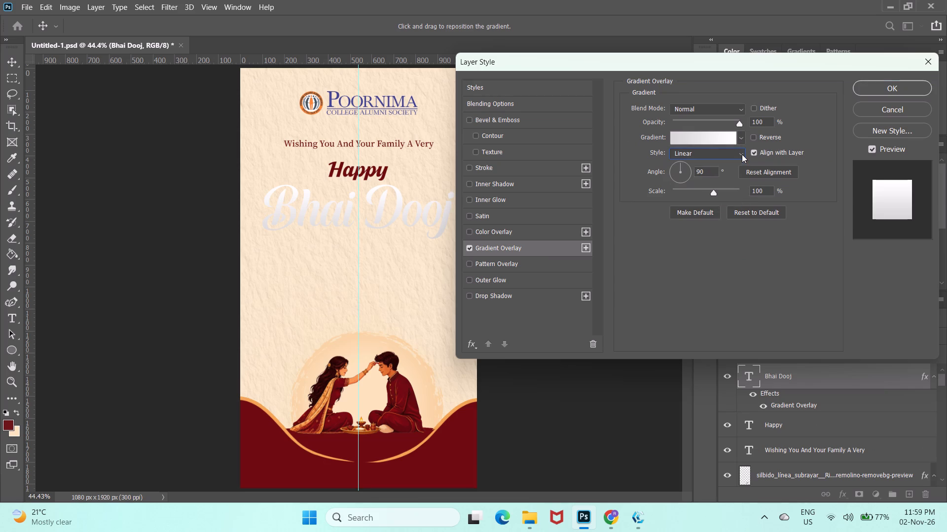
left_click(740, 140)
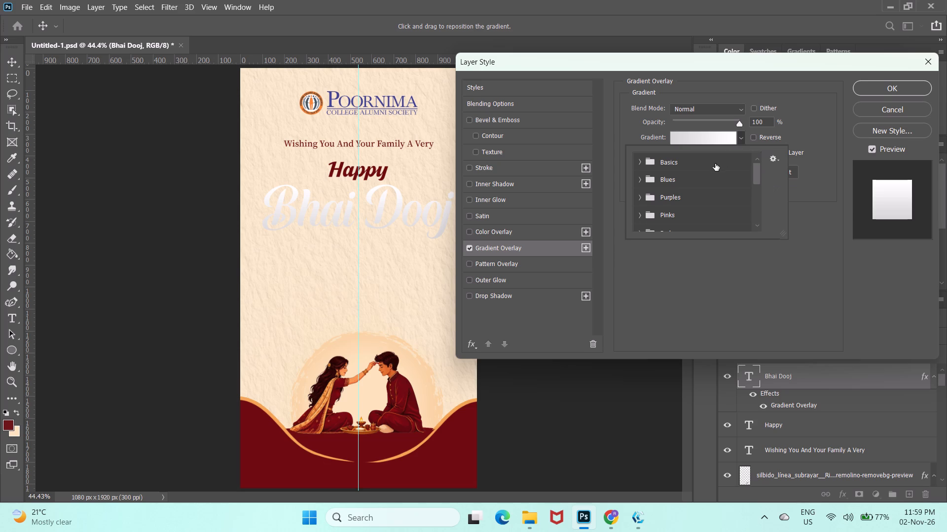
left_click(814, 297)
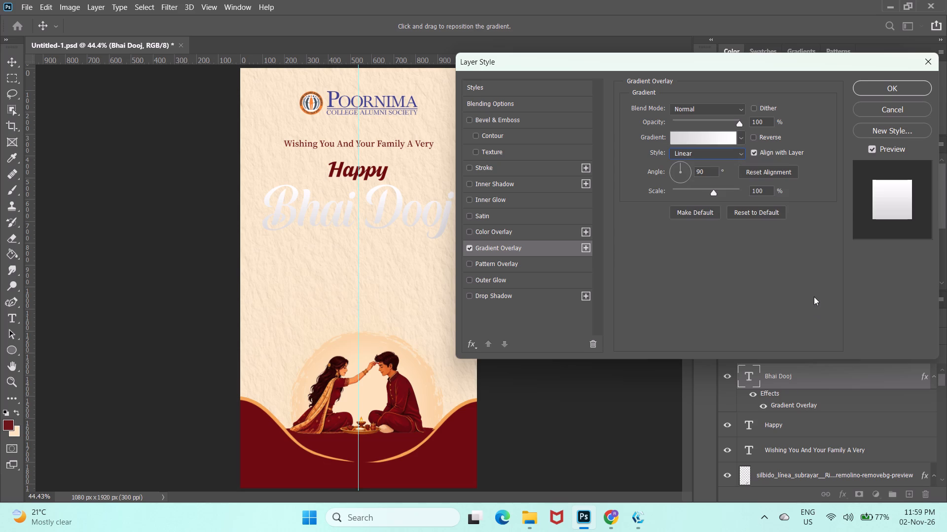
left_click(879, 193)
Set the overlay gradient's starting colour stop to the maroon sampled from the poster's bottom shape.
left_click(698, 133)
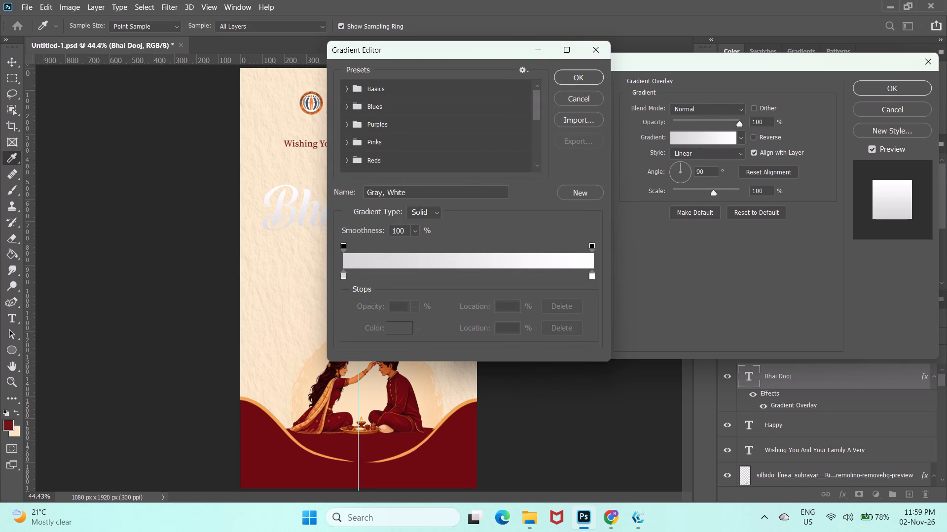
left_click(345, 276)
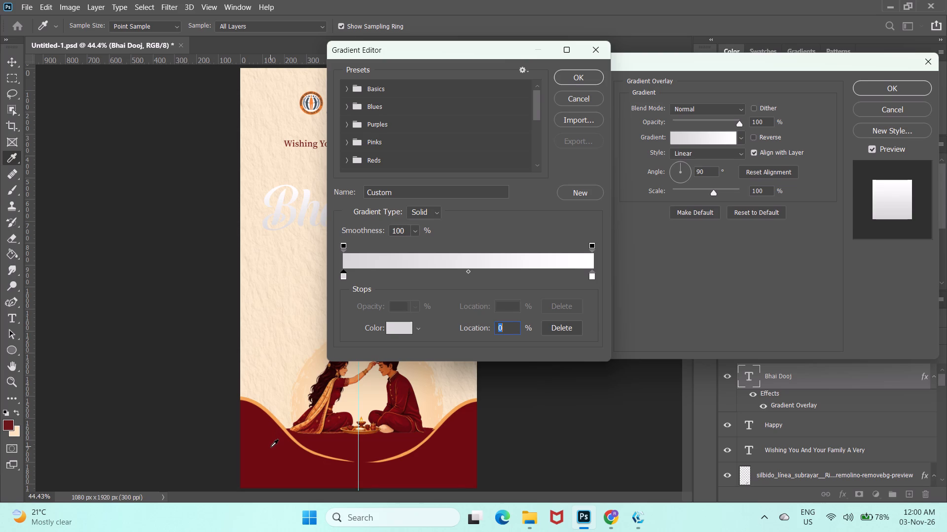
left_click(271, 447)
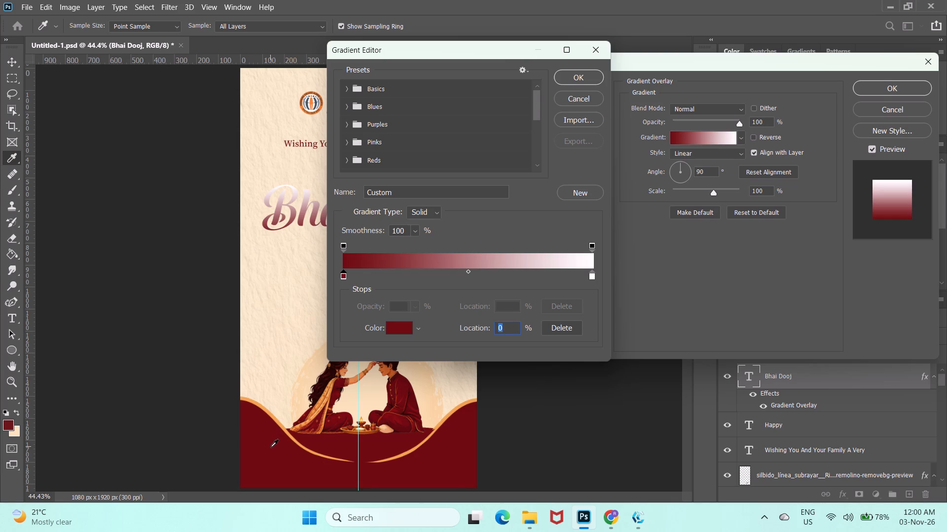
Set the gradient's end colour stop at location 100% to the brighter red #ba2129.
left_click(591, 274)
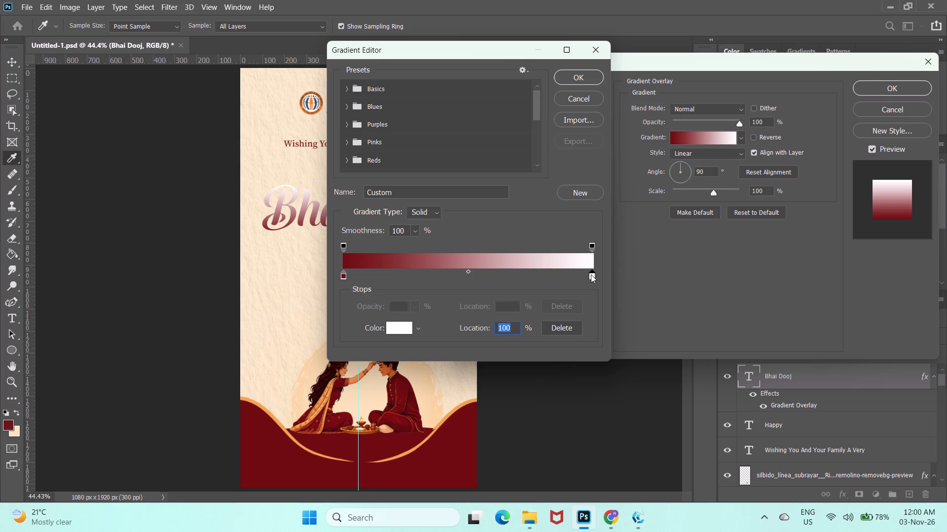
double_click(591, 274)
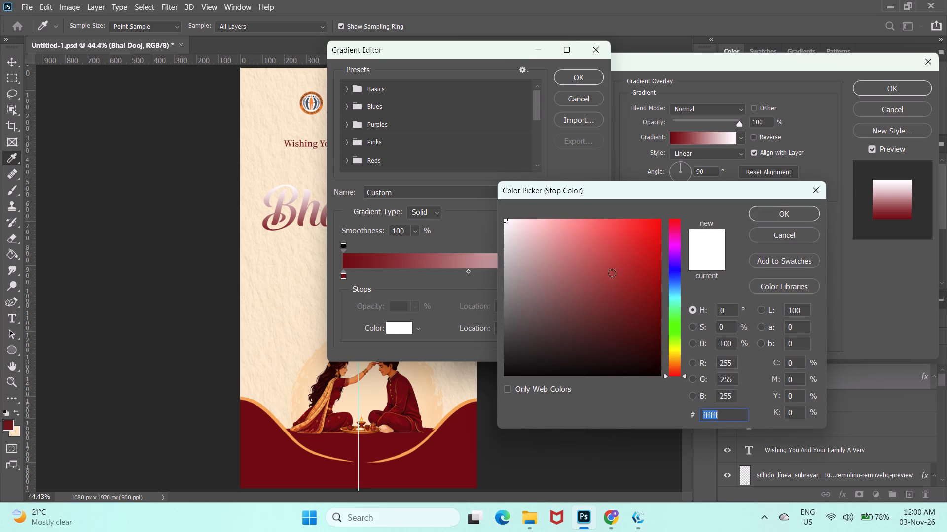
left_click(447, 441)
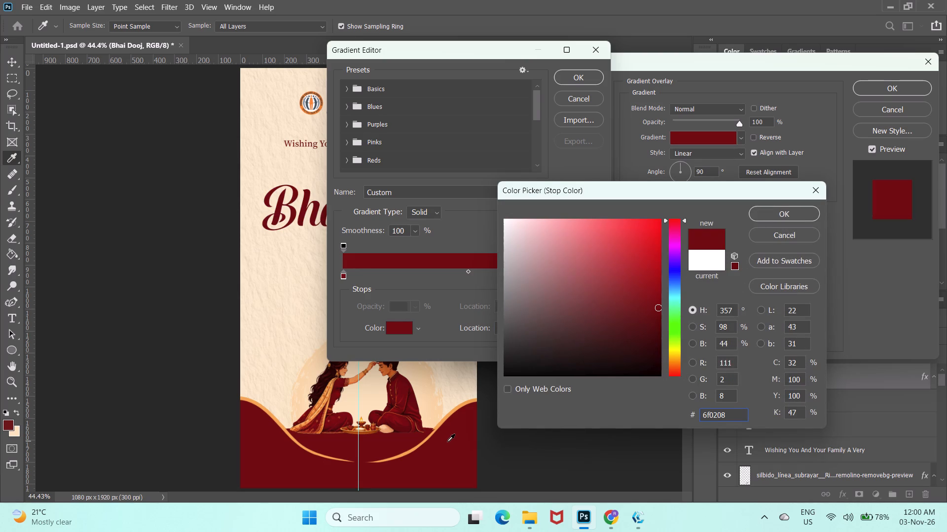
left_click(615, 277)
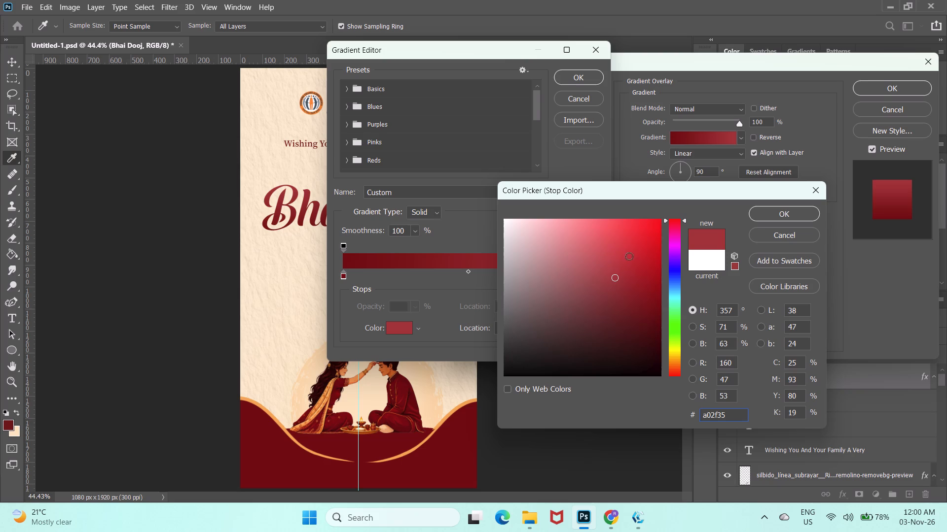
left_click(633, 261)
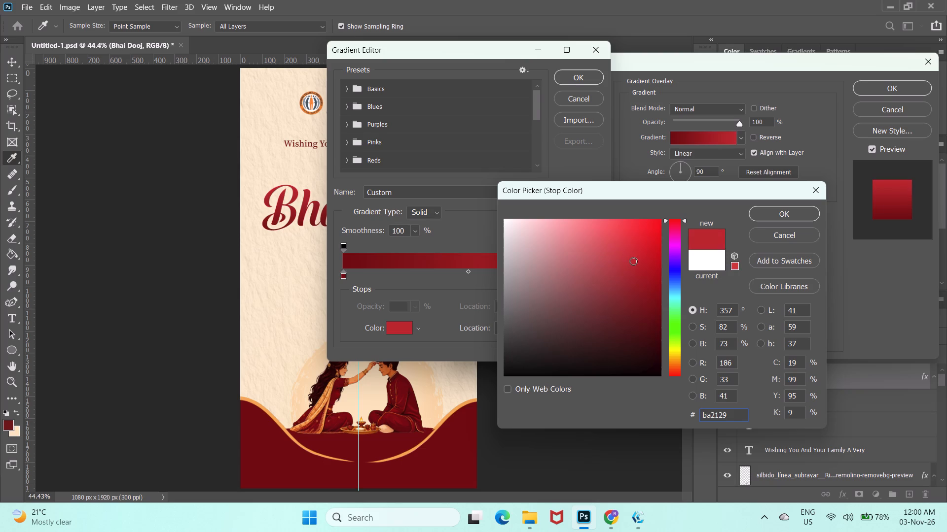
left_click(779, 216)
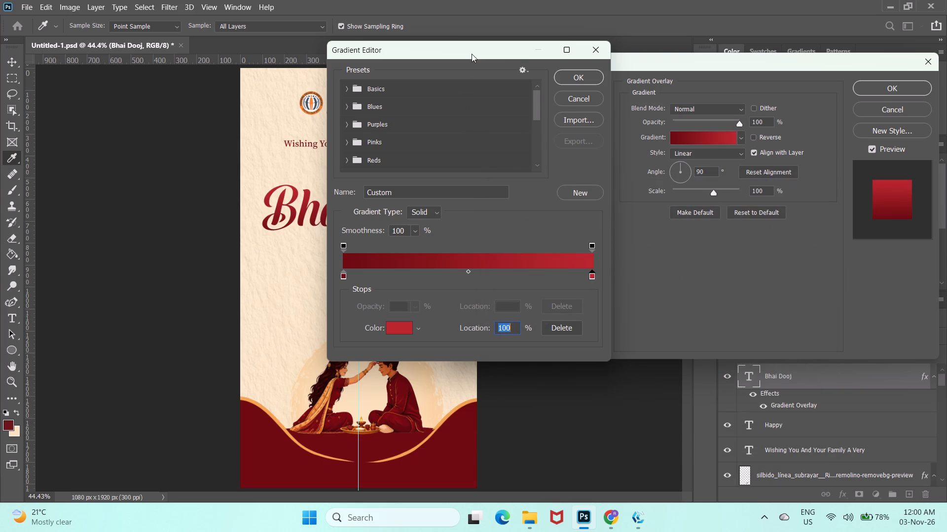
Darken the gradient's starting colour stop to #5c050a and accept the edited gradient.
left_click_drag(472, 54, 636, 63)
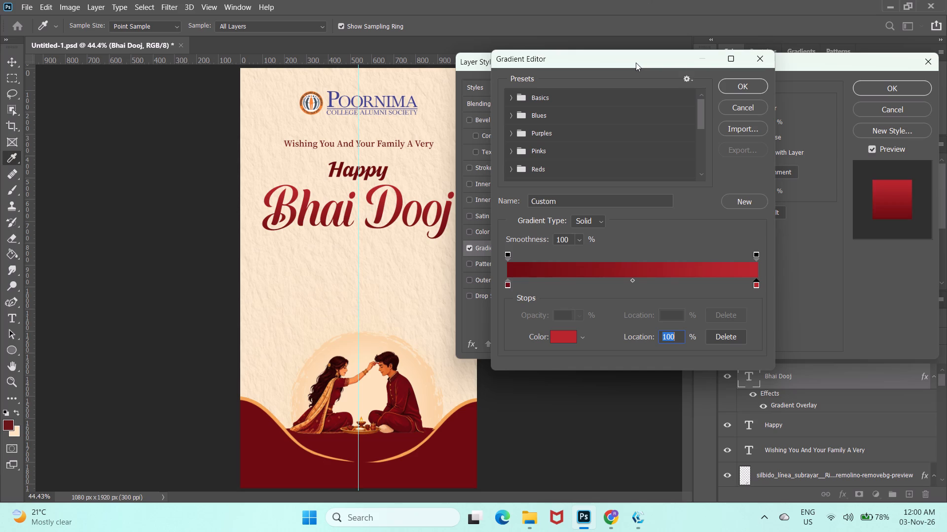
double_click(508, 284)
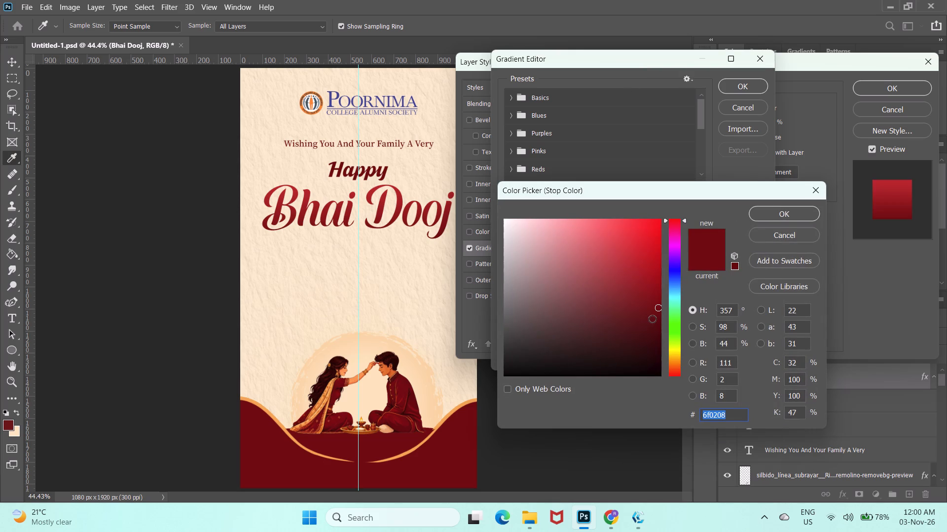
left_click(652, 319)
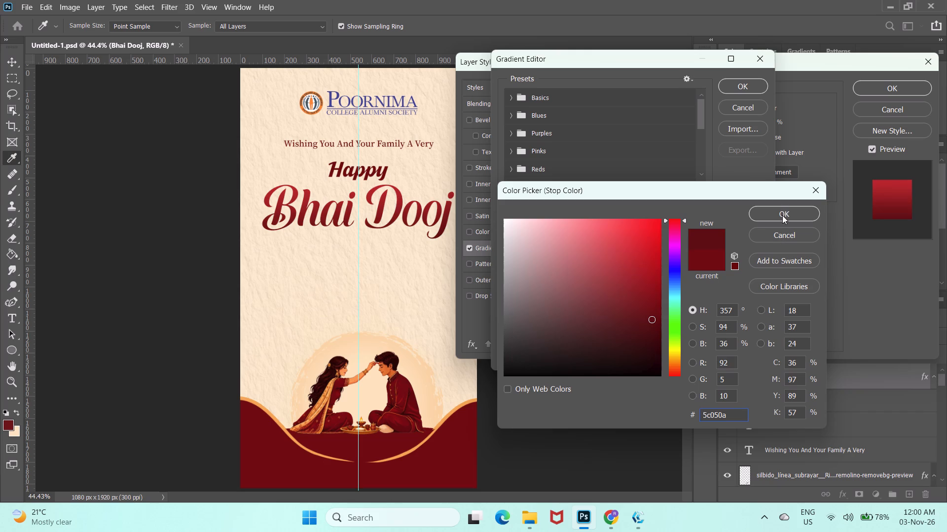
left_click(782, 215)
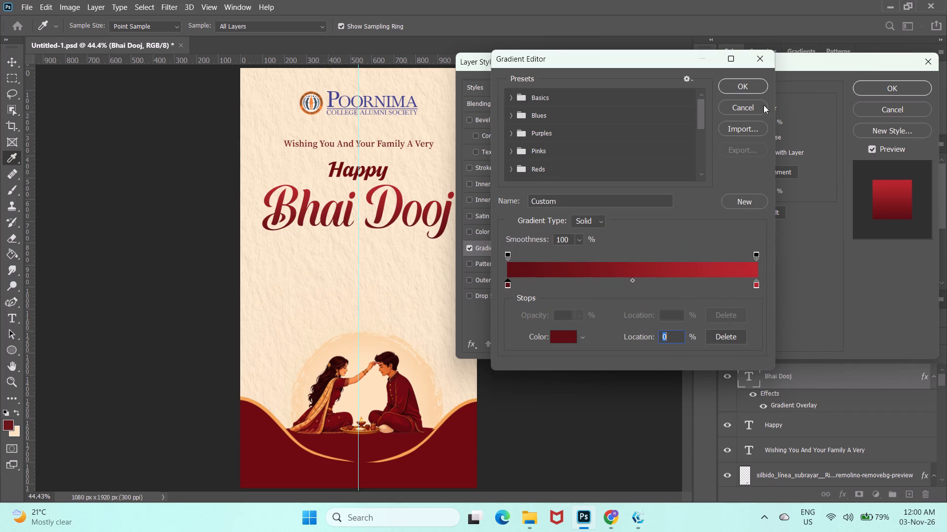
left_click(750, 87)
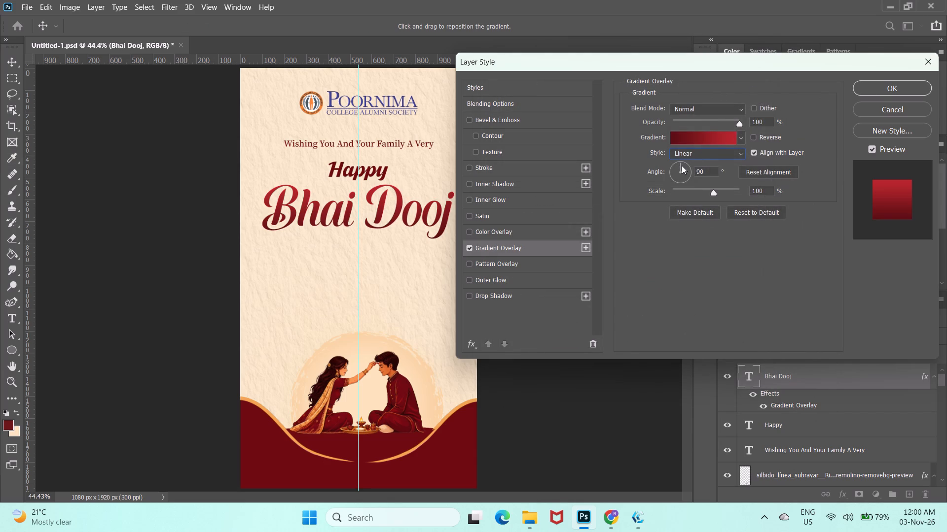
Try several angles for the title's gradient overlay and settle on 88°.
left_click_drag(682, 166, 686, 205)
left_click_drag(686, 205, 683, 207)
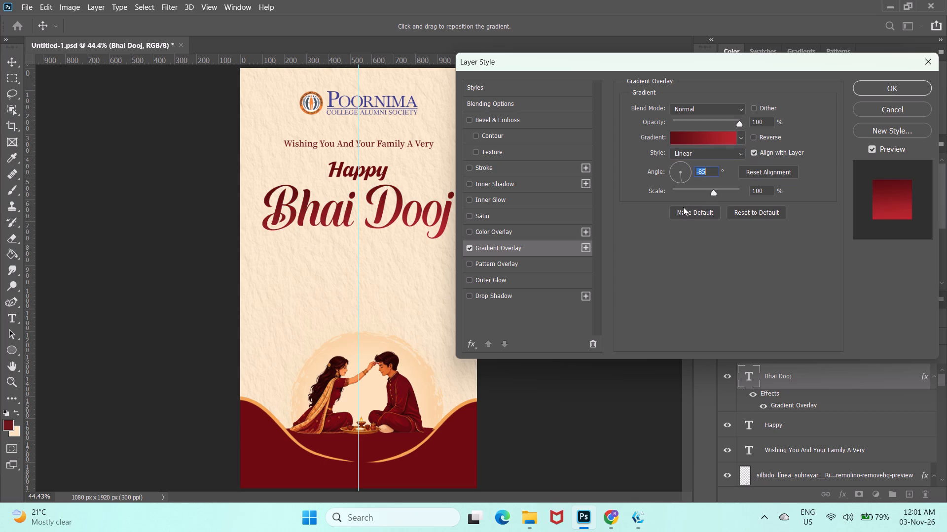
left_click_drag(683, 178, 683, 152)
left_click_drag(683, 152, 667, 161)
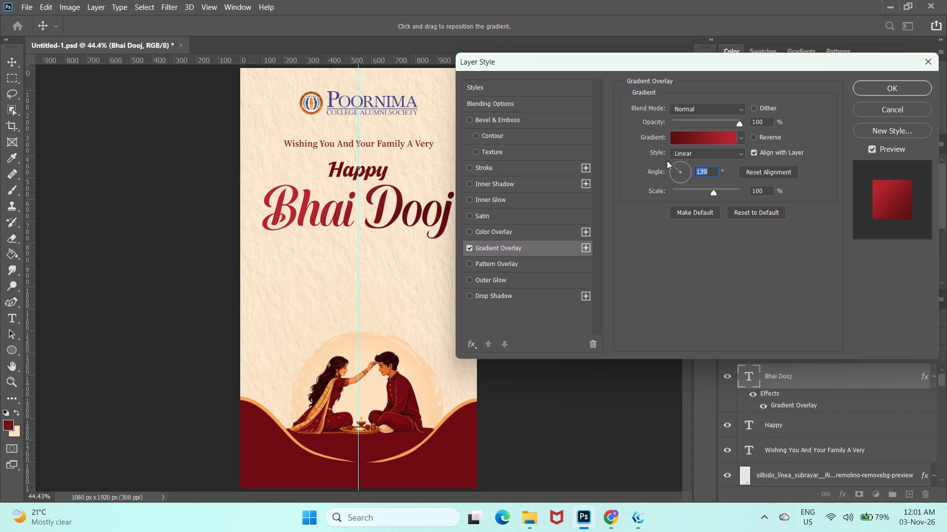
left_click_drag(673, 162, 687, 158)
left_click_drag(687, 158, 680, 156)
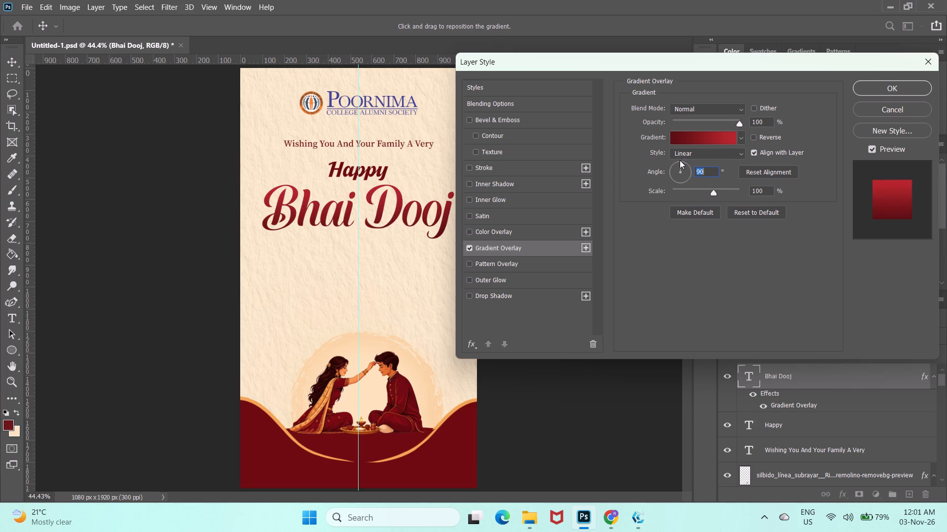
left_click_drag(679, 164, 678, 161)
left_click_drag(678, 161, 681, 159)
Try different scales for the title's gradient overlay, set it to 81%, apply the layer style and deselect the layer.
left_click_drag(714, 191, 718, 191)
left_click_drag(718, 191, 728, 191)
left_click_drag(728, 191, 755, 180)
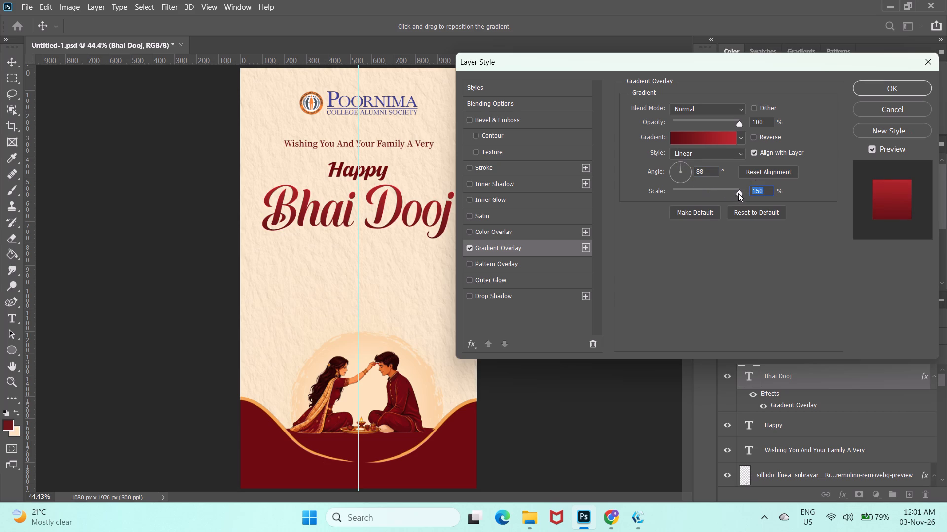
left_click_drag(738, 193, 630, 211)
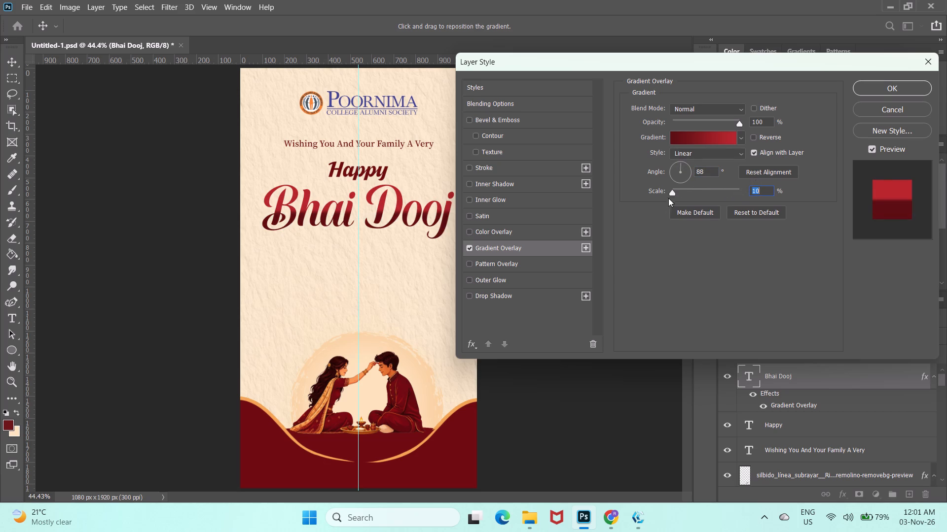
left_click_drag(671, 192, 738, 187)
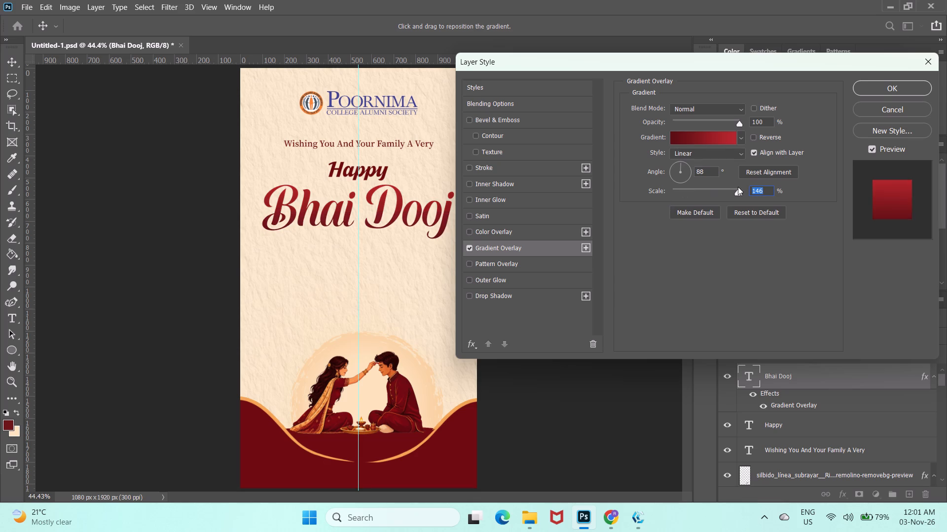
left_click_drag(737, 195, 704, 196)
left_click(885, 82)
left_click(568, 158)
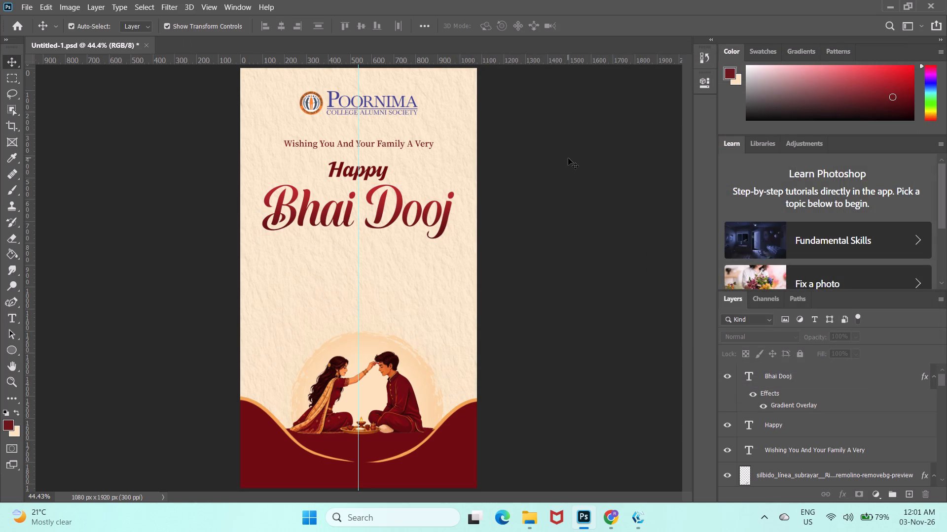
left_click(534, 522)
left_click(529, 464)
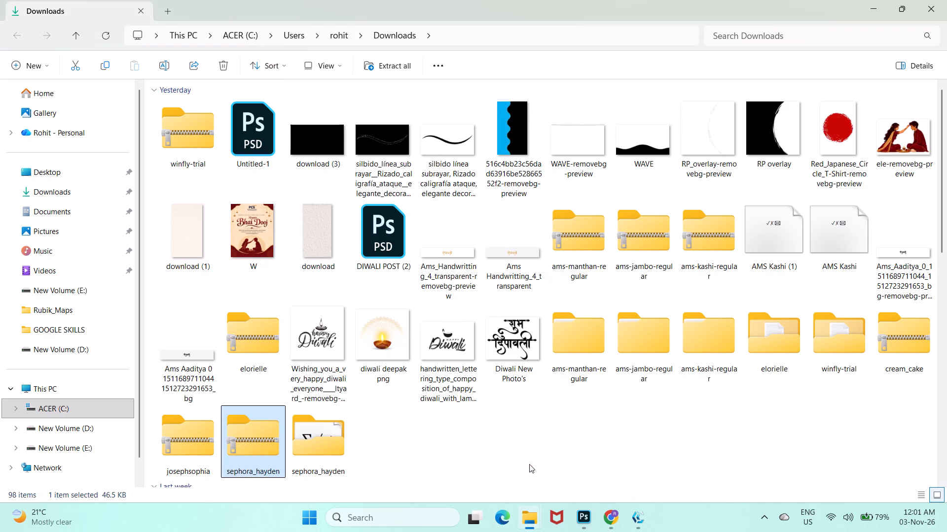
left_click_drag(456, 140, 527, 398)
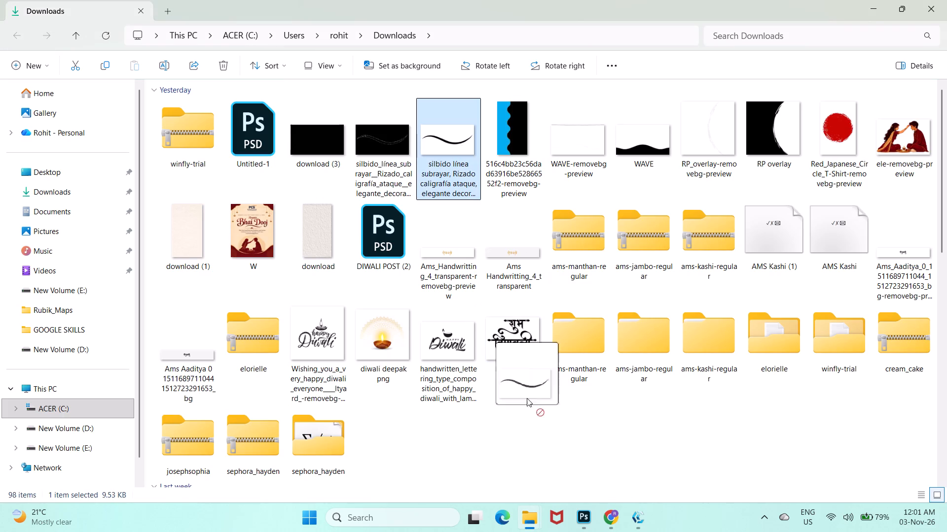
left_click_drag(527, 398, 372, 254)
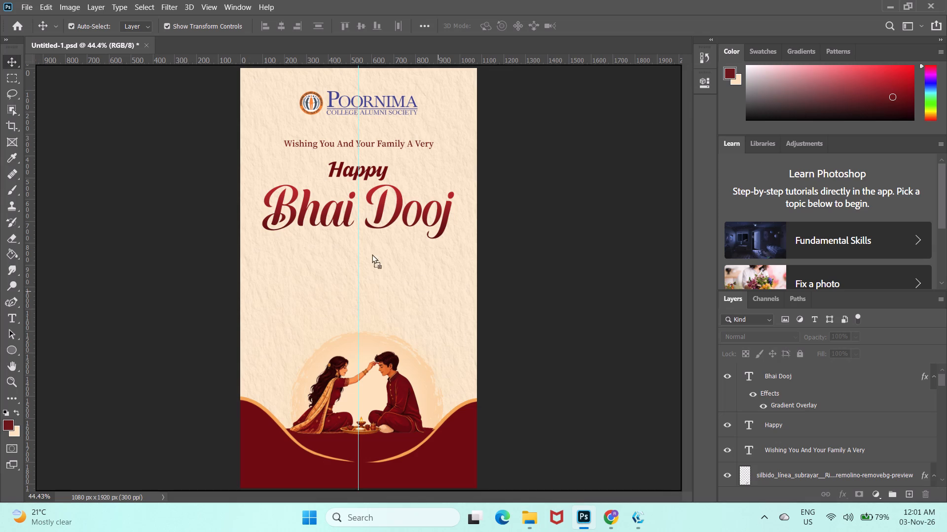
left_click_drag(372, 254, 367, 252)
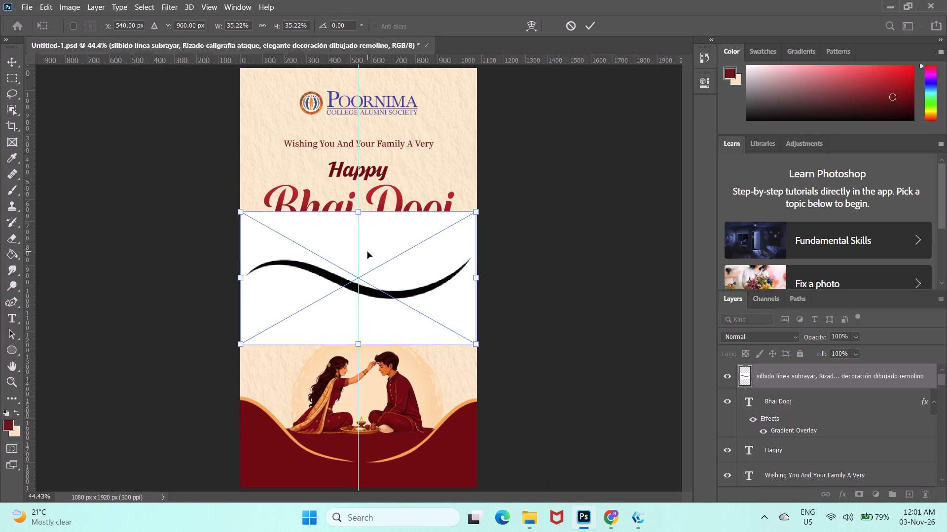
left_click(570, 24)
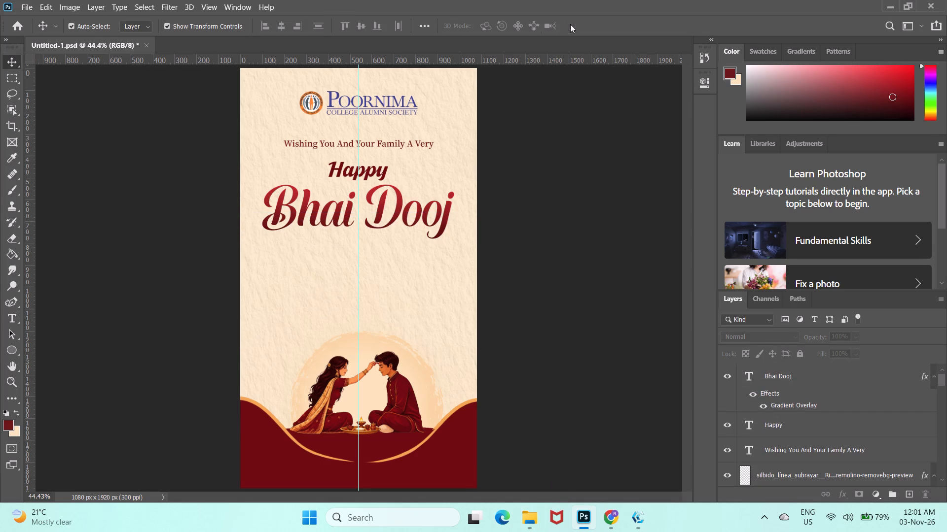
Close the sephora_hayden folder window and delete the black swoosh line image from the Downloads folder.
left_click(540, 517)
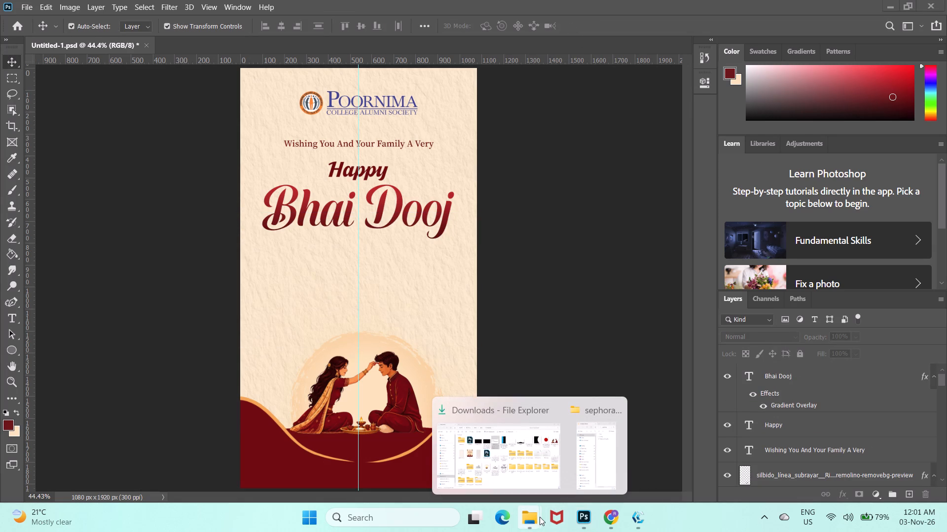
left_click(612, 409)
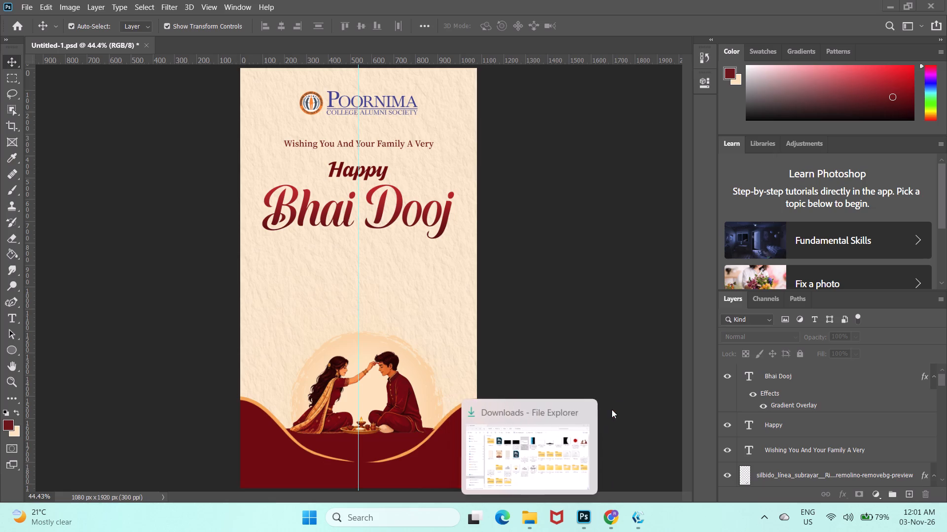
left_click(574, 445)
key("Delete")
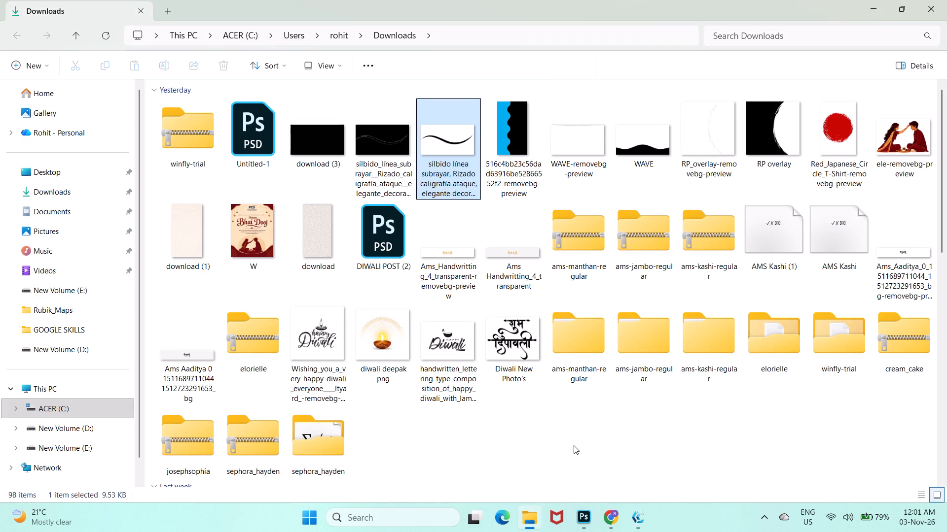
Look through the remaining images and font folders in Downloads for the swoosh line artwork.
scroll(574, 445, "up", 1)
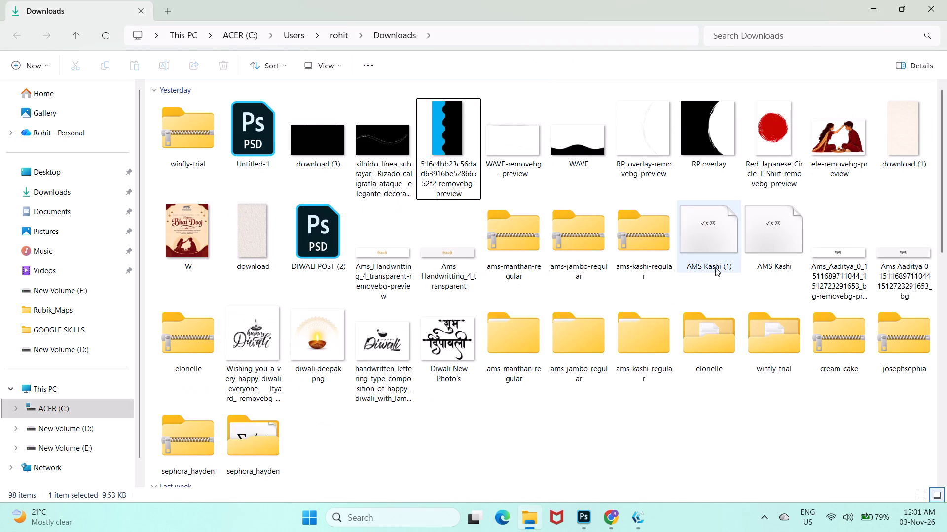
scroll(698, 271, "down", 4)
scroll(698, 271, "up", 12)
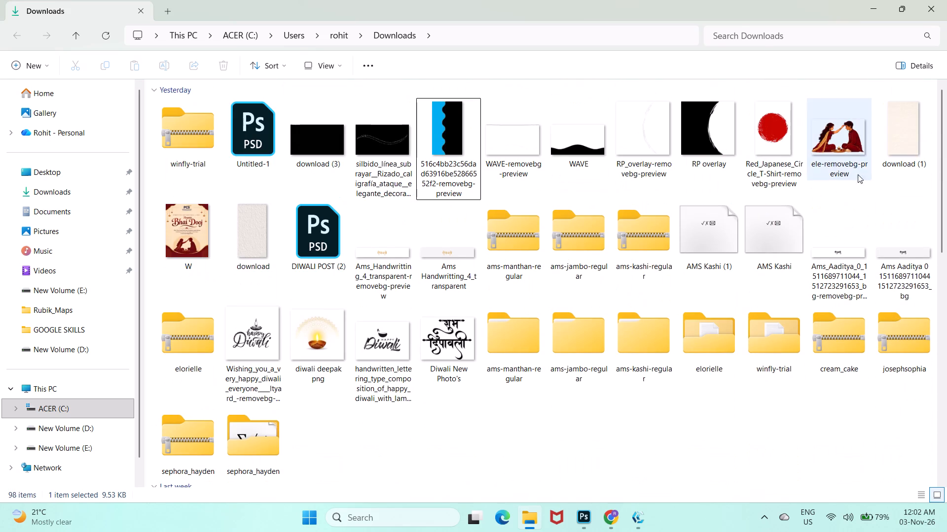
left_click(789, 371)
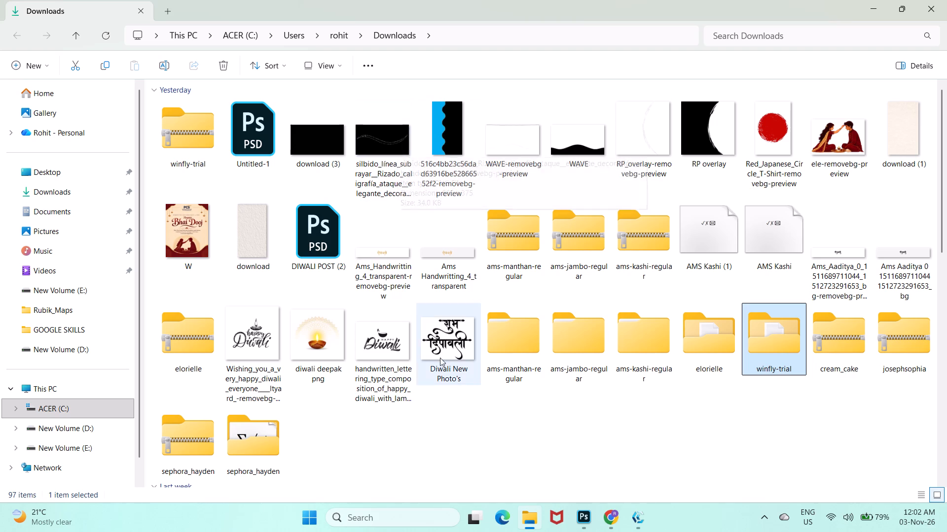
scroll(461, 393, "up", 1)
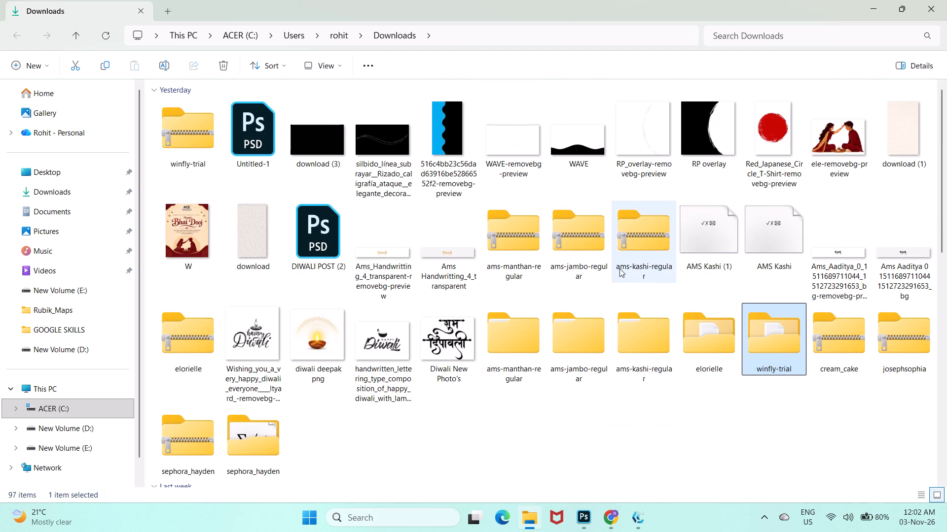
scroll(489, 332, "up", 3)
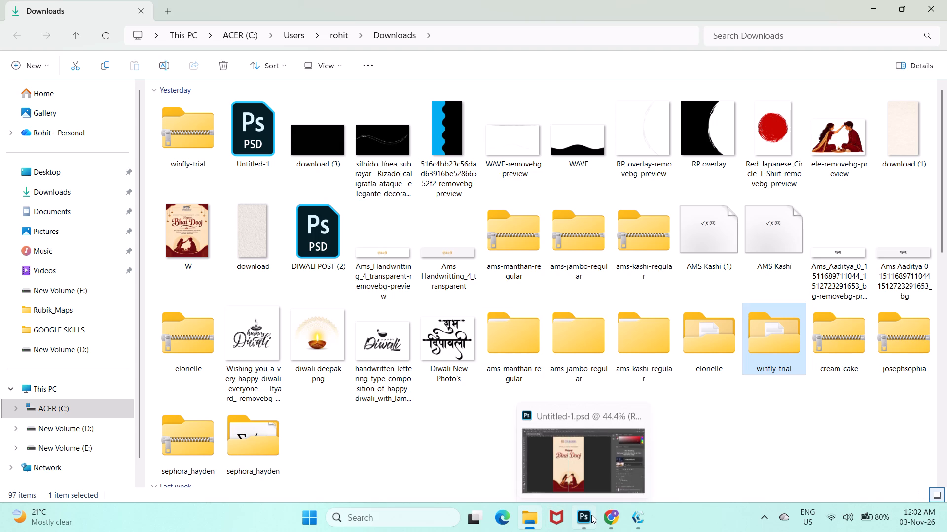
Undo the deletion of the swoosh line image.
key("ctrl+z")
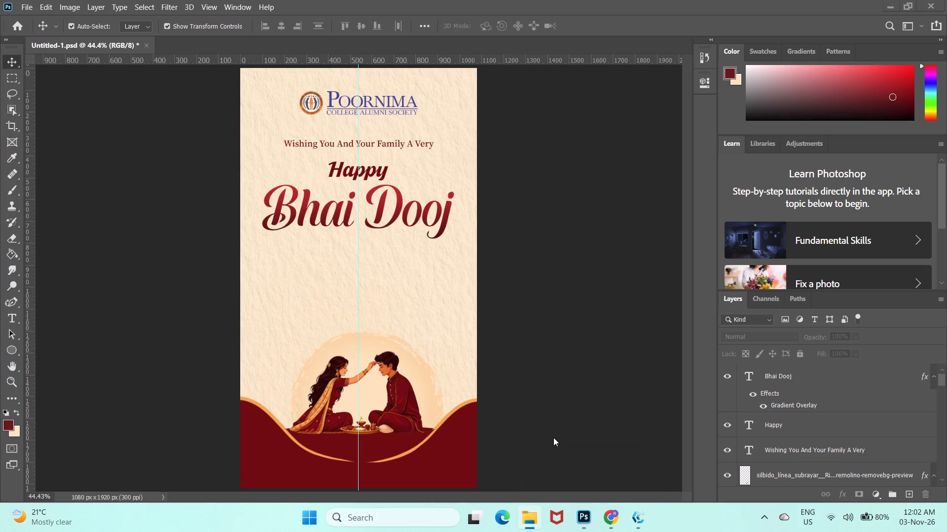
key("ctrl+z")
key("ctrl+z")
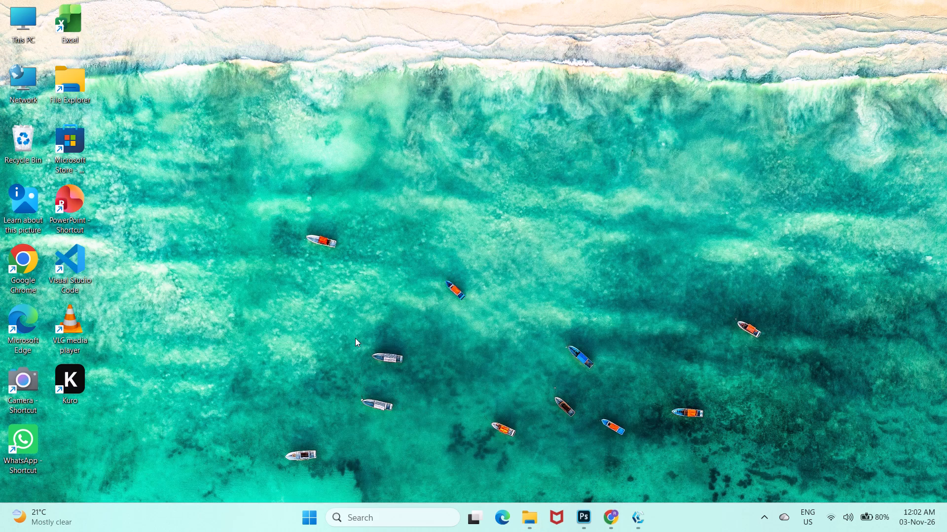
Open the Recycle Bin full-screen and sort its contents by date deleted to look for the swoosh line image.
double_click(26, 142)
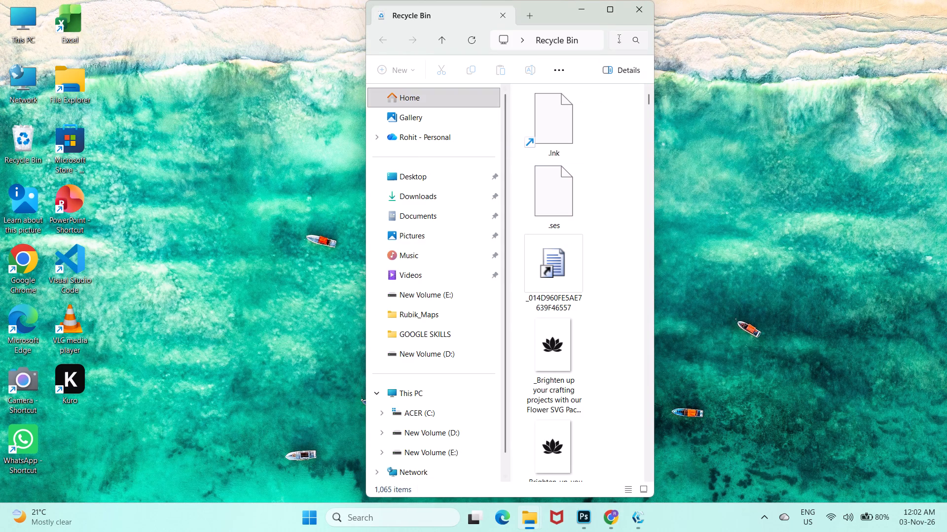
left_click(609, 14)
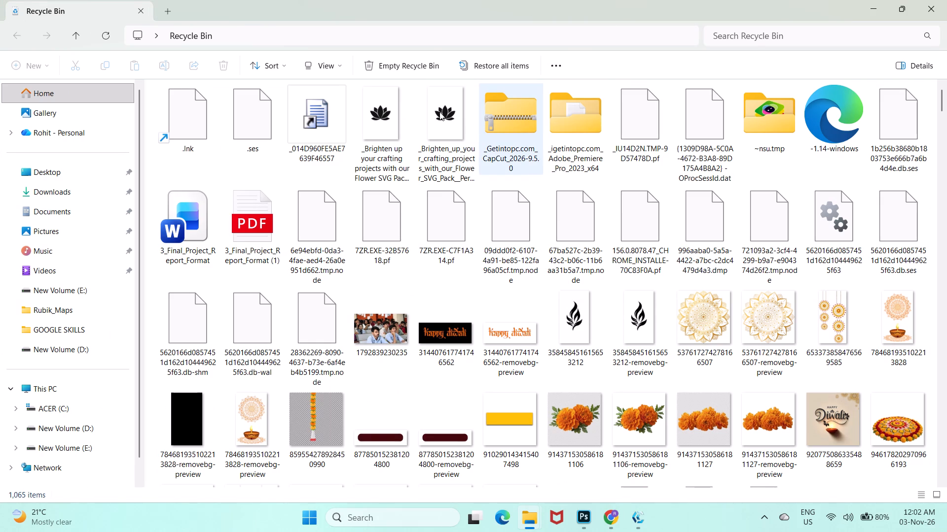
left_click(279, 66)
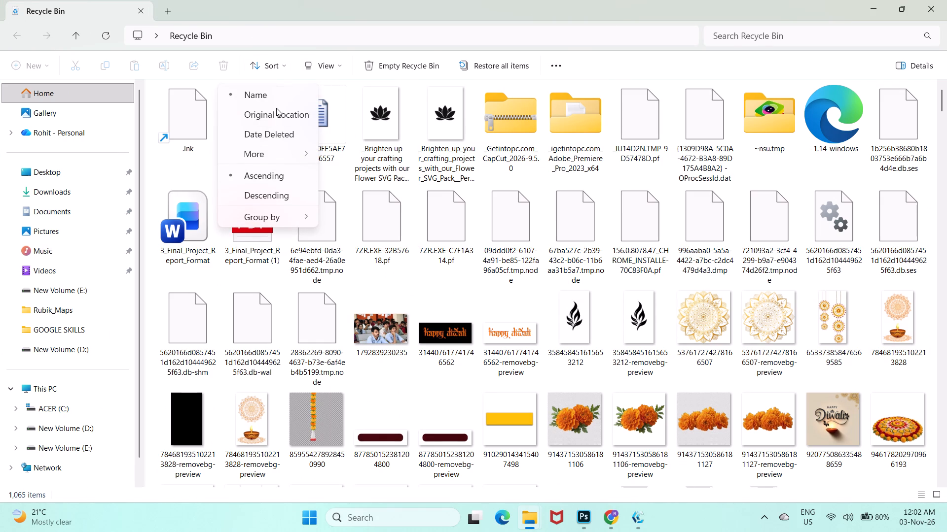
left_click(283, 130)
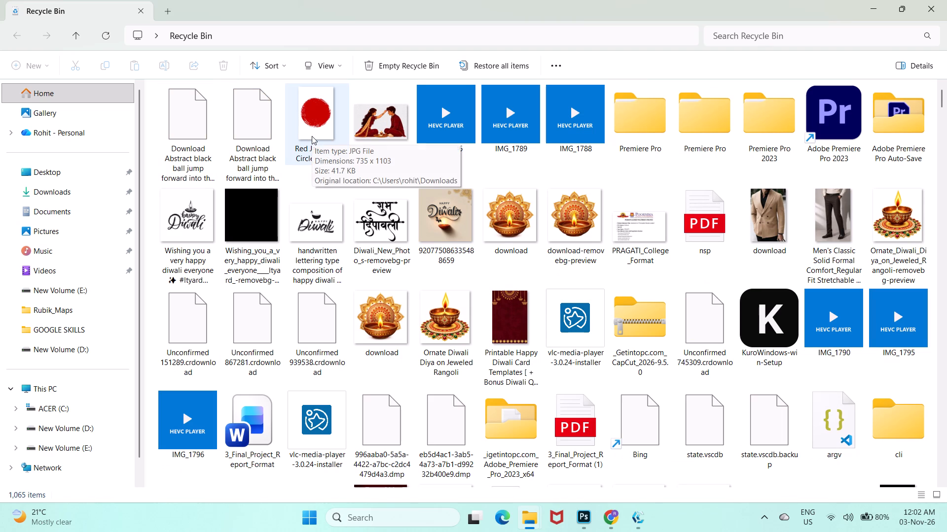
scroll(312, 136, "up", 1)
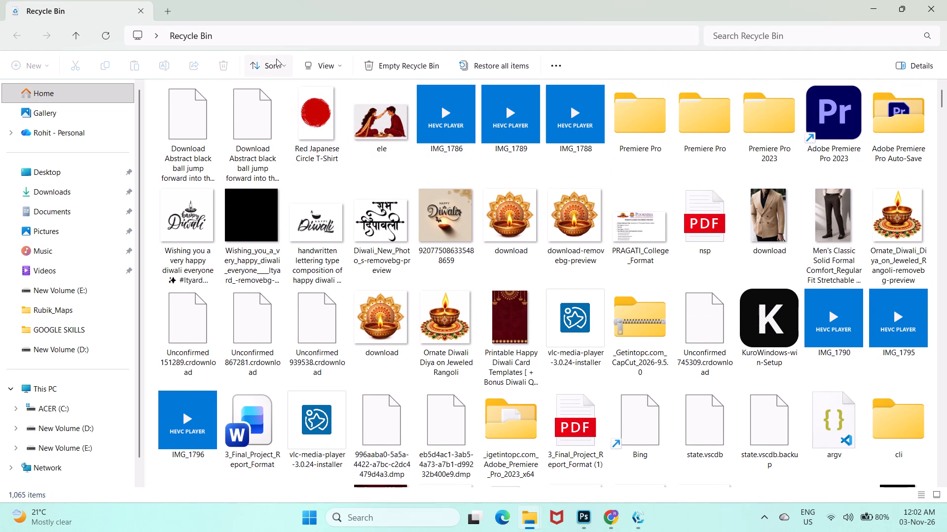
Try ascending and name ordering in the Recycle Bin, re-sort by date deleted, check the most recent items and close it.
left_click(276, 59)
left_click(281, 172)
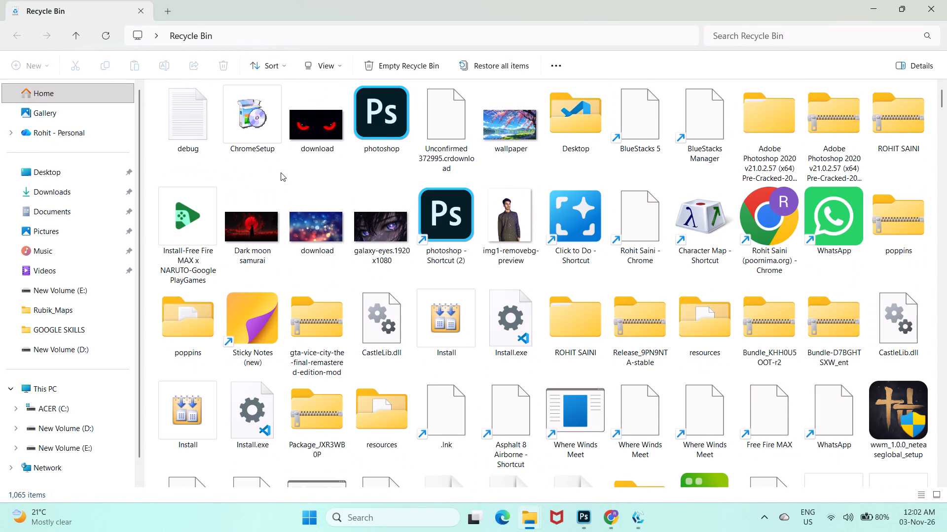
left_click(268, 72)
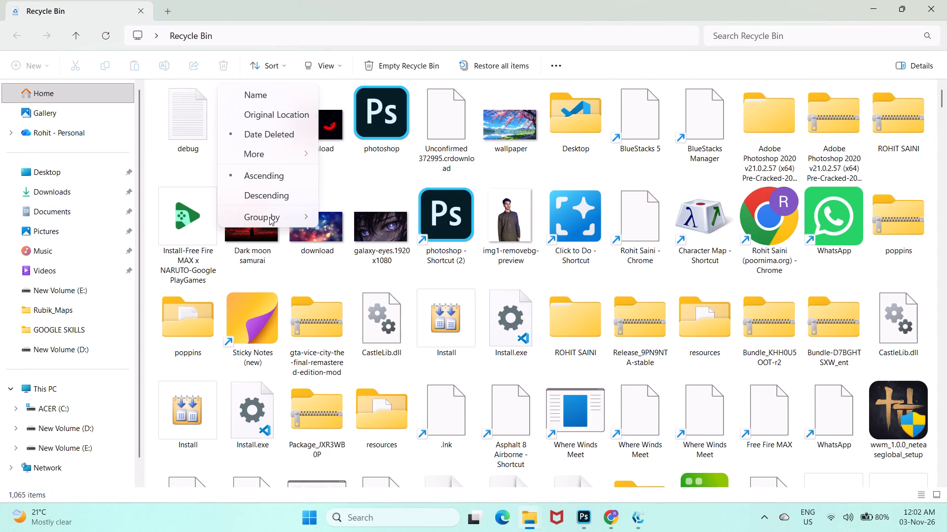
left_click(270, 222)
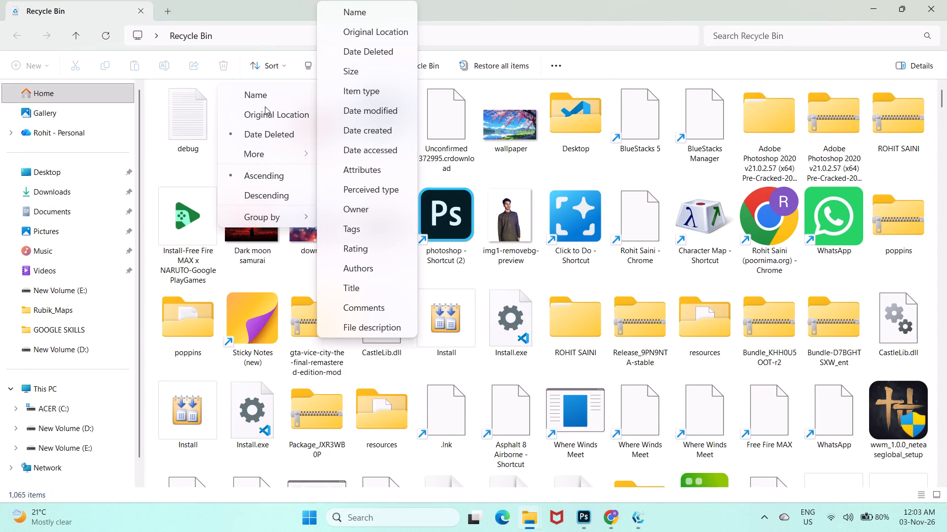
left_click(265, 94)
left_click(265, 94)
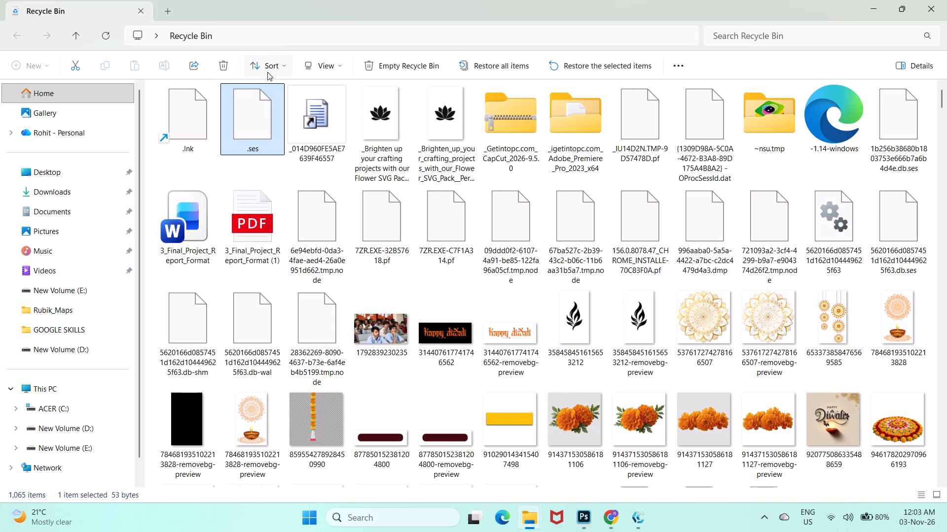
double_click(268, 70)
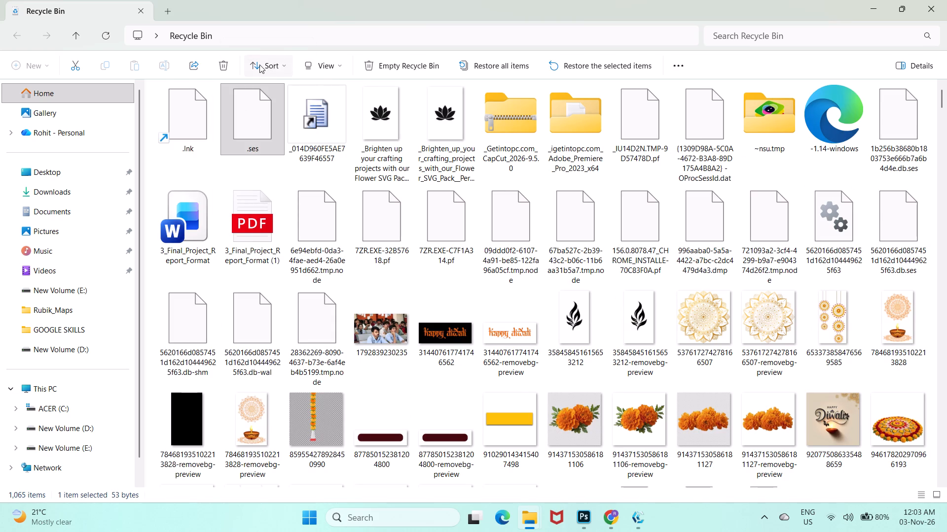
left_click(259, 65)
left_click_drag(259, 65, 261, 74)
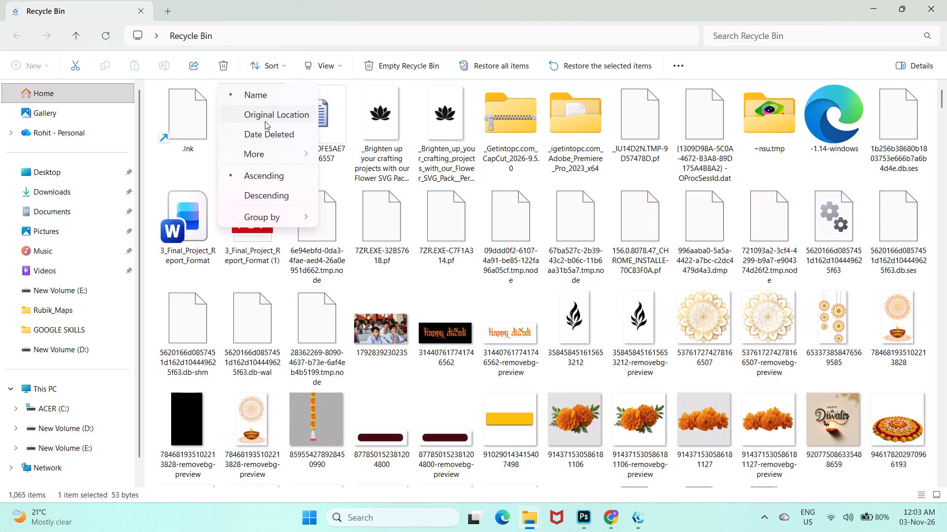
left_click(267, 132)
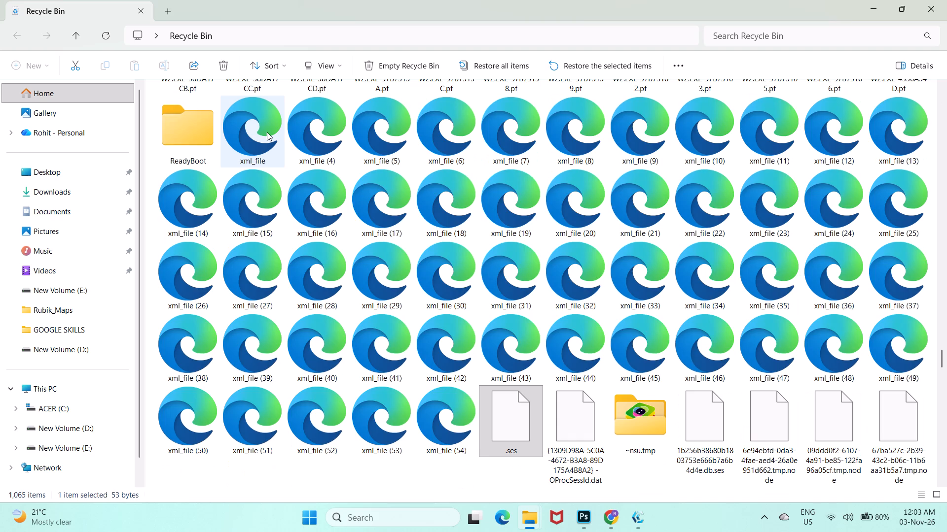
scroll(267, 132, "up", 15)
scroll(267, 132, "up", 15)
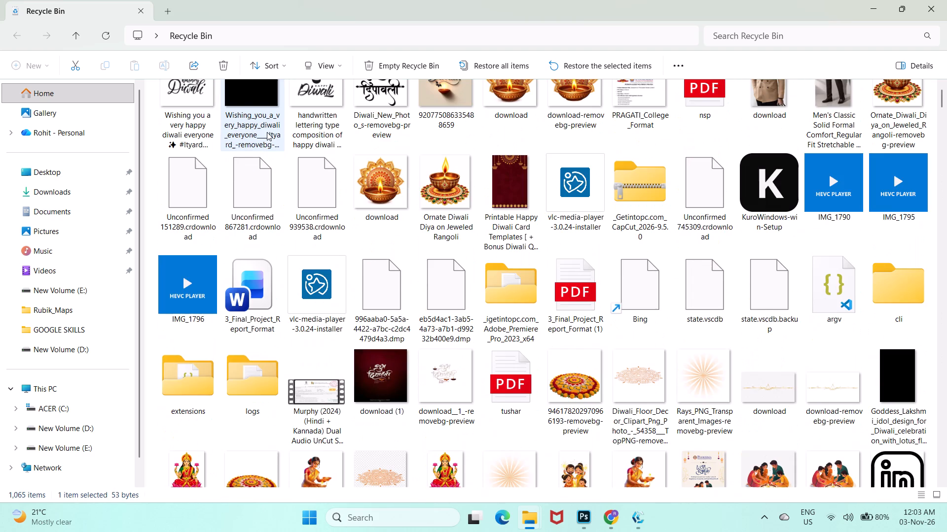
scroll(267, 132, "up", 5)
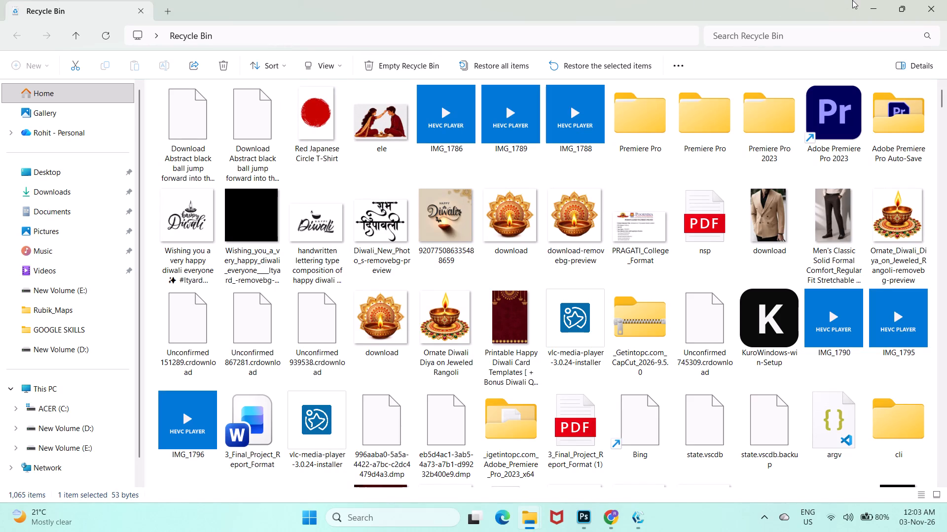
left_click(880, 8)
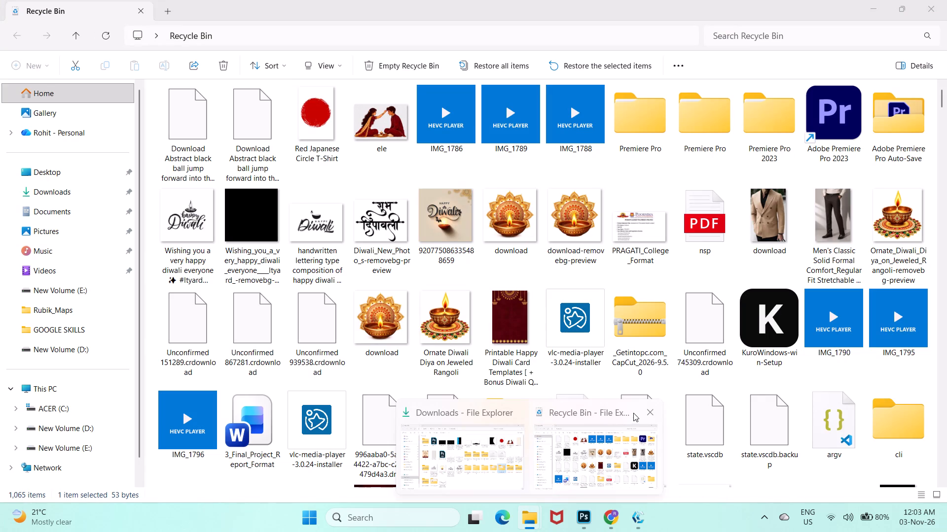
left_click(644, 414)
Find the black swoosh line JPG in the Downloads folder and upload it to remove.bg in Chrome.
left_click(518, 464)
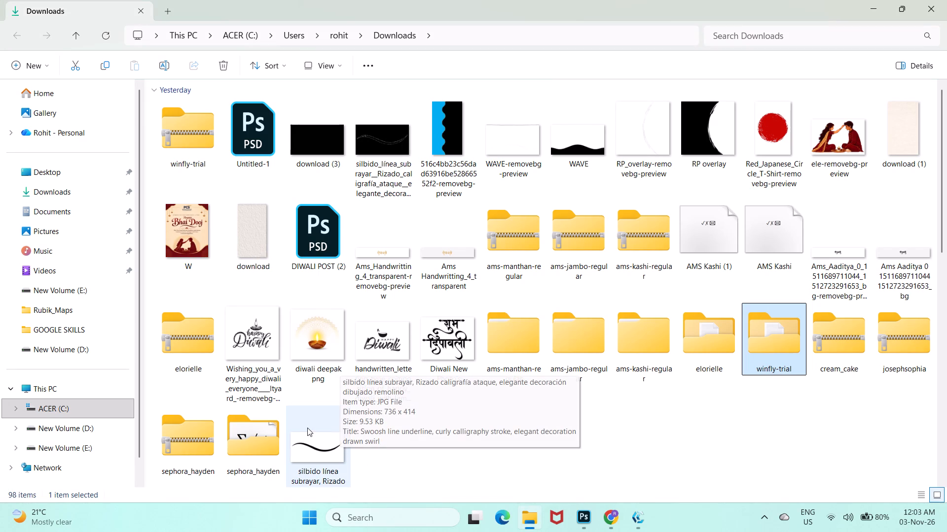
left_click(445, 450)
scroll(445, 450, "down", 1)
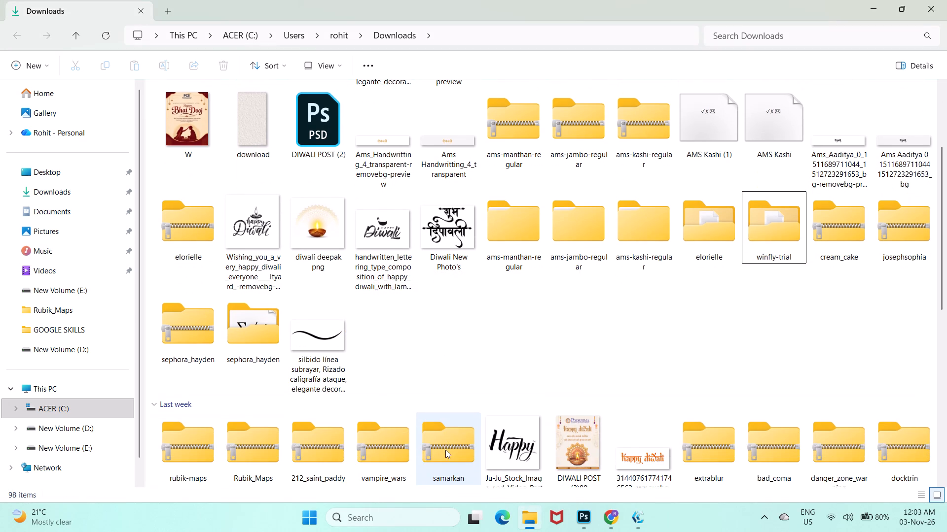
scroll(445, 450, "down", 1)
left_click_drag(332, 330, 403, 397)
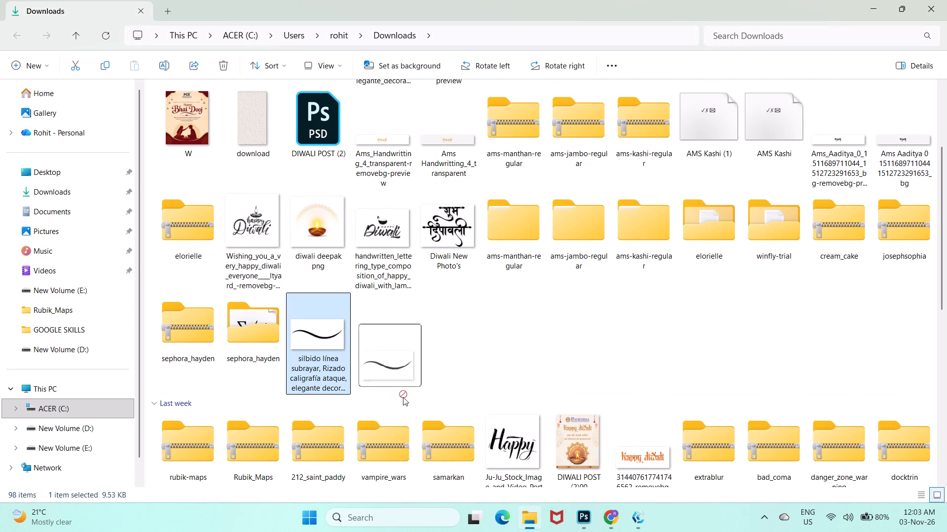
left_click_drag(403, 397, 325, 153)
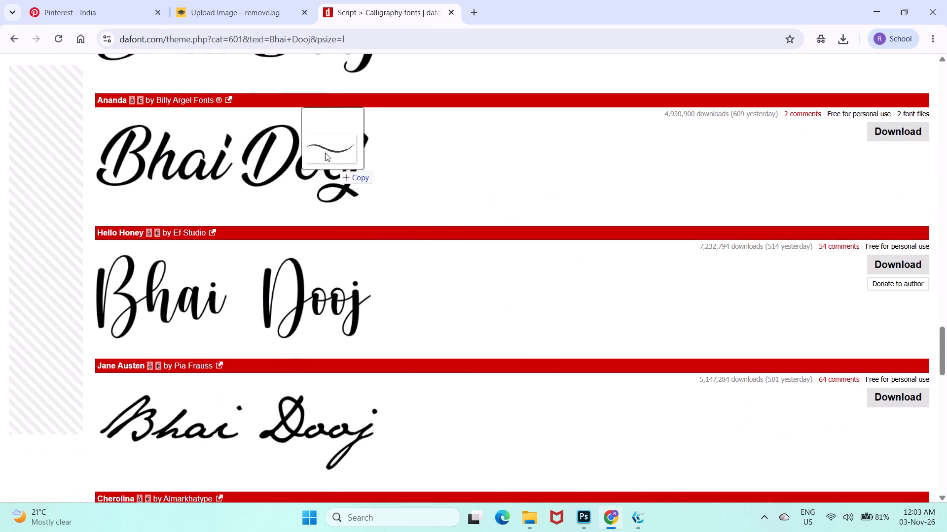
left_click_drag(325, 153, 328, 184)
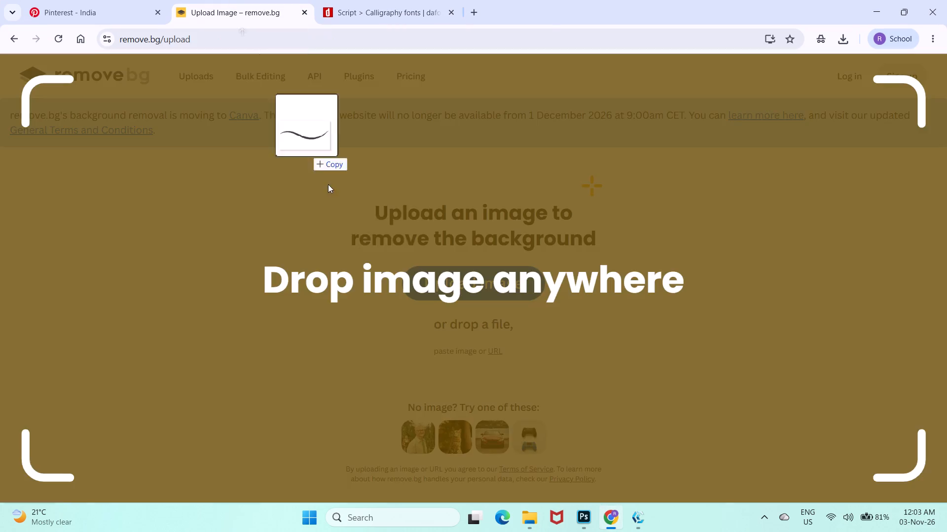
left_click_drag(328, 184, 407, 274)
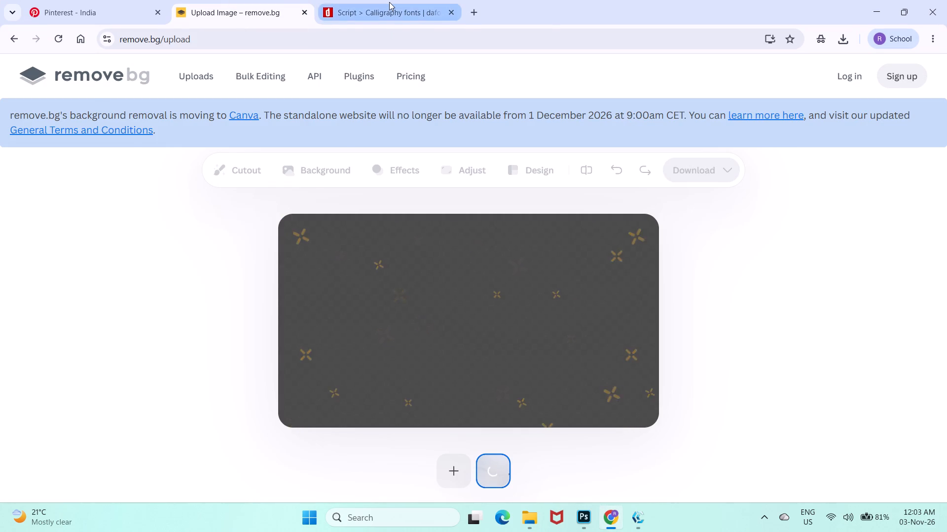
Change the preview text of the dafont Script > Calligraphy fonts to "Happy".
left_click(389, 2)
scroll(372, 214, "up", 7)
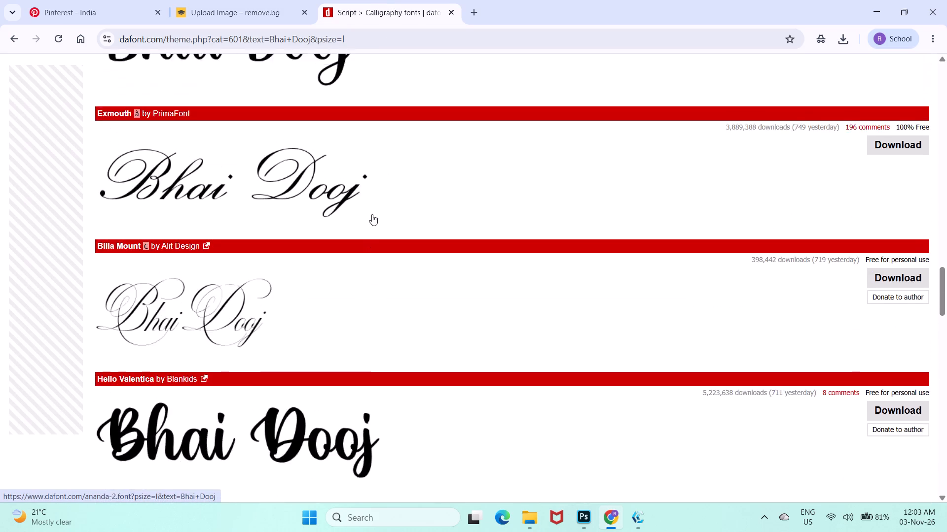
scroll(372, 214, "up", 9)
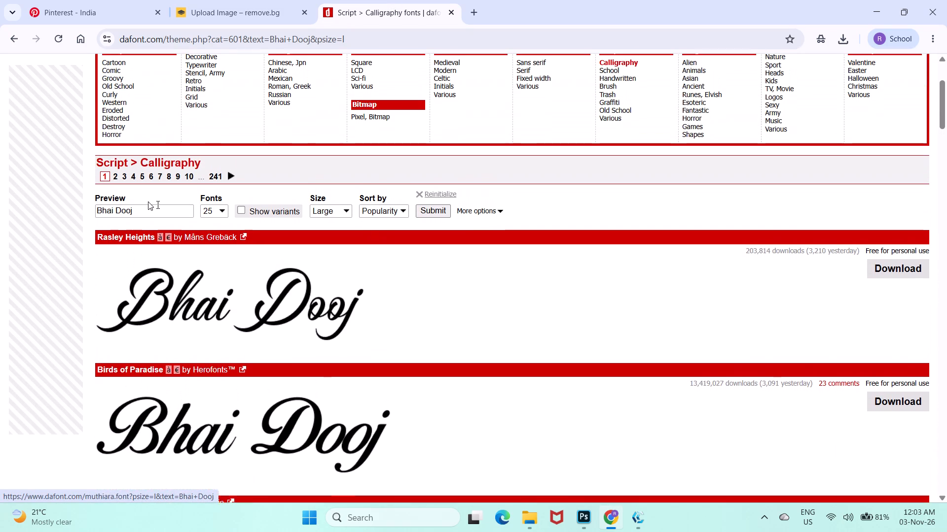
left_click_drag(136, 214, 58, 208)
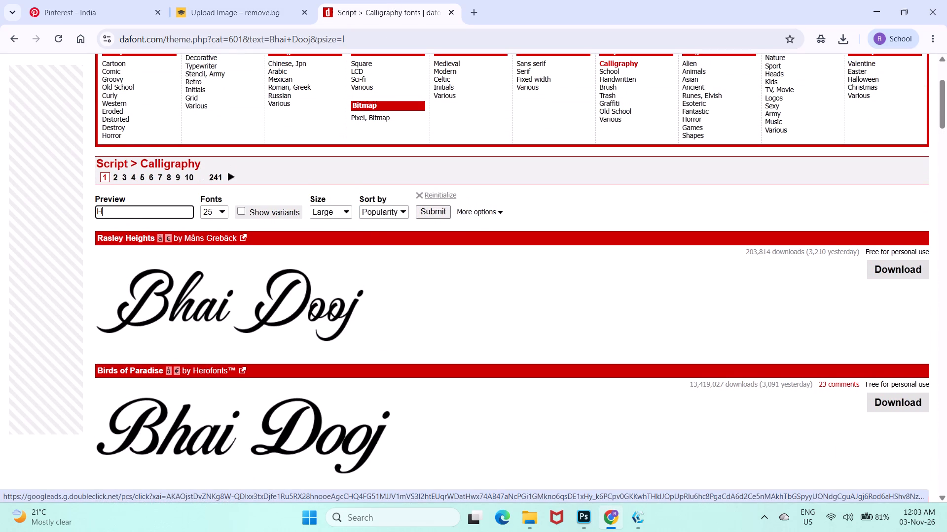
type("appy")
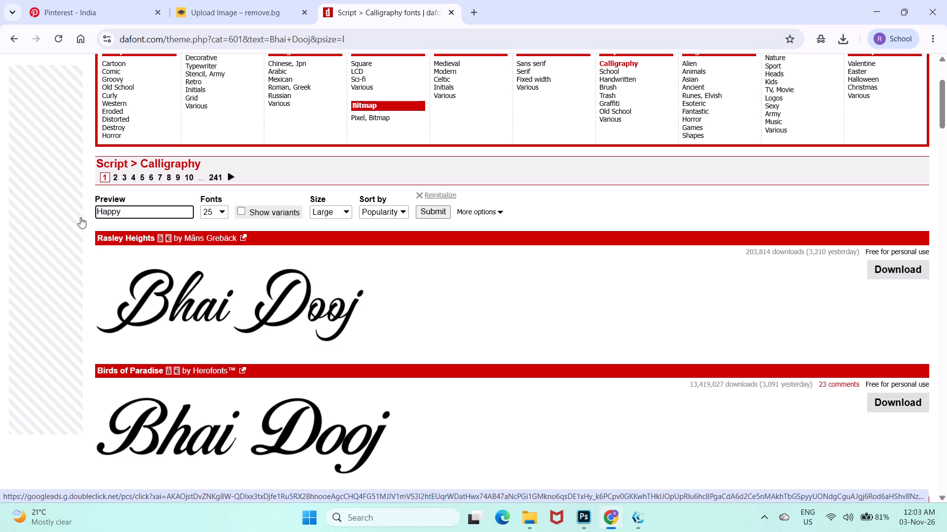
left_click(435, 214)
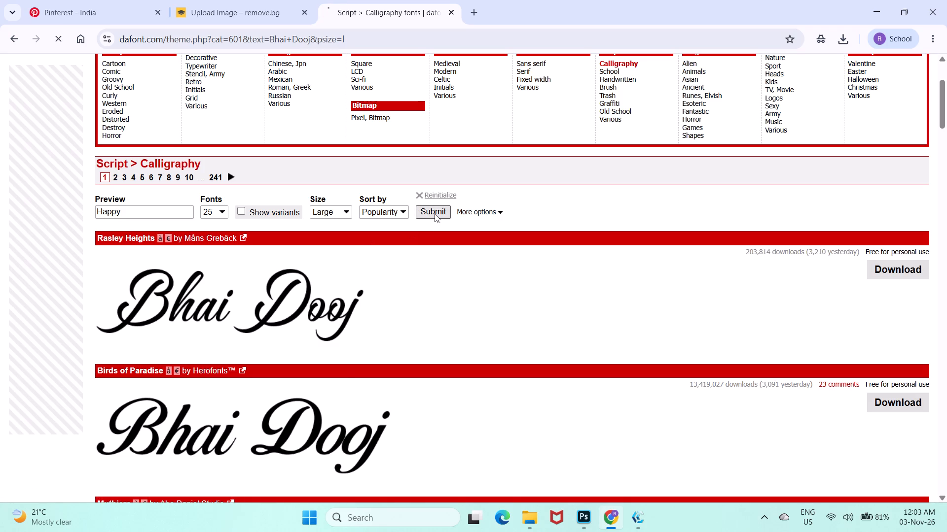
Set the font preview size to Medium and apply it to the calligraphy font list.
scroll(337, 211, "down", 1)
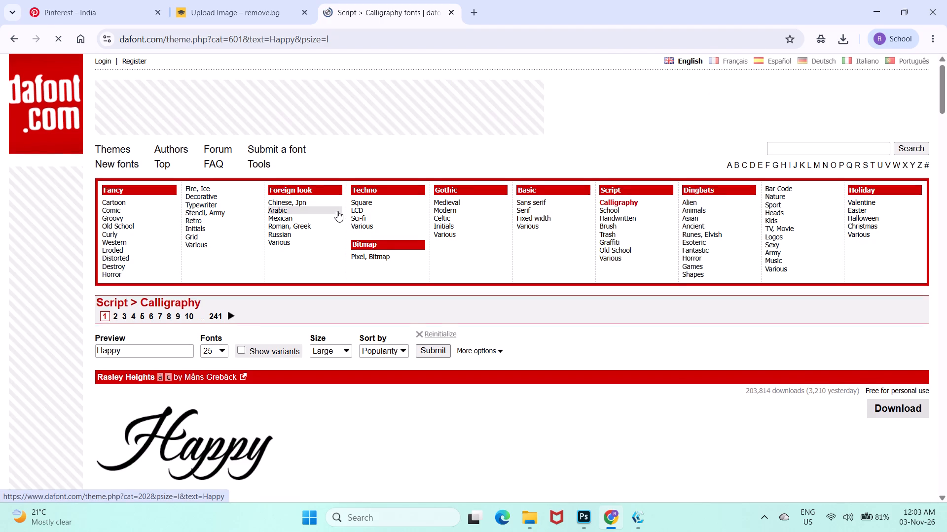
scroll(337, 211, "down", 1)
left_click(346, 273)
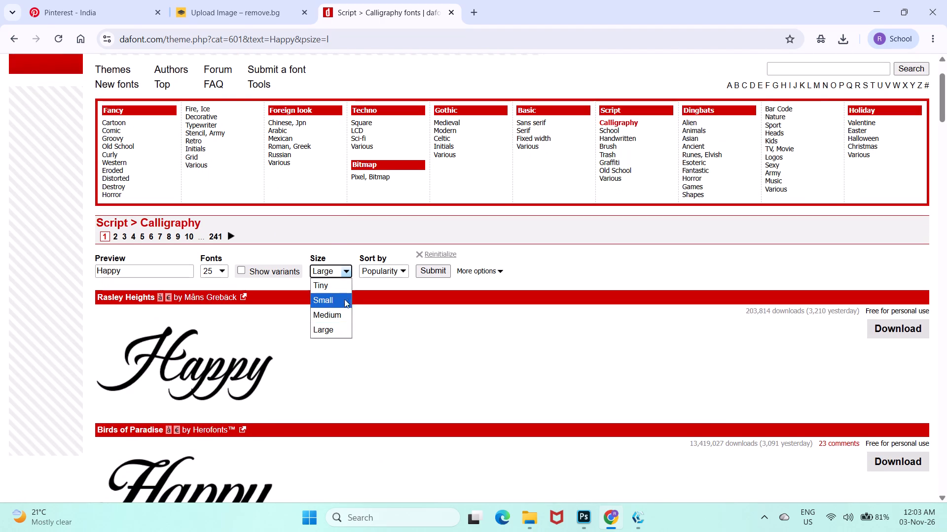
left_click(341, 312)
left_click(428, 273)
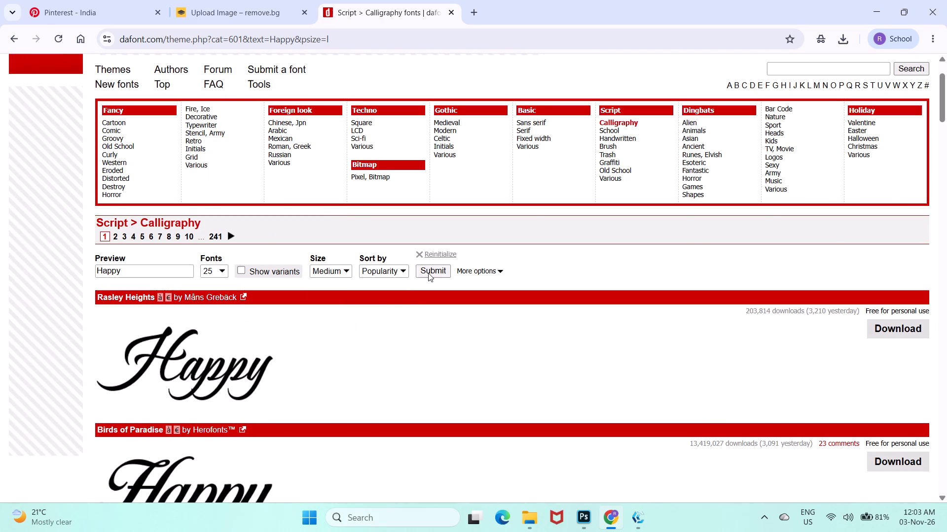
Compare the "Happy" previews of the calligraphy fonts and download the Hello Valentica font.
scroll(428, 273, "down", 3)
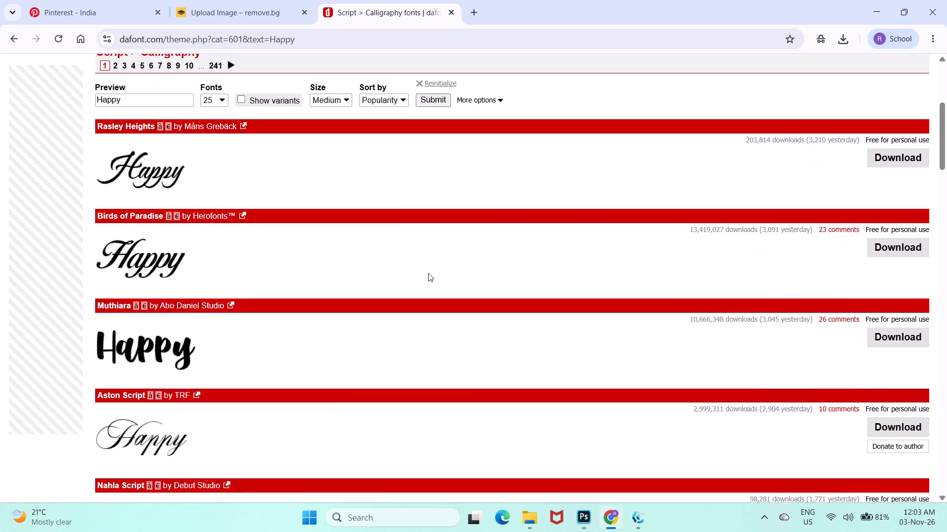
scroll(428, 273, "down", 5)
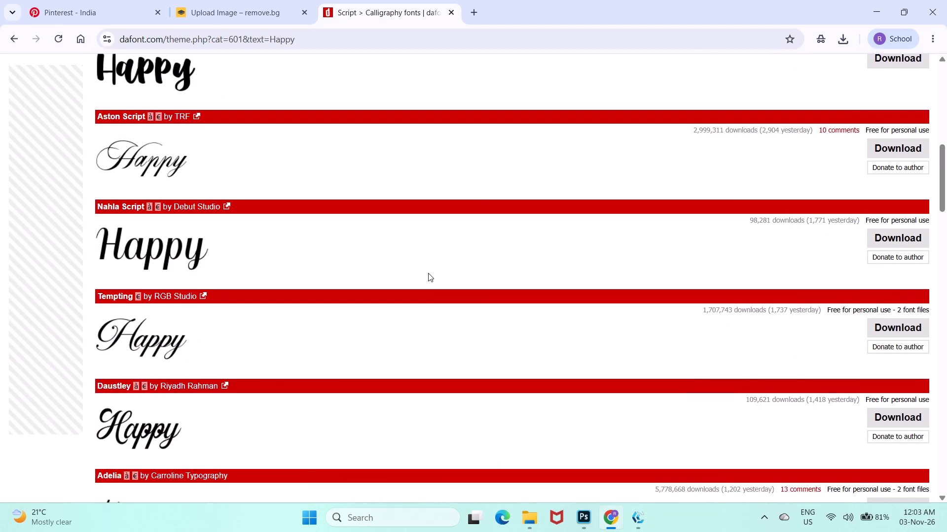
scroll(428, 273, "down", 4)
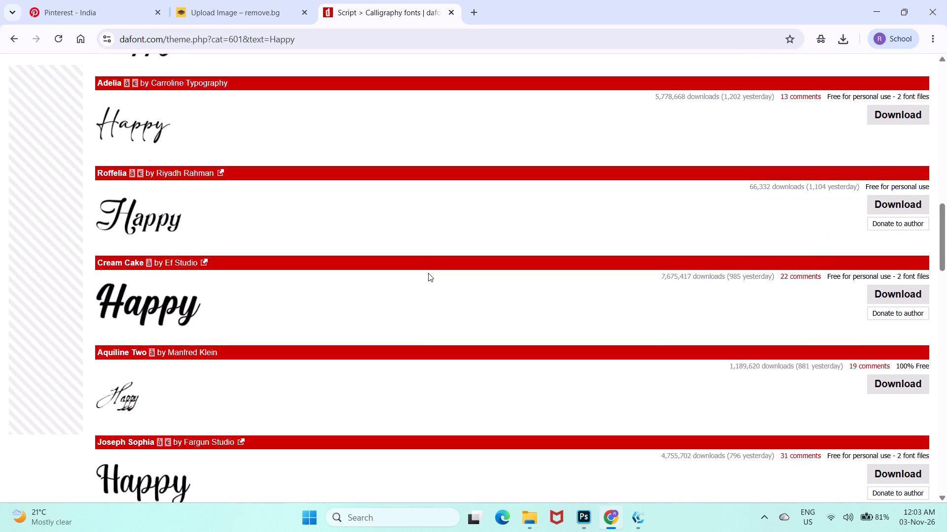
scroll(428, 273, "down", 2)
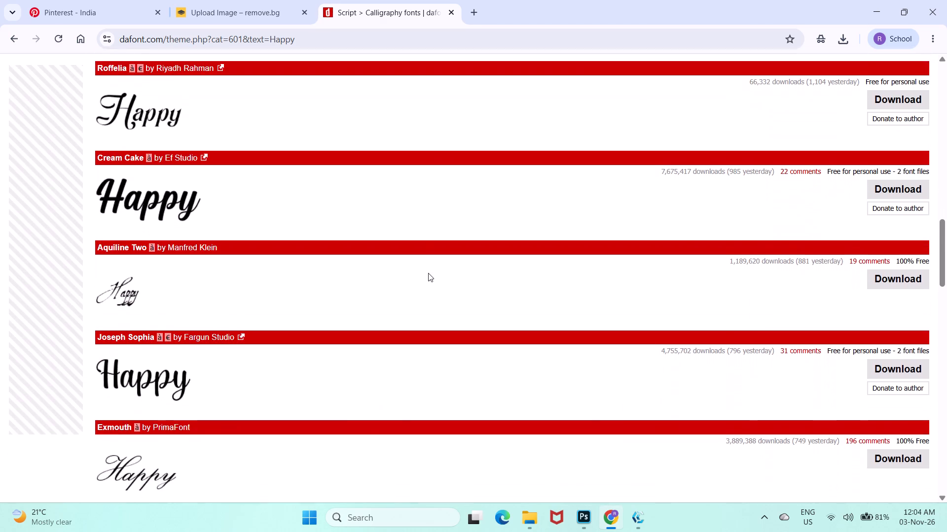
scroll(428, 273, "down", 2)
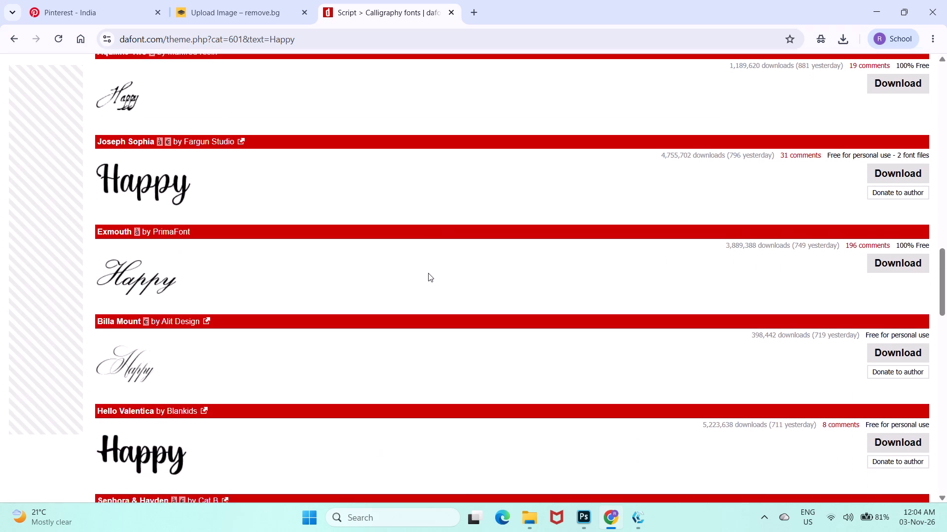
scroll(428, 273, "down", 2)
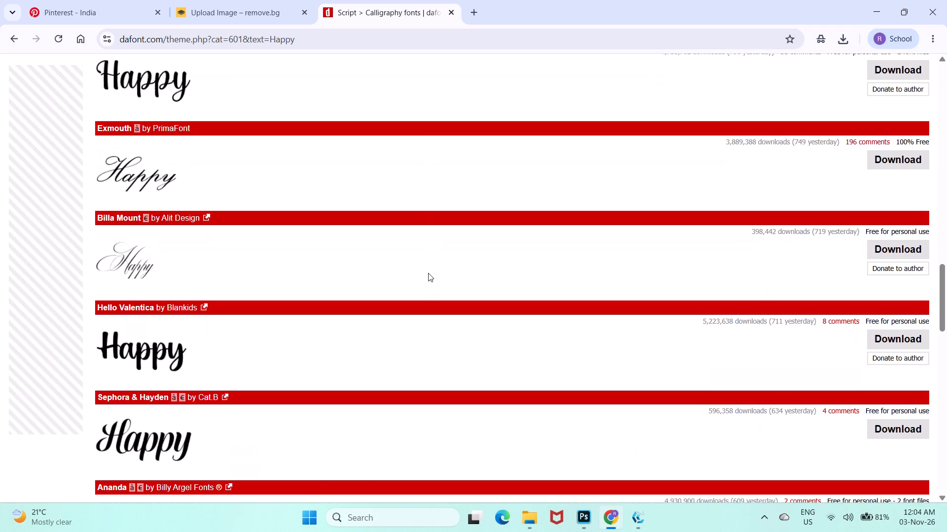
scroll(428, 273, "down", 2)
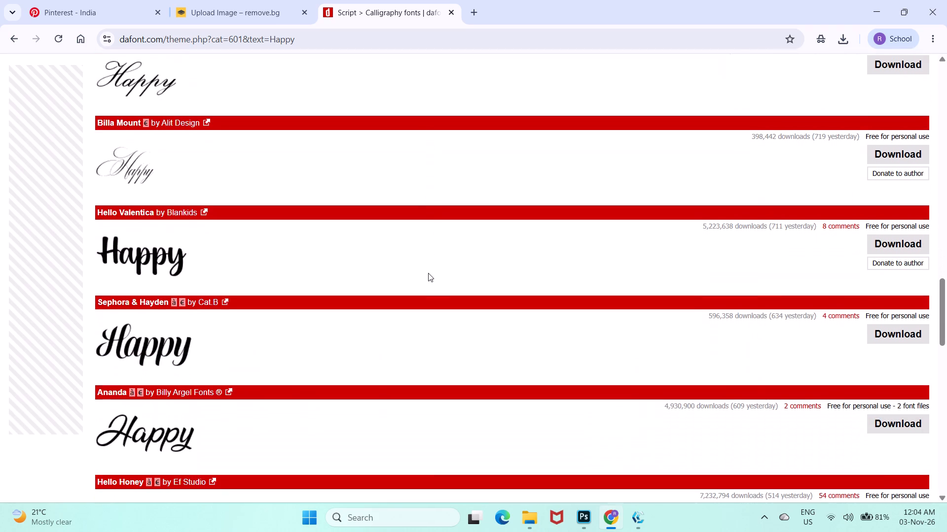
scroll(428, 273, "down", 2)
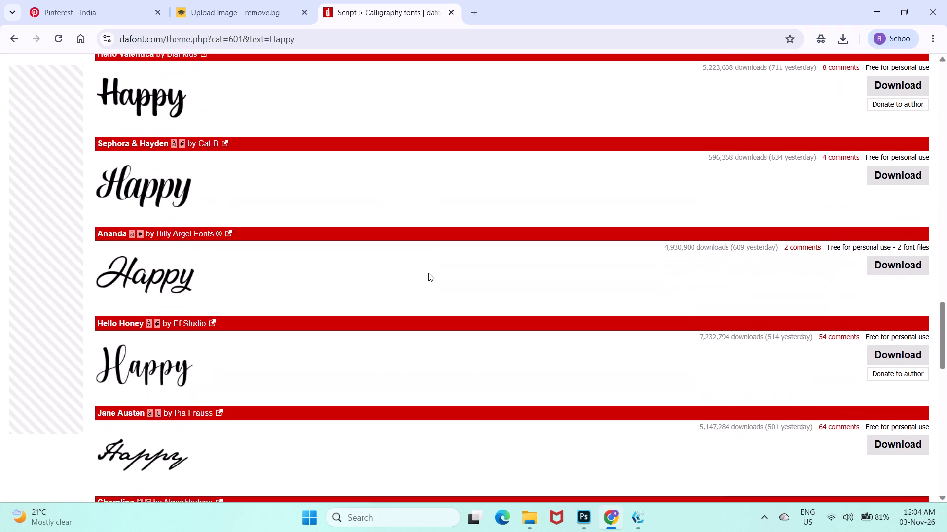
scroll(428, 273, "up", 1)
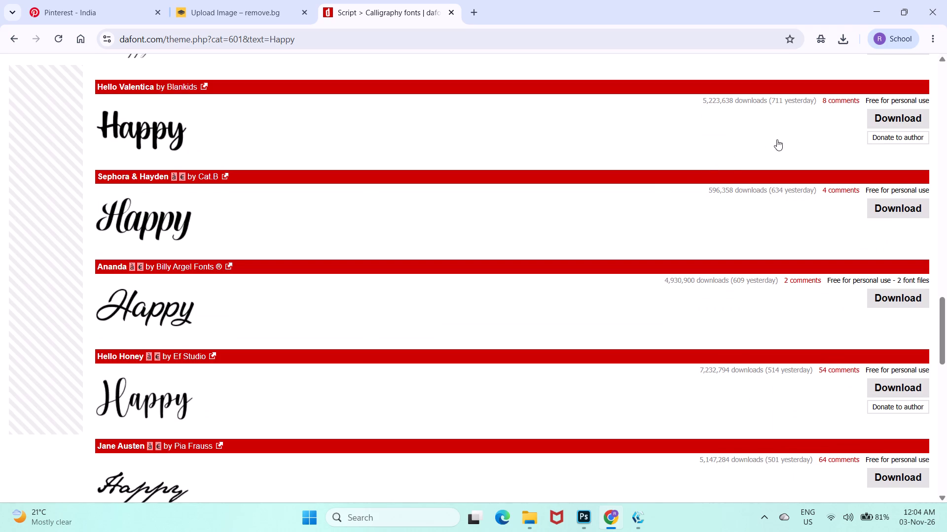
left_click(879, 116)
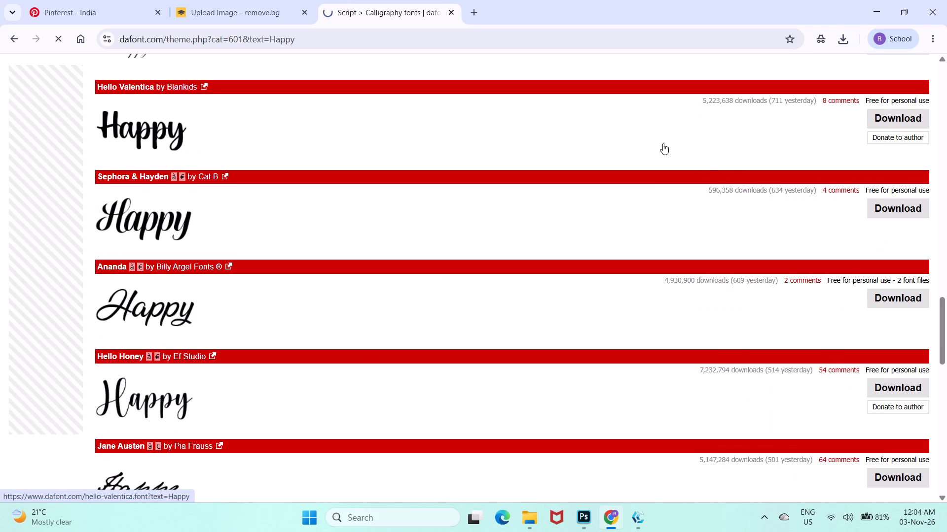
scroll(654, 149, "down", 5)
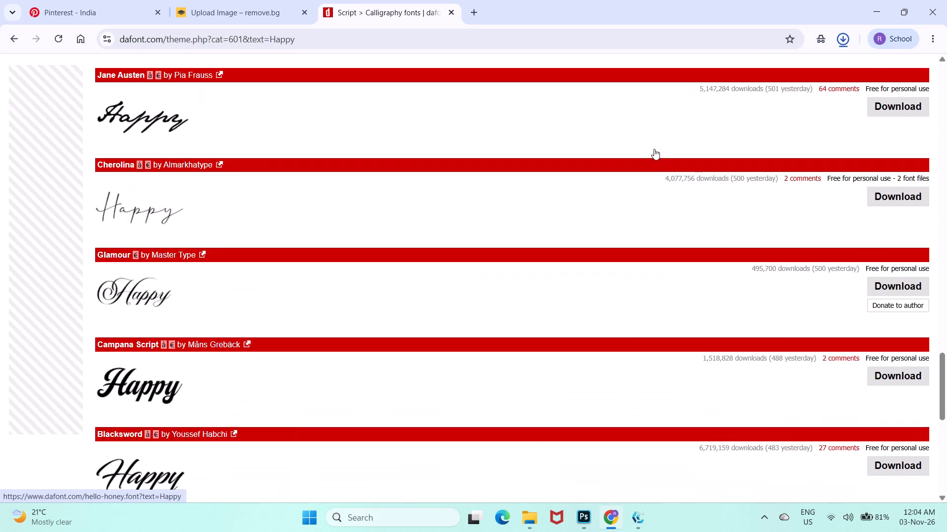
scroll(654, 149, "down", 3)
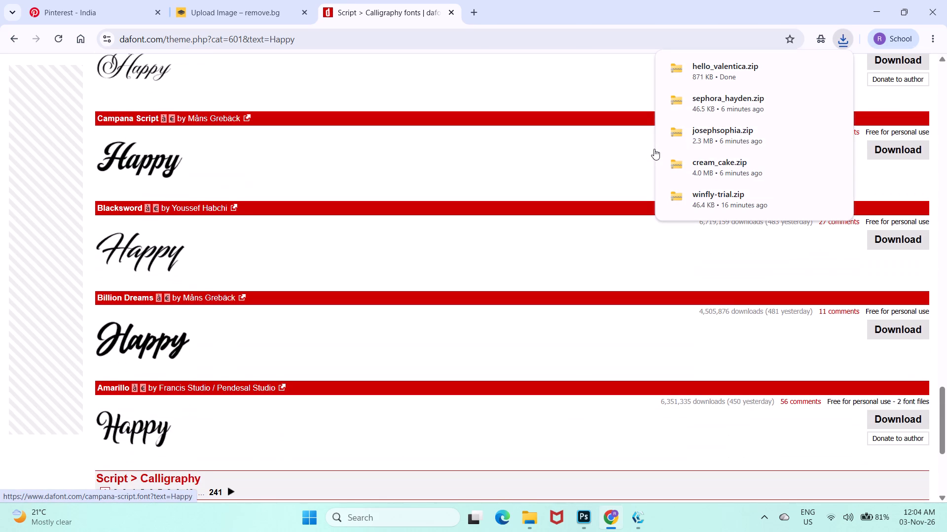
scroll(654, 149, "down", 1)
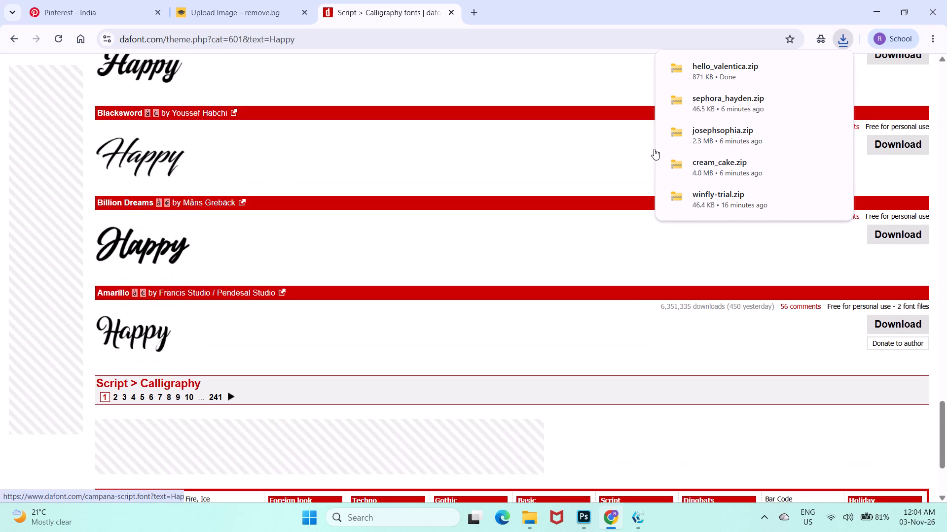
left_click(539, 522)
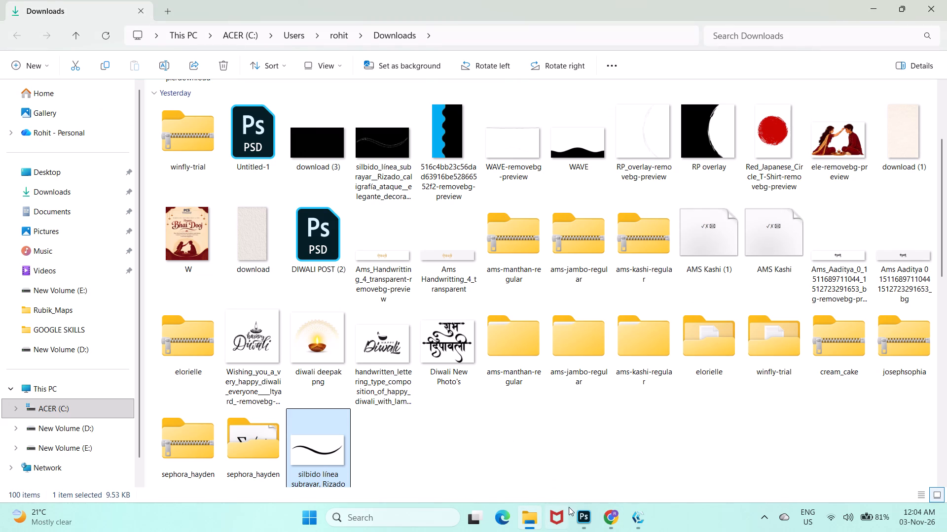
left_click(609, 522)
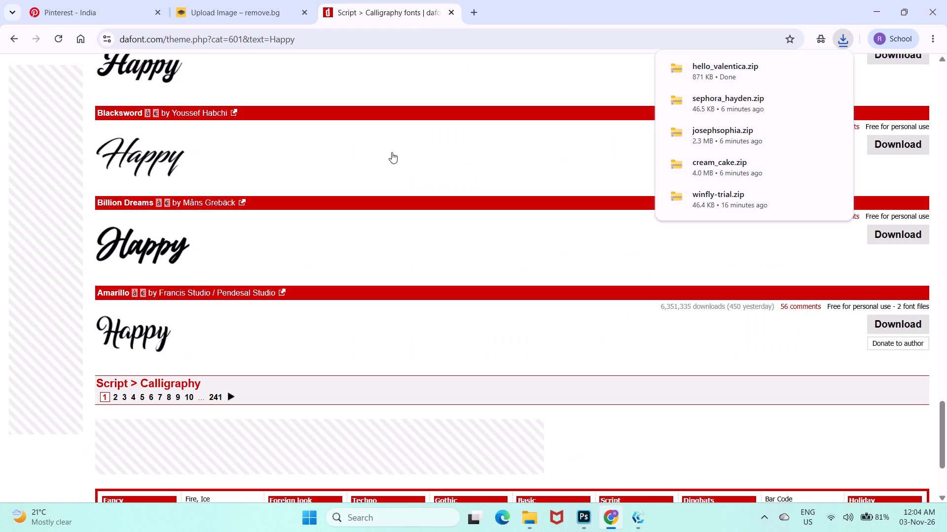
Download the background-free swoosh line from remove.bg as the free 666 x 375 preview.
left_click(268, 0)
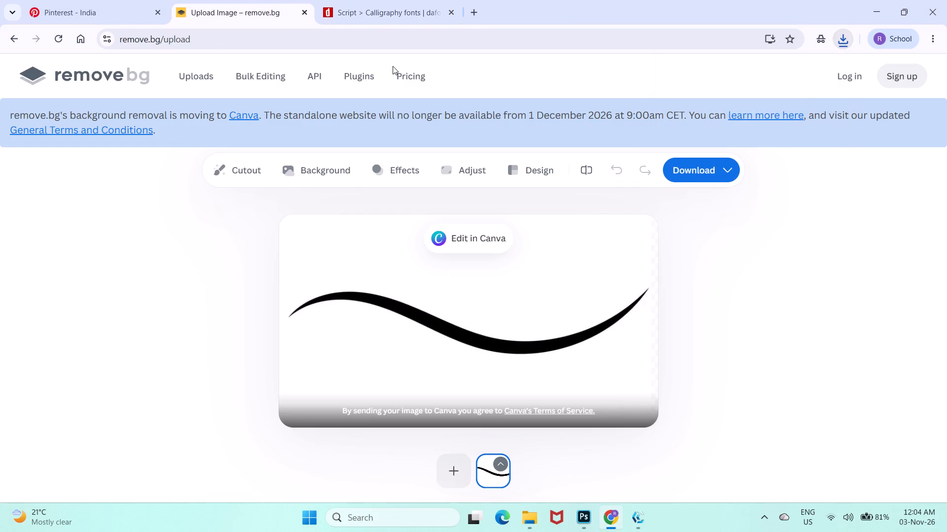
left_click(702, 173)
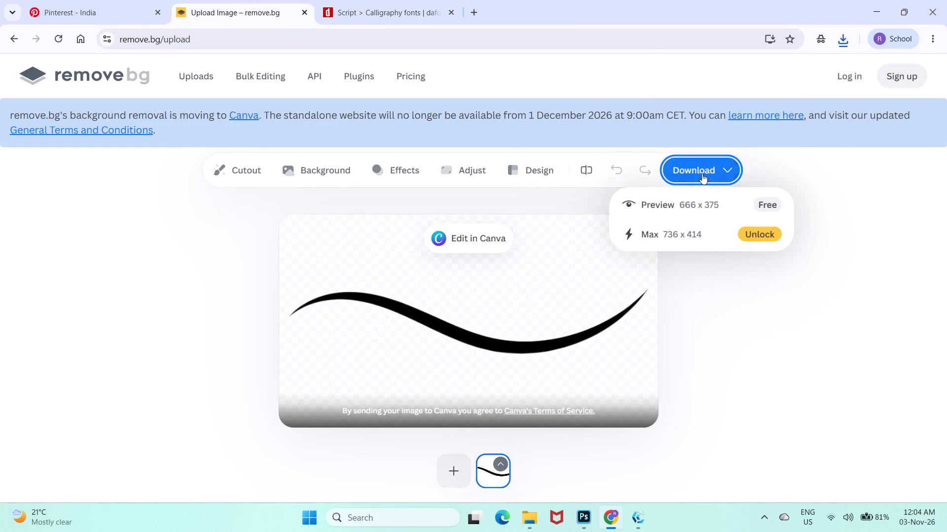
left_click(703, 205)
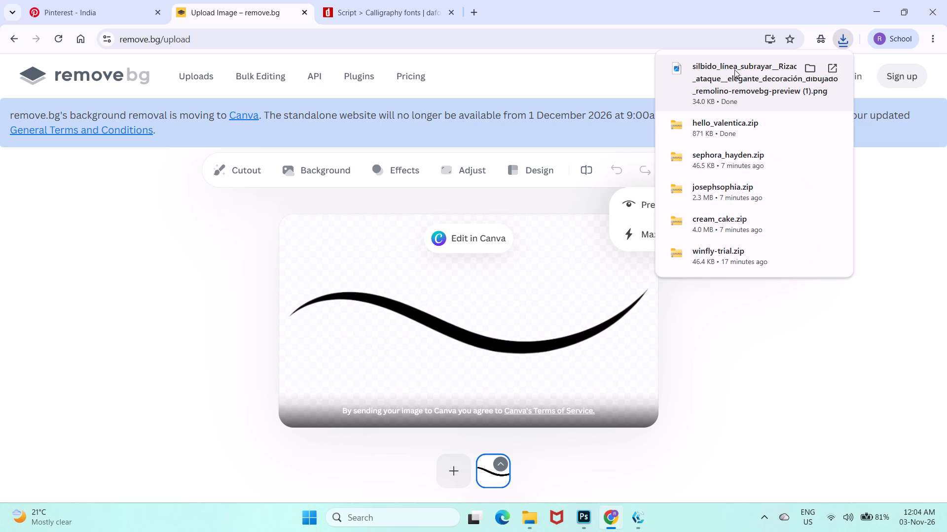
Place the downloaded background-free swoosh PNG into the Bhai Dooj poster in Photoshop.
left_click_drag(728, 69, 594, 511)
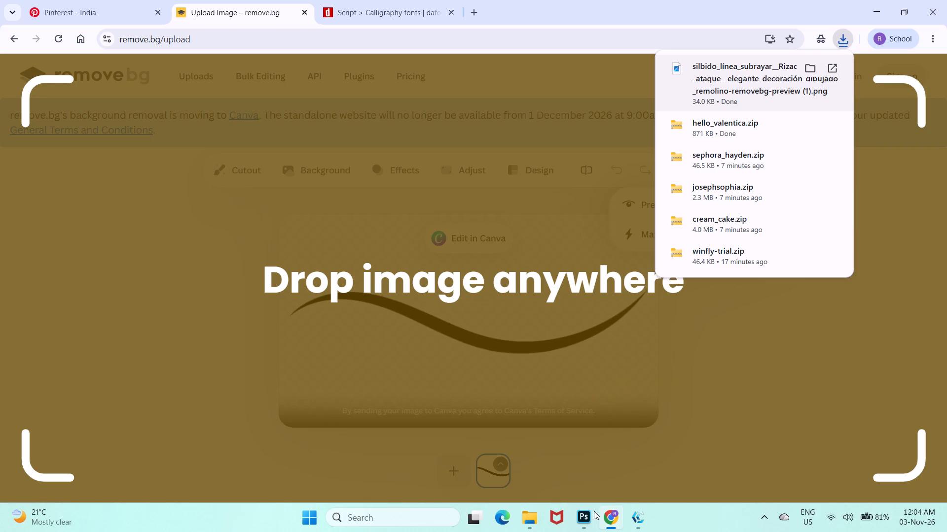
left_click_drag(594, 511, 333, 306)
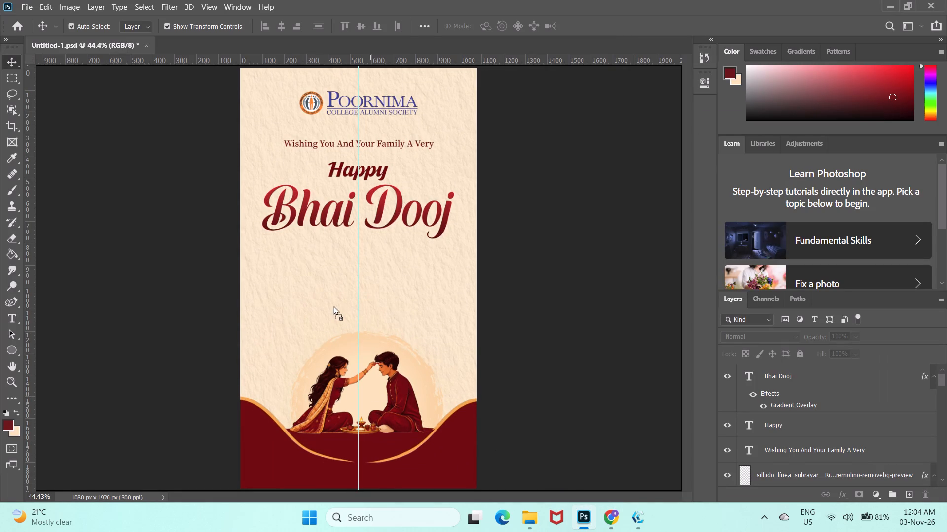
left_click_drag(333, 306, 373, 270)
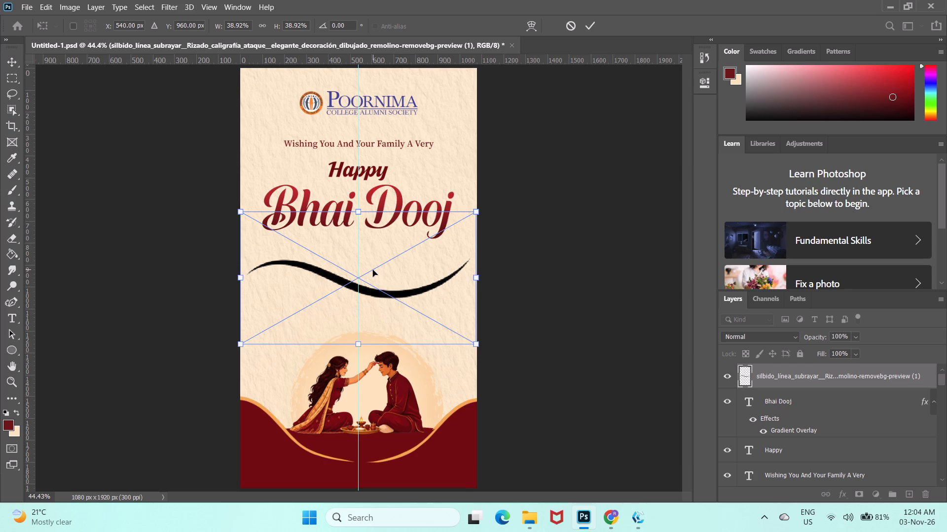
Rotate the placed swoosh line by 180°.
right_click(373, 270)
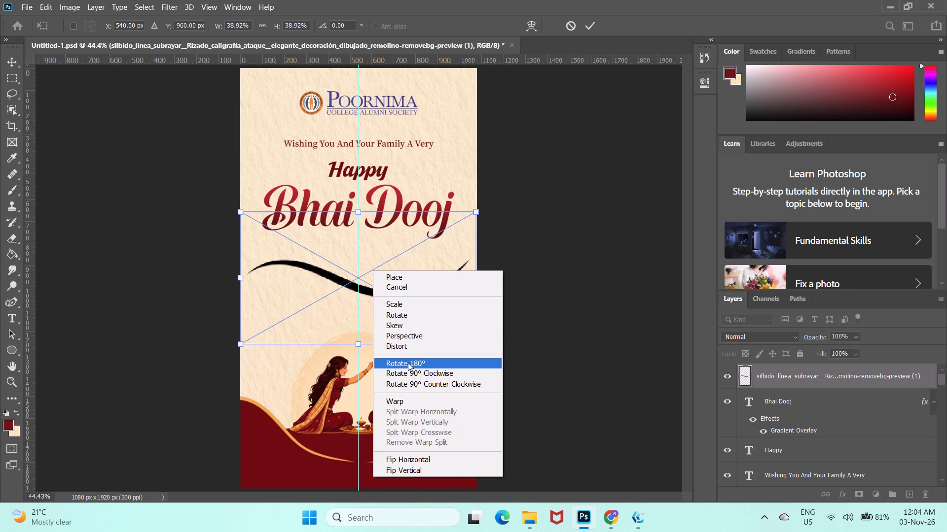
left_click(408, 363)
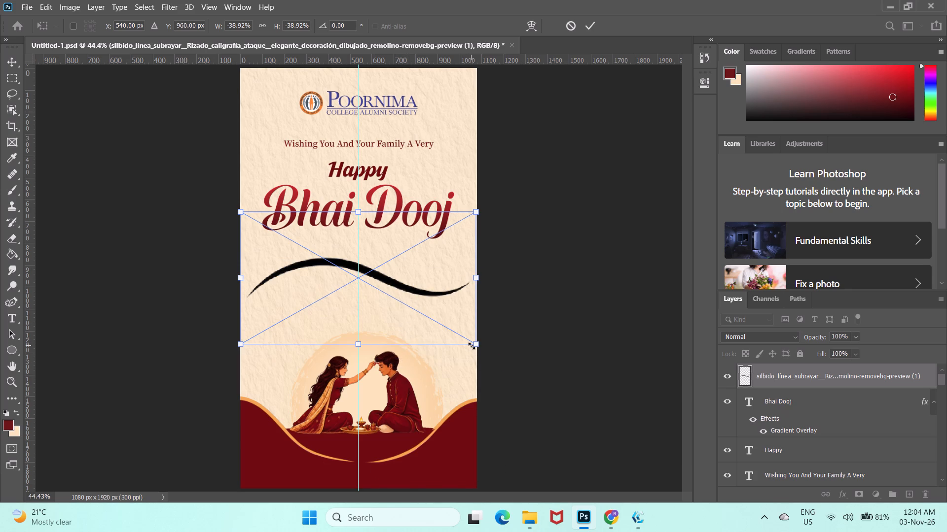
Scale the swoosh proportionally to about 14% and position it just below the "Bhai Dooj" title.
left_click(262, 25)
left_click_drag(478, 344, 441, 324)
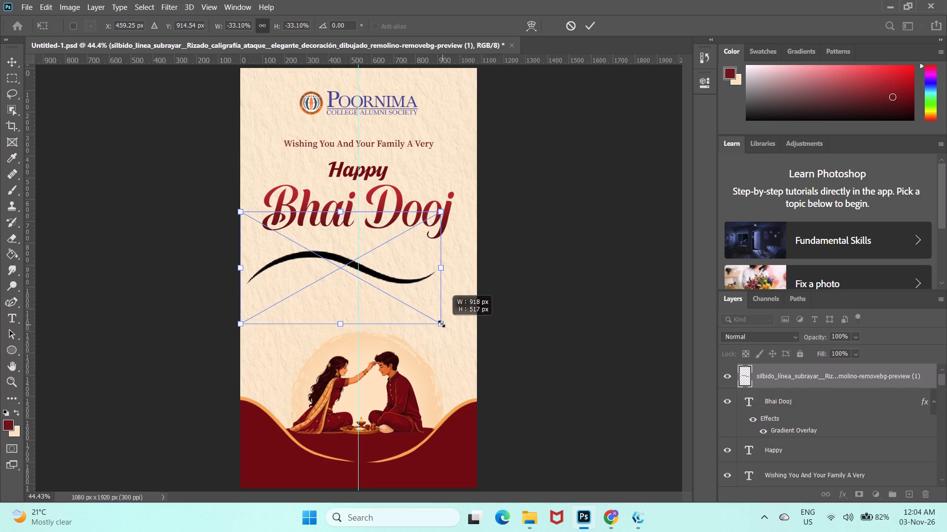
left_click_drag(441, 324, 421, 303)
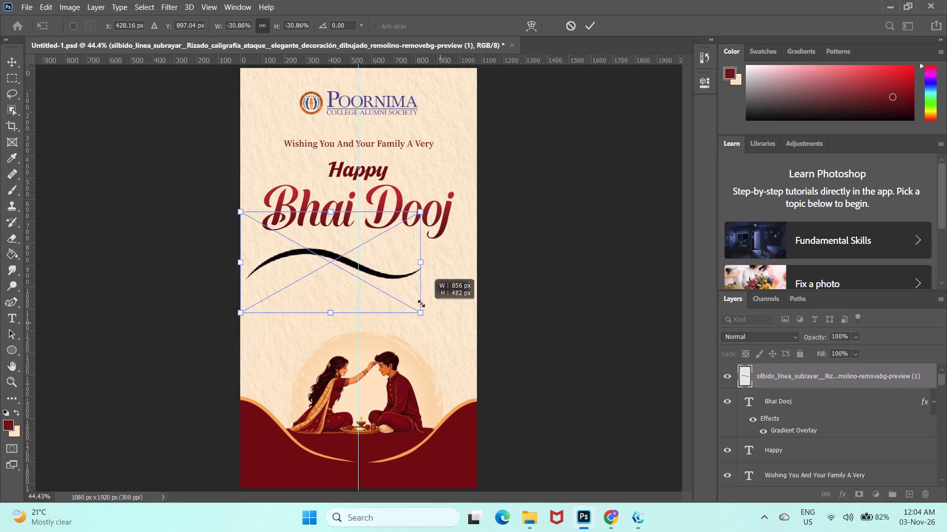
left_click_drag(421, 303, 355, 269)
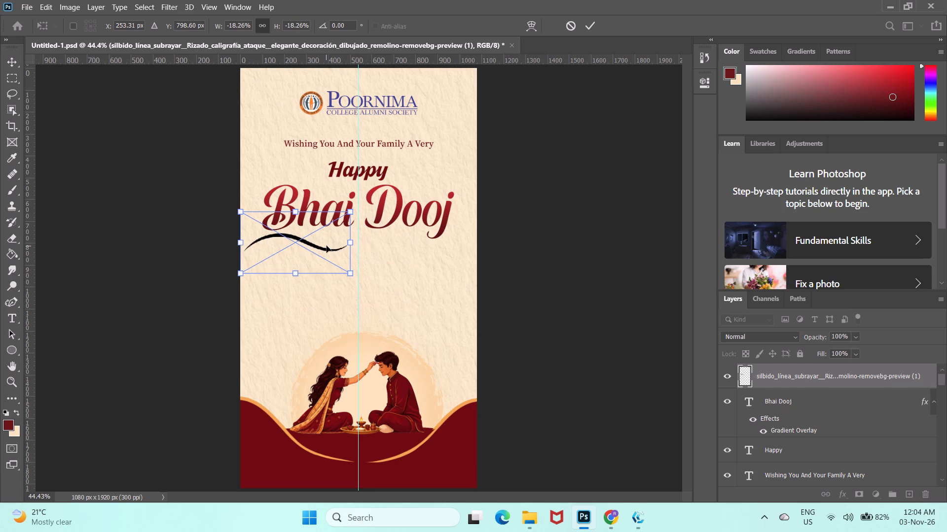
left_click_drag(327, 246, 389, 250)
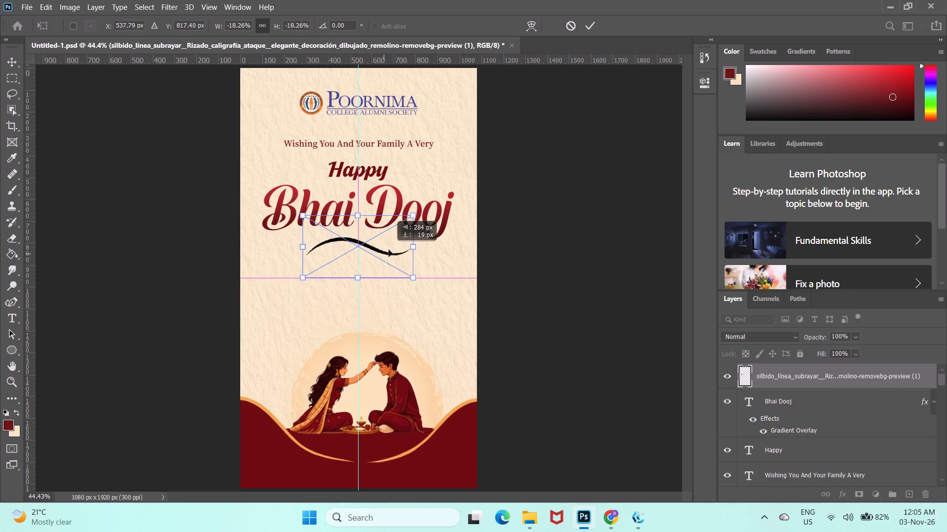
left_click_drag(389, 250, 389, 248)
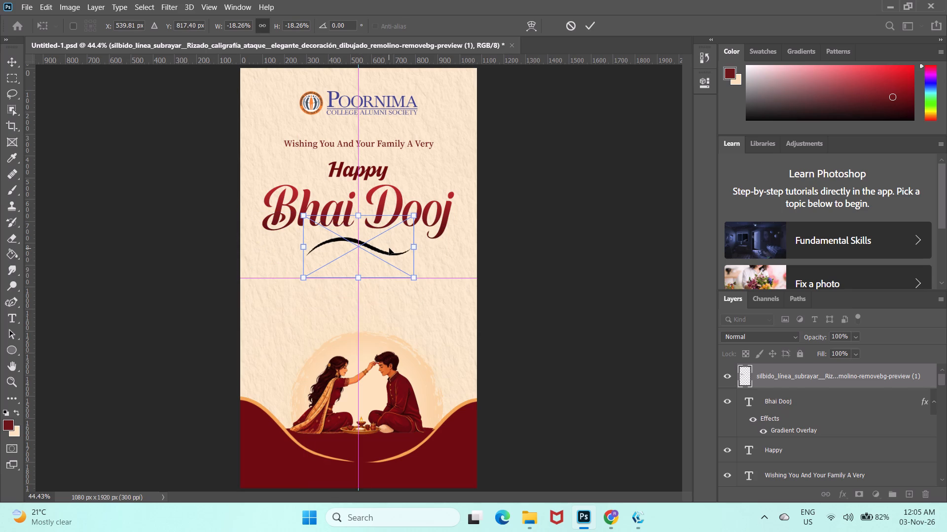
left_click(260, 24)
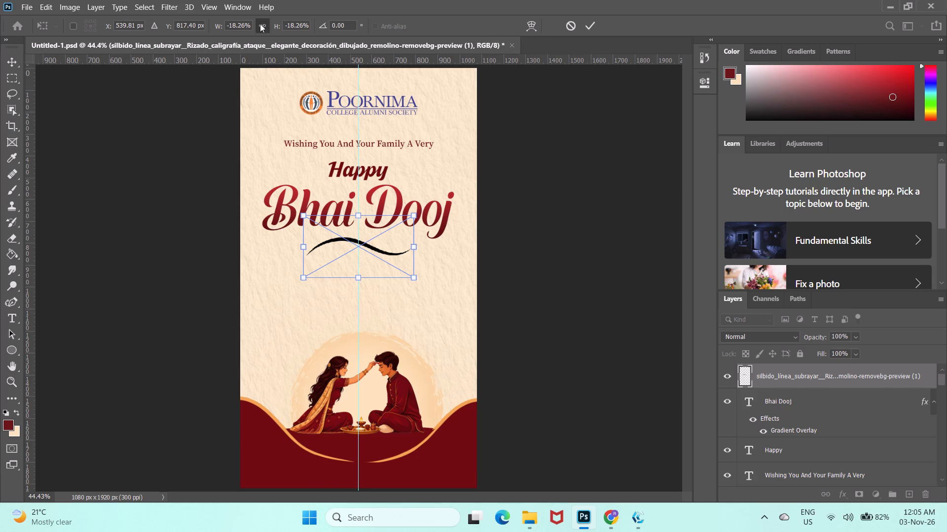
left_click(260, 24)
left_click_drag(414, 279, 392, 267)
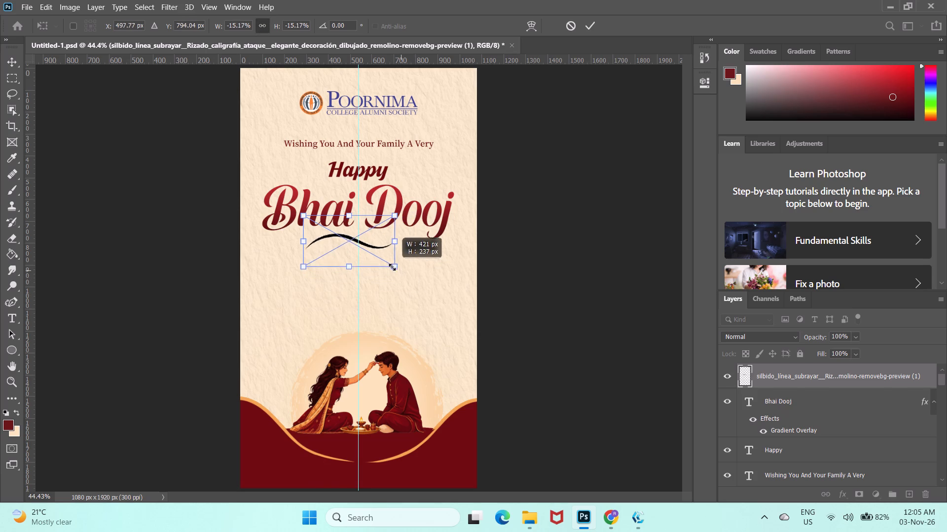
left_click_drag(392, 267, 387, 263)
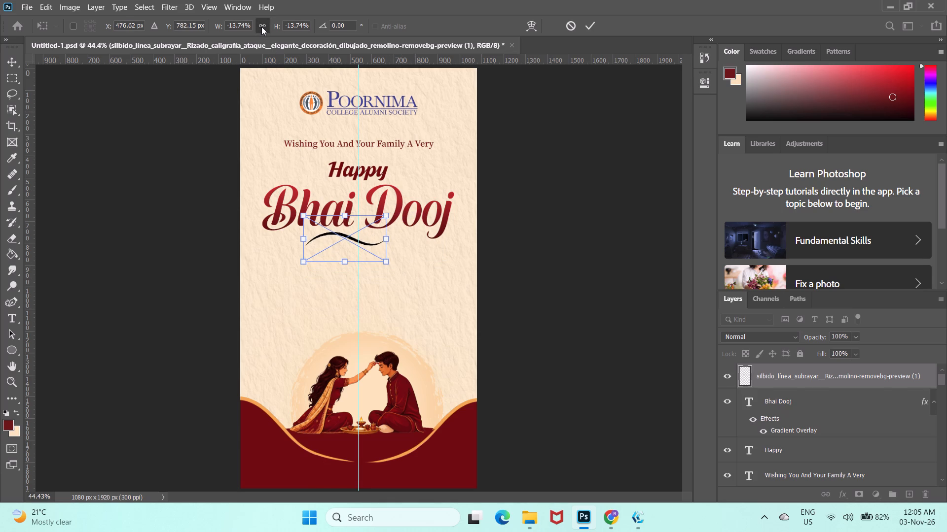
Unlink the swoosh's proportions and stretch it horizontally to about 20% width, keeping it beneath the title.
left_click(261, 27)
left_click_drag(303, 242, 286, 243)
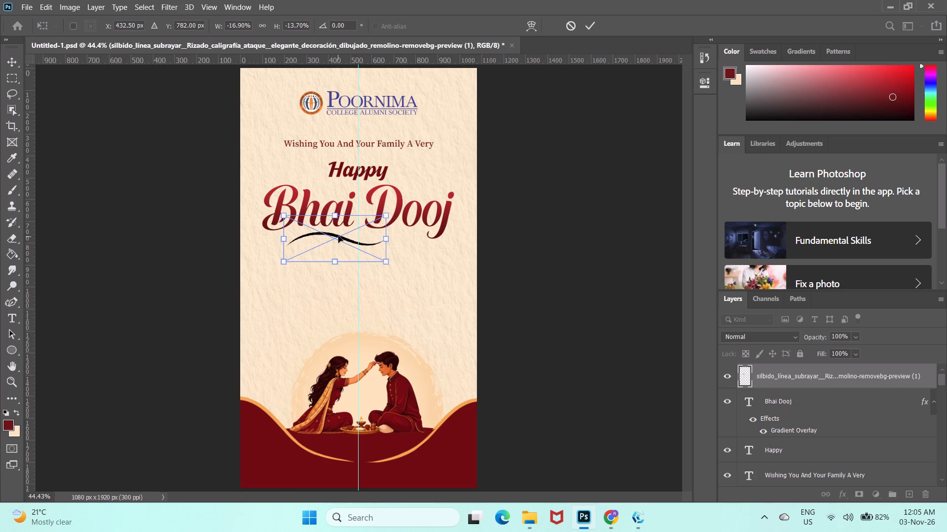
left_click(338, 236)
left_click_drag(340, 242, 360, 247)
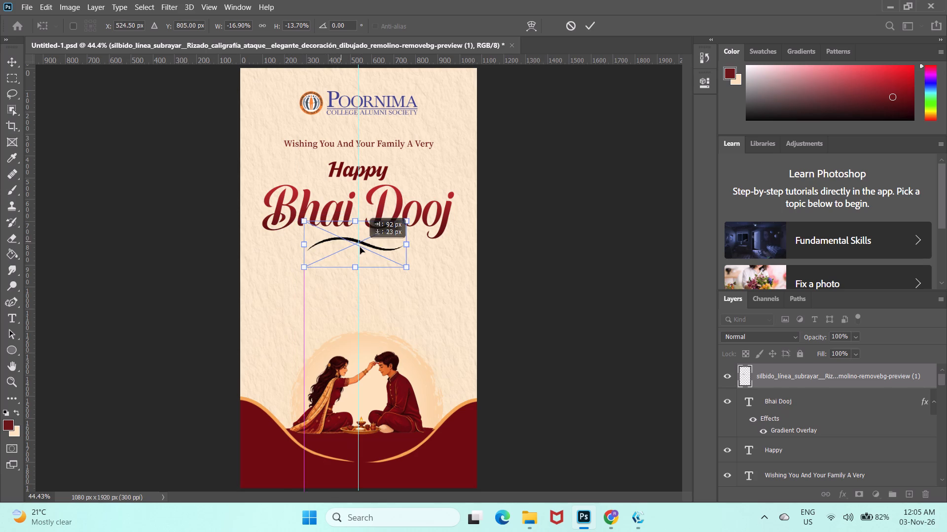
left_click_drag(360, 247, 361, 245)
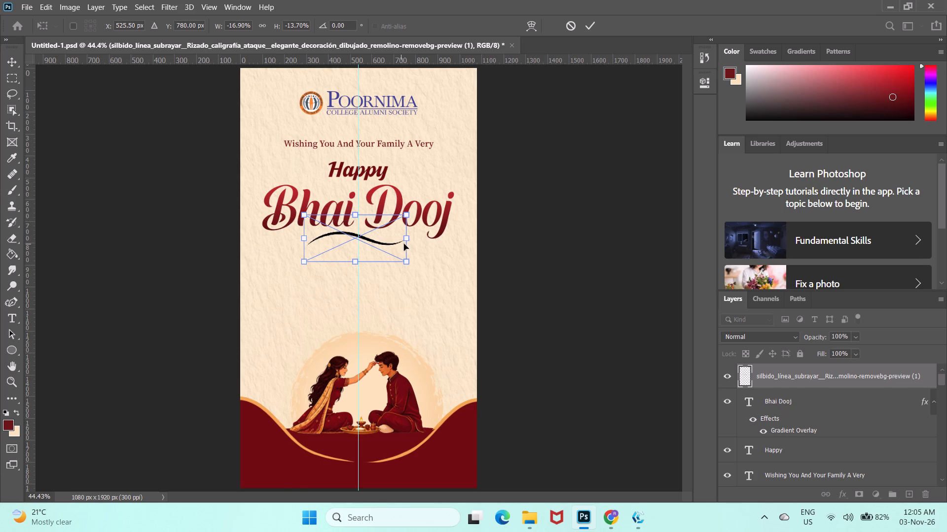
left_click_drag(405, 241, 418, 239)
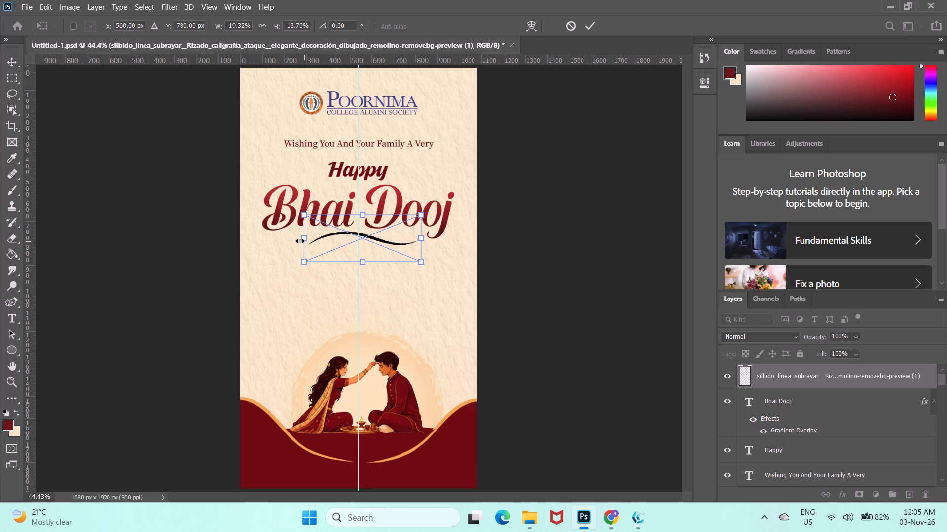
left_click_drag(303, 238, 297, 238)
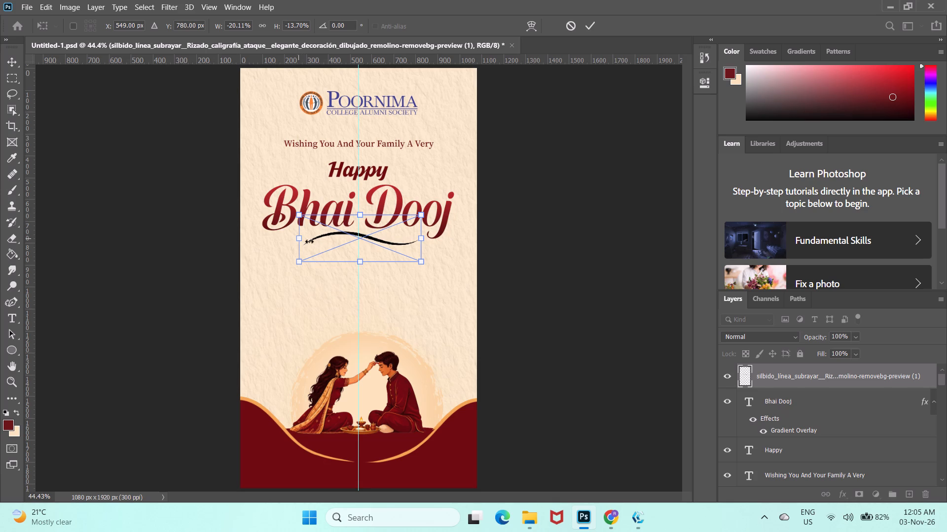
Centre the swoosh under "Bhai Dooj" and nudge it closer to the title, to X 533 px, Y 789 px.
left_click_drag(363, 237, 361, 243)
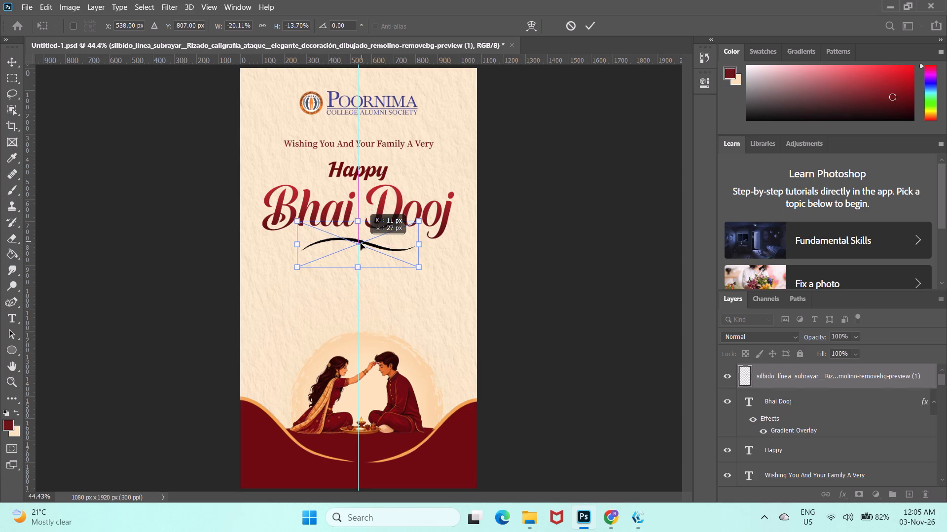
left_click_drag(361, 243, 360, 243)
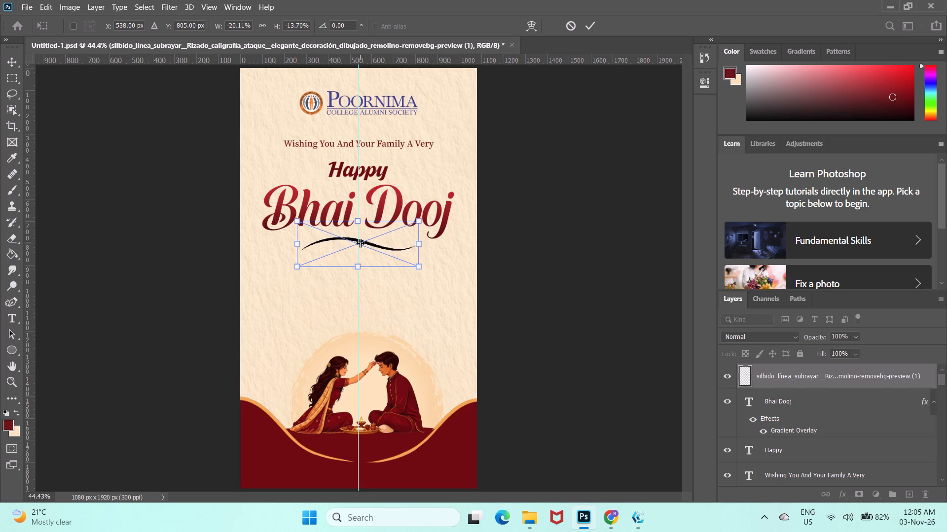
key("Up")
key("Up")
key("Up")
key("Up")
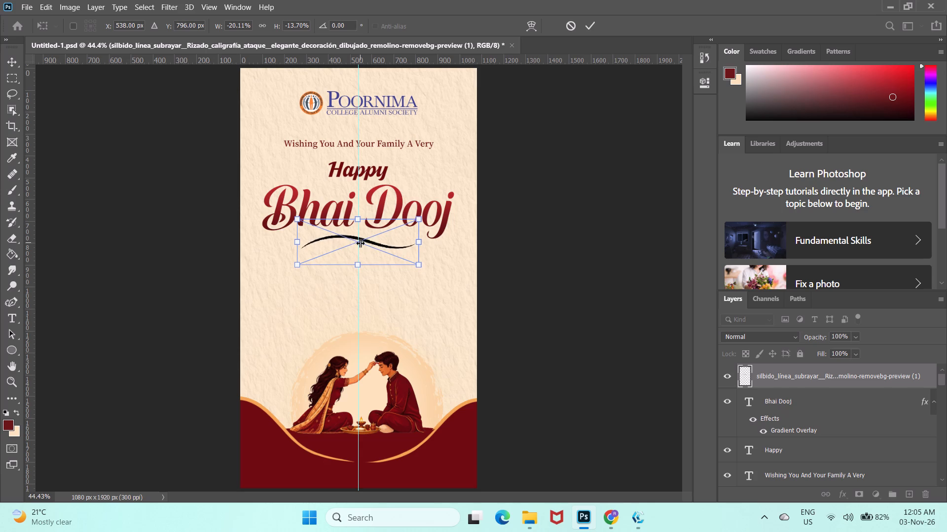
key("Up")
key("Up")
key("Up")
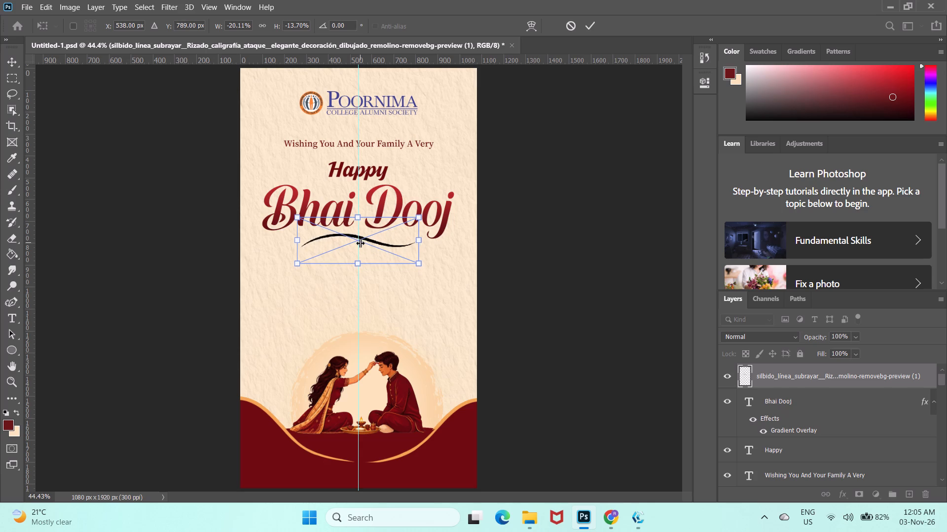
key("Left")
key("Left")
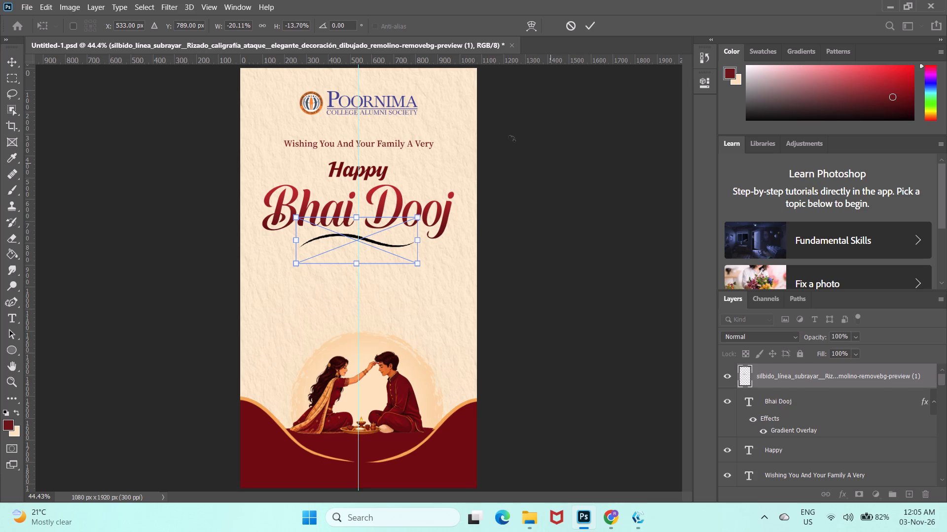
Warp the swoosh, raising its upper-right corner well upward, pulling its lower-left corner slightly inward, and lifting the right-hand curve handles.
right_click(380, 250)
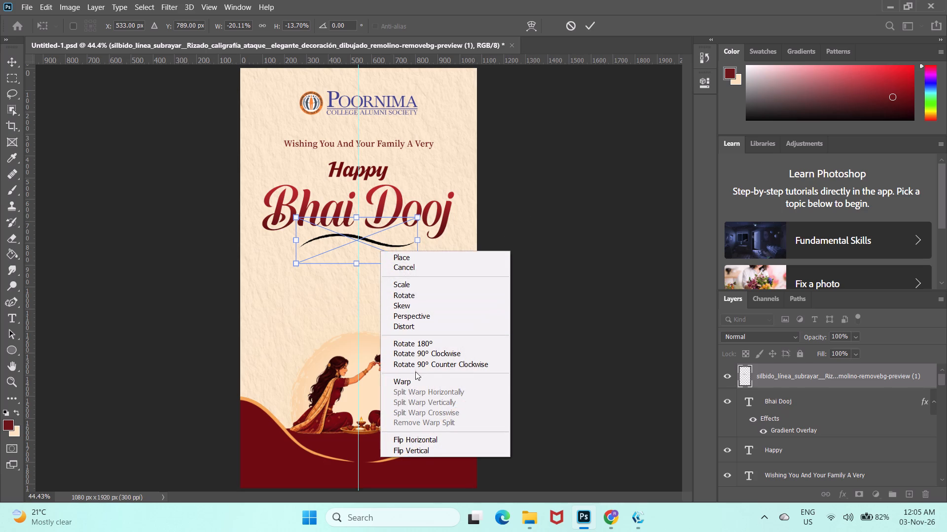
left_click(413, 385)
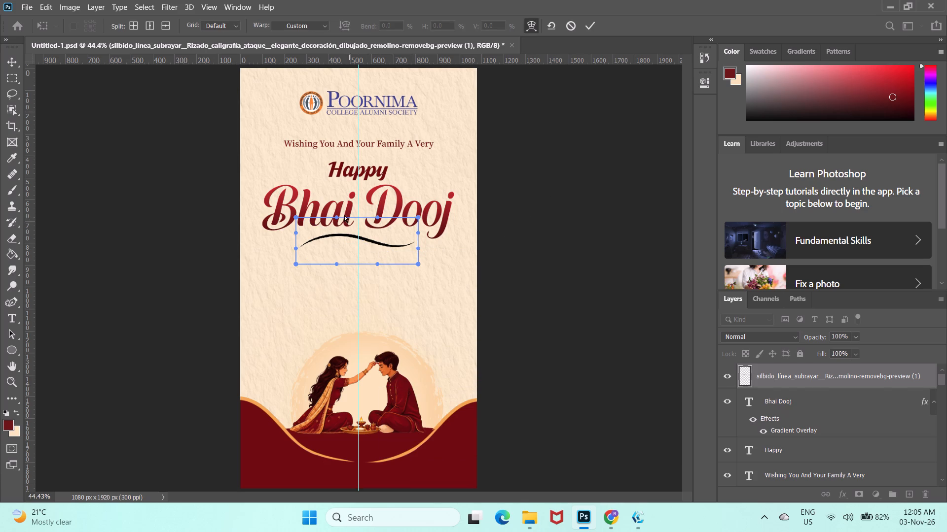
left_click_drag(378, 217, 392, 205)
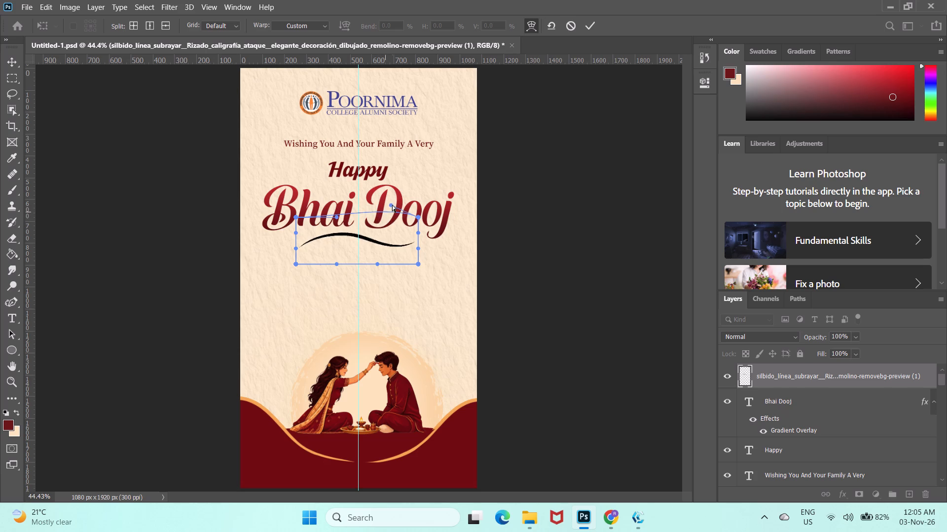
left_click_drag(392, 205, 378, 211)
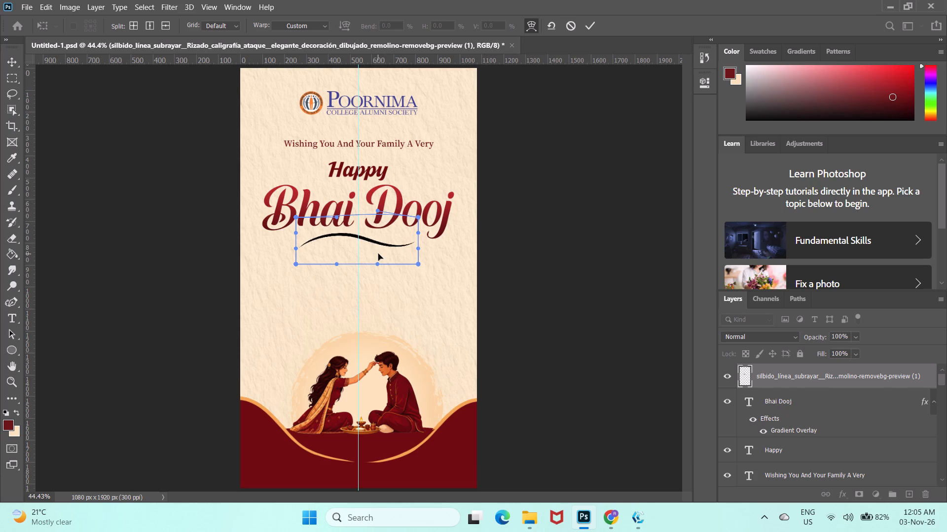
left_click_drag(377, 265, 378, 243)
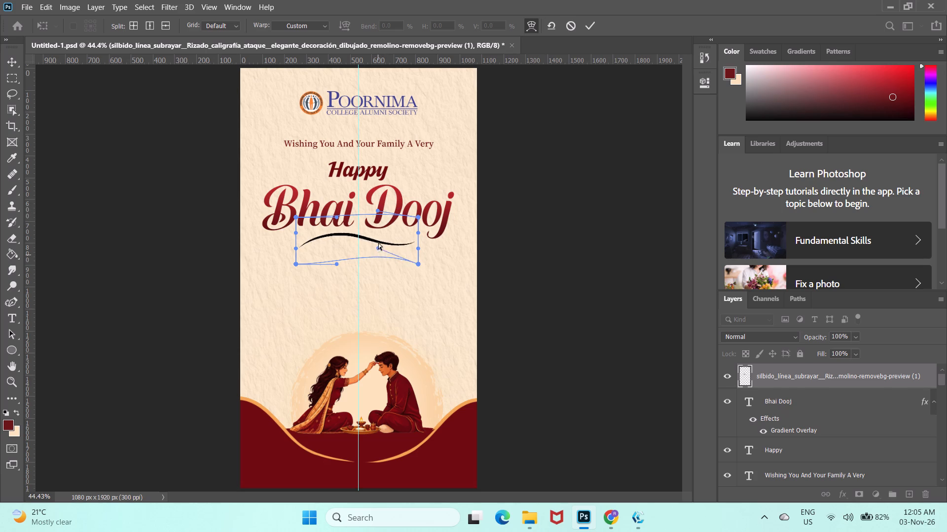
left_click_drag(378, 243, 375, 244)
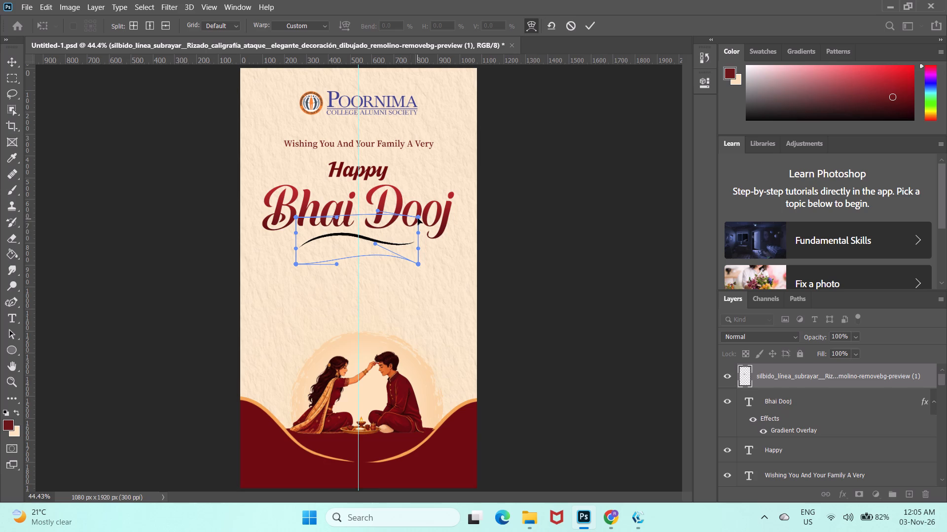
left_click_drag(418, 218, 395, 176)
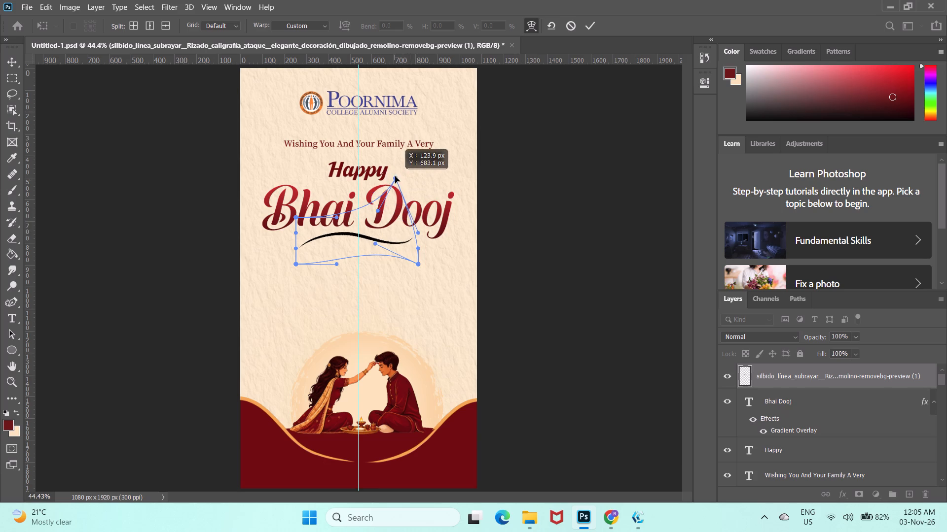
left_click_drag(395, 176, 389, 117)
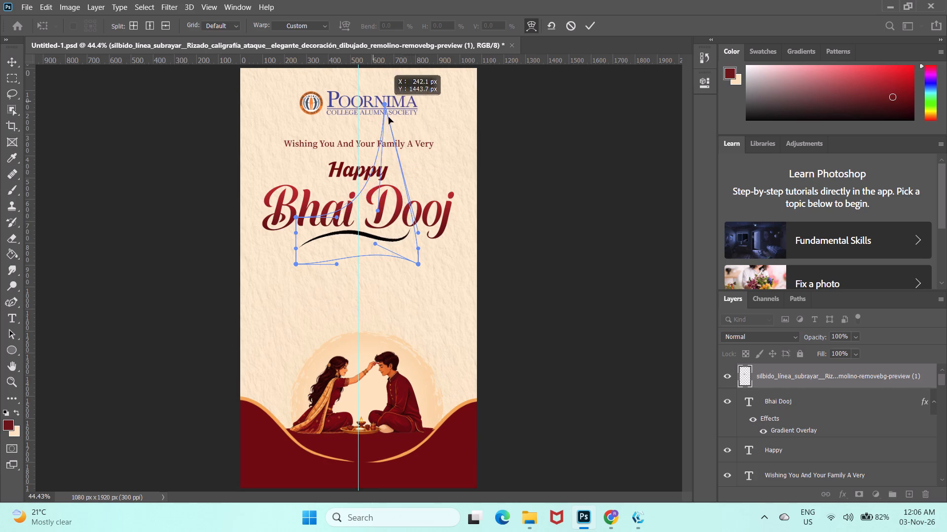
left_click_drag(389, 117, 393, 154)
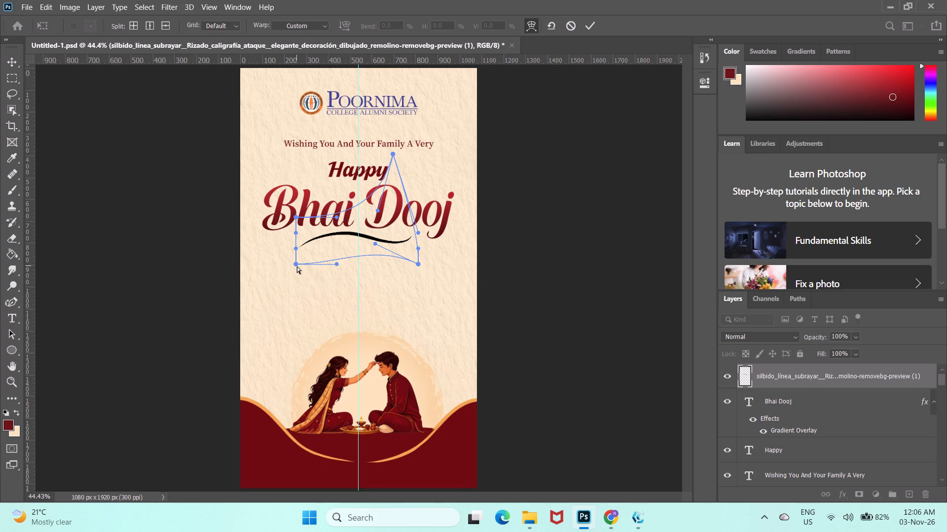
left_click(297, 266)
left_click_drag(294, 264, 320, 270)
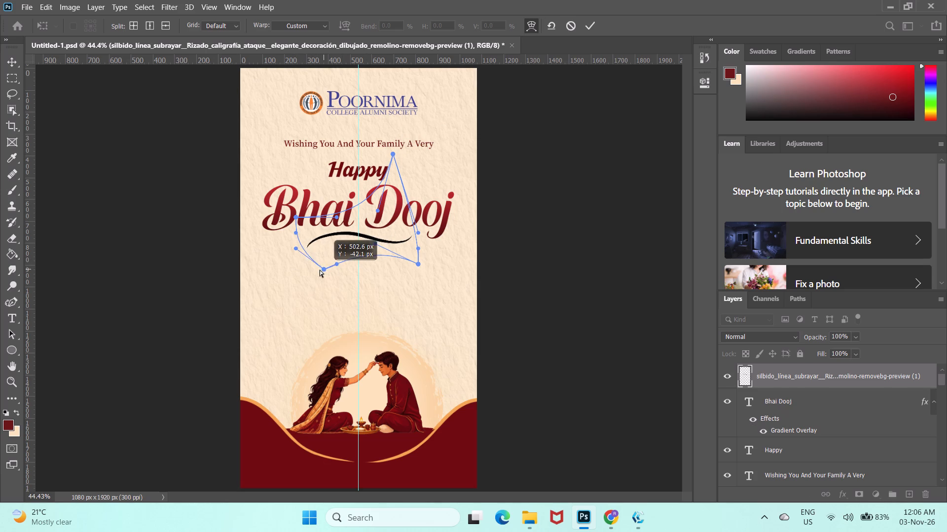
left_click_drag(320, 270, 303, 255)
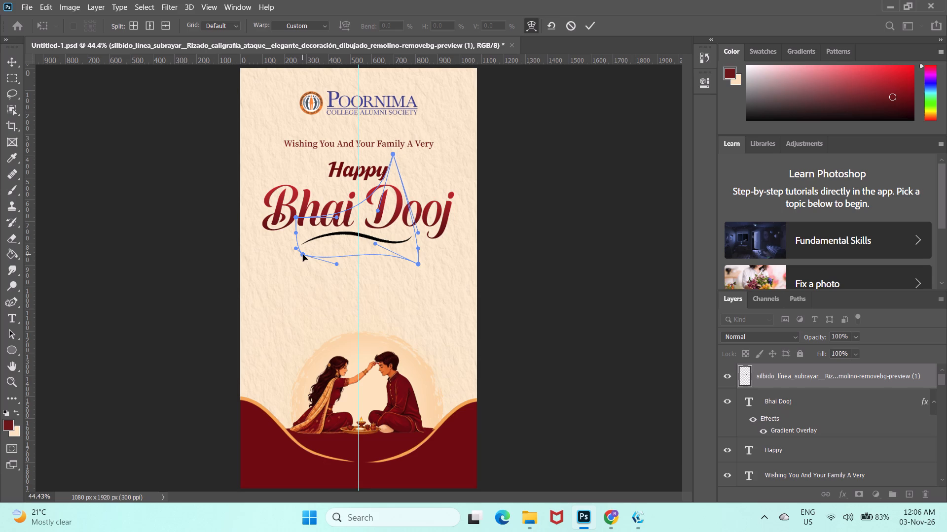
left_click(587, 28)
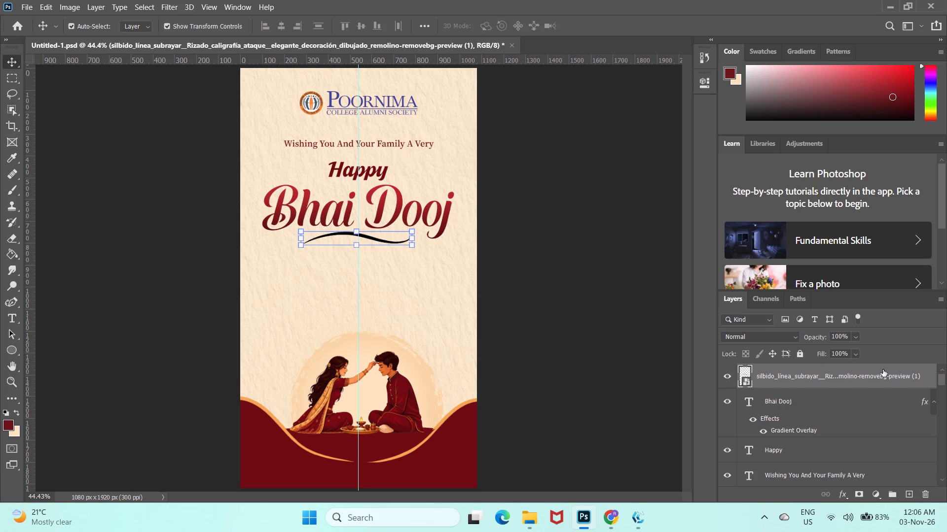
Add a Color Overlay effect to the swoosh layer.
double_click(927, 374)
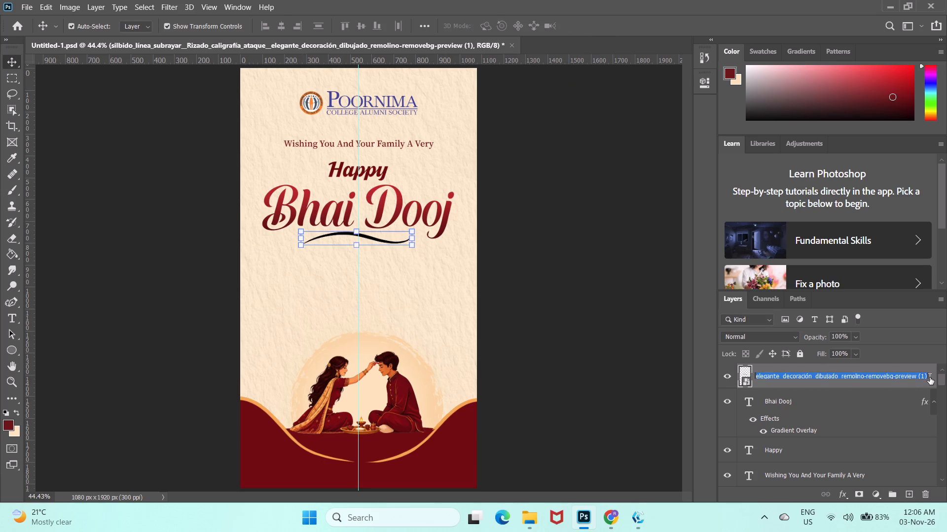
double_click(930, 377)
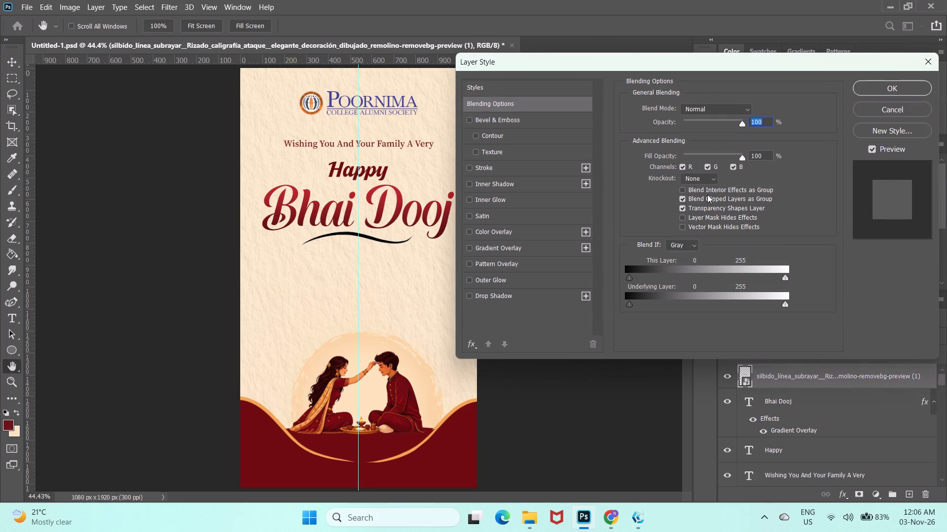
left_click(509, 231)
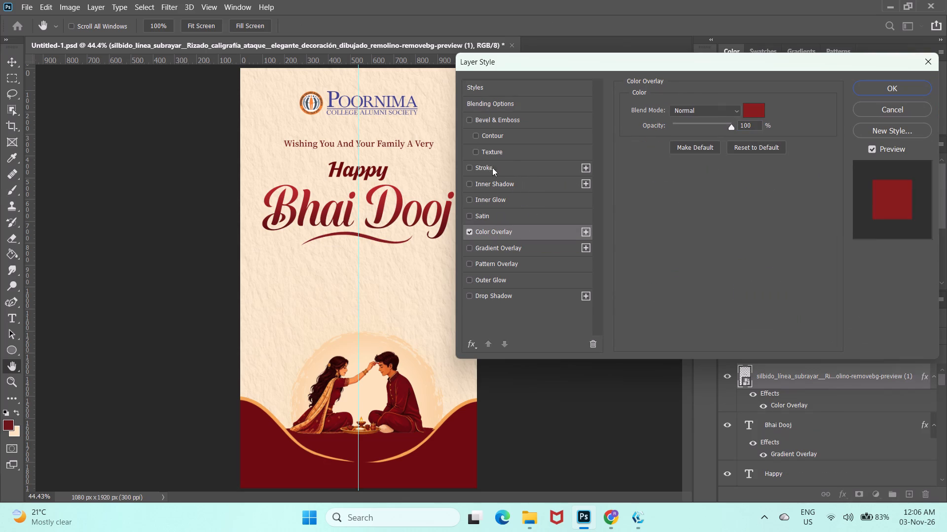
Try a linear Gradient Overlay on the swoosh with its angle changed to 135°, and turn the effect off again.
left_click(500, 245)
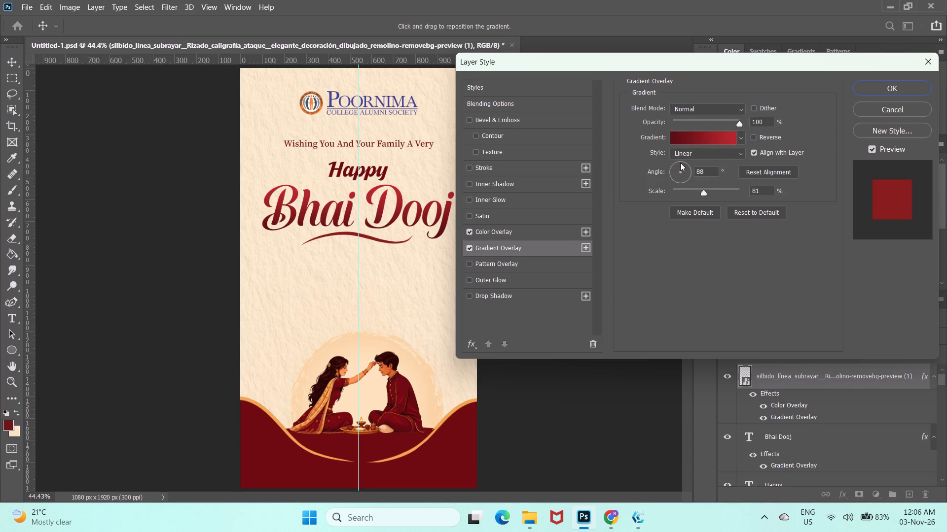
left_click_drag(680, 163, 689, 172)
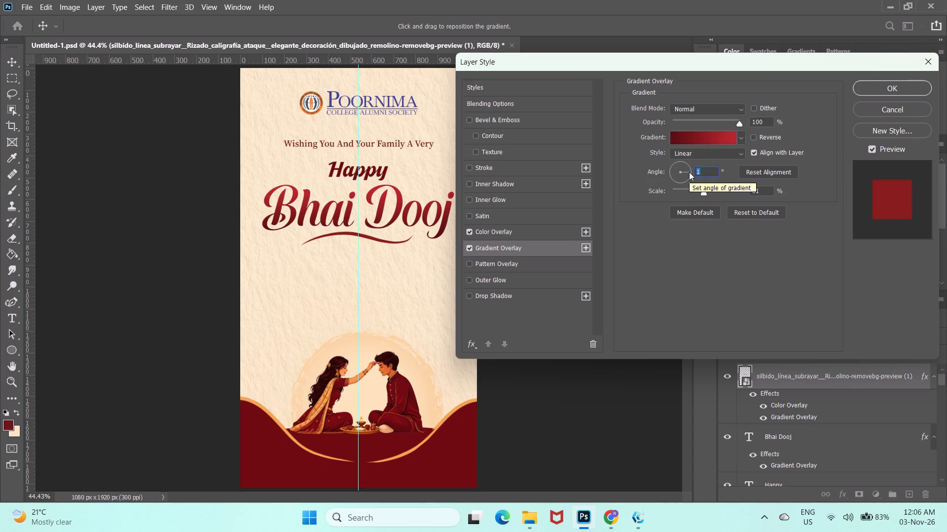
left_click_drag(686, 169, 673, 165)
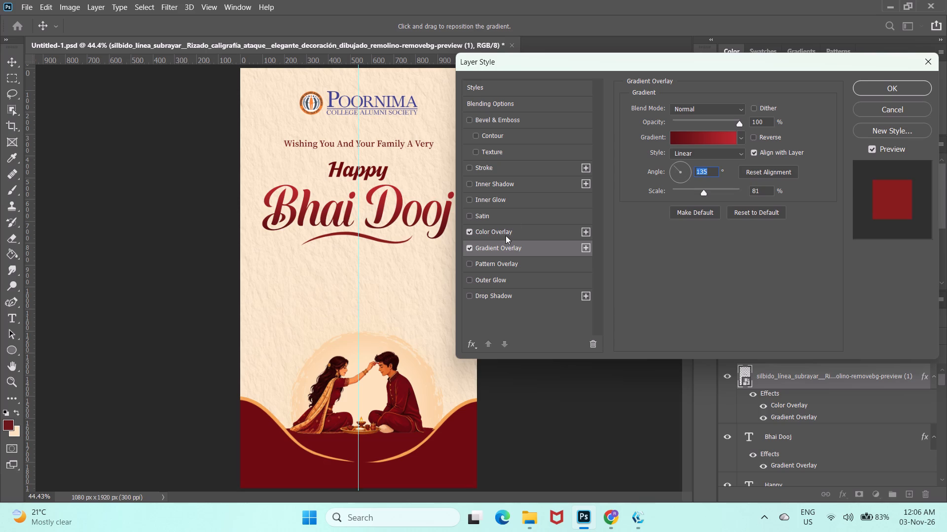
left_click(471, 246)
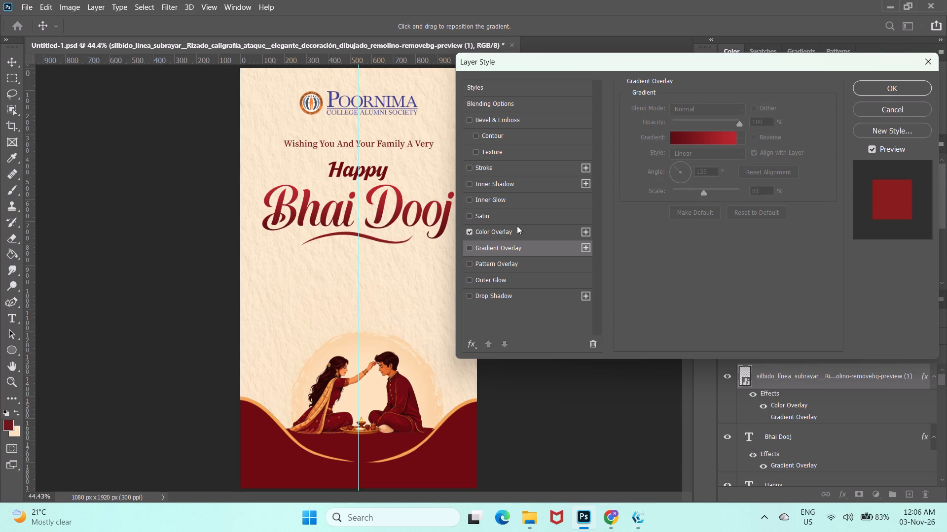
Set the swoosh's Color Overlay to dark maroon #6c0708, apply the layer style and deselect the layer.
left_click(542, 232)
double_click(749, 108)
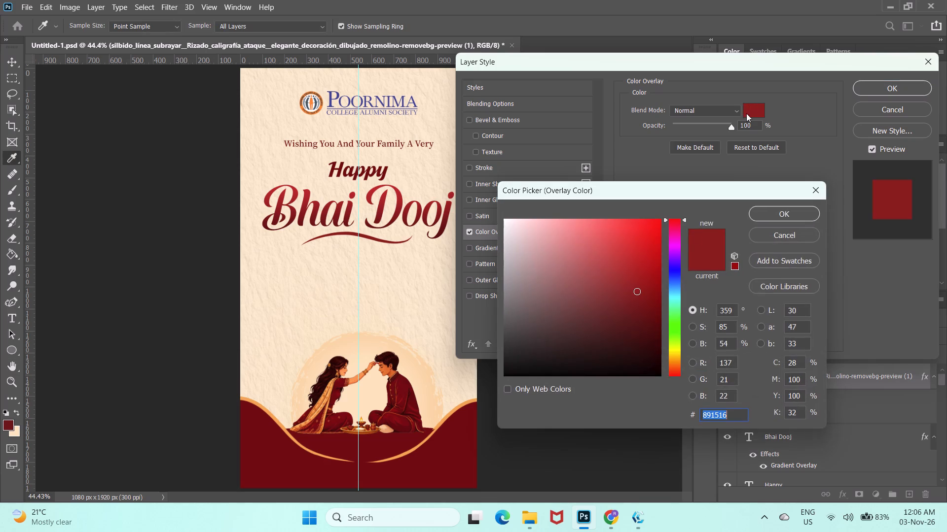
left_click(650, 321)
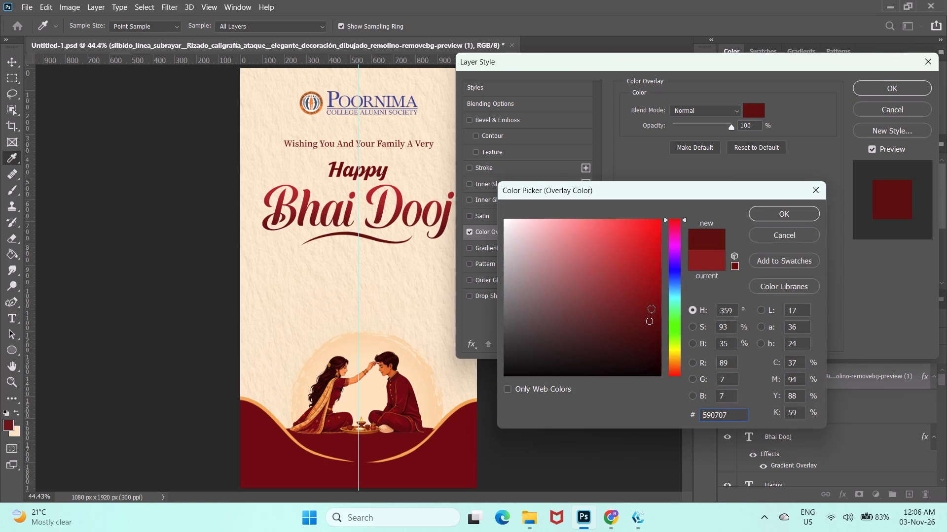
left_click(651, 309)
left_click(778, 216)
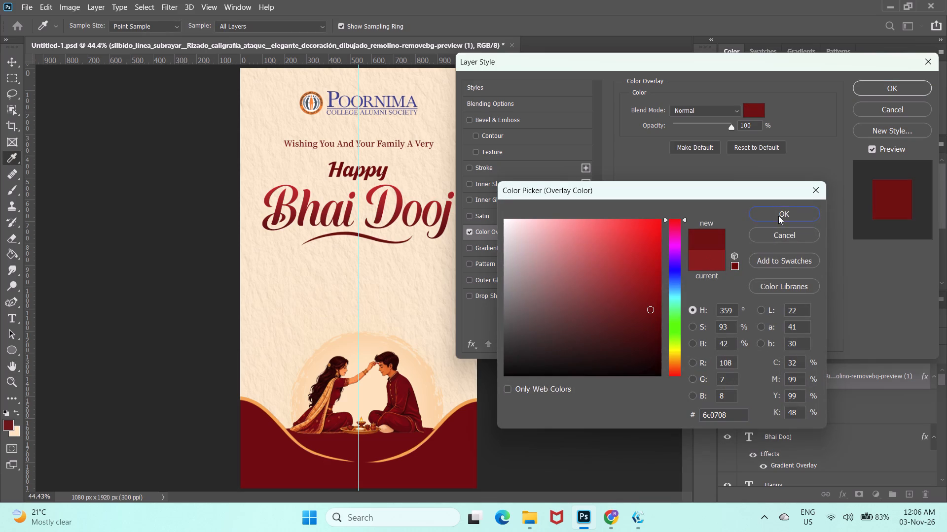
left_click(898, 88)
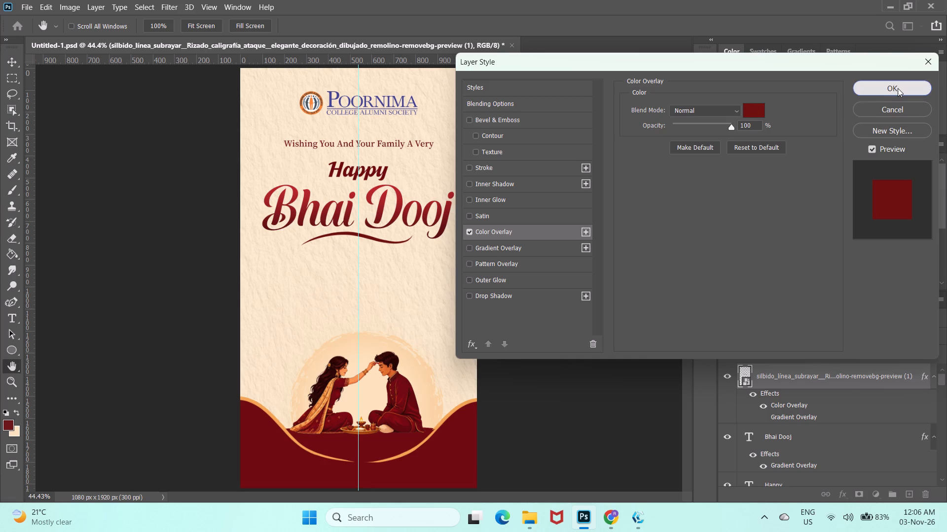
left_click(611, 145)
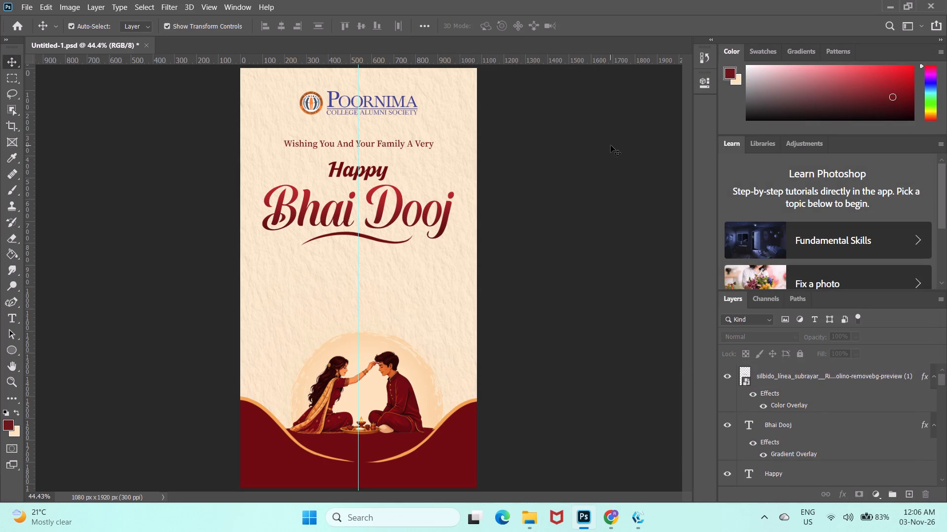
Enlarge the swoosh to about 96% width and 59% height, shifting it slightly lower beneath the "Bhai Dooj" title.
double_click(365, 236)
left_click(365, 236)
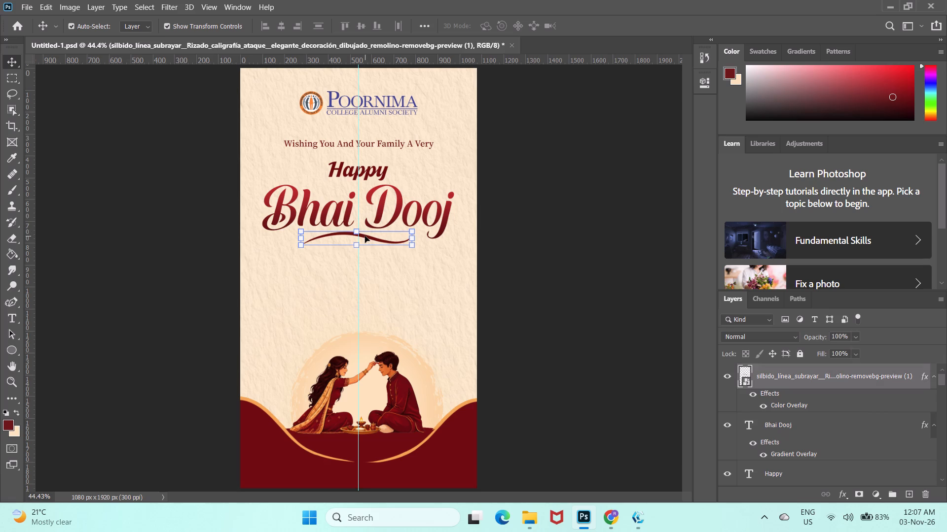
left_click(365, 236)
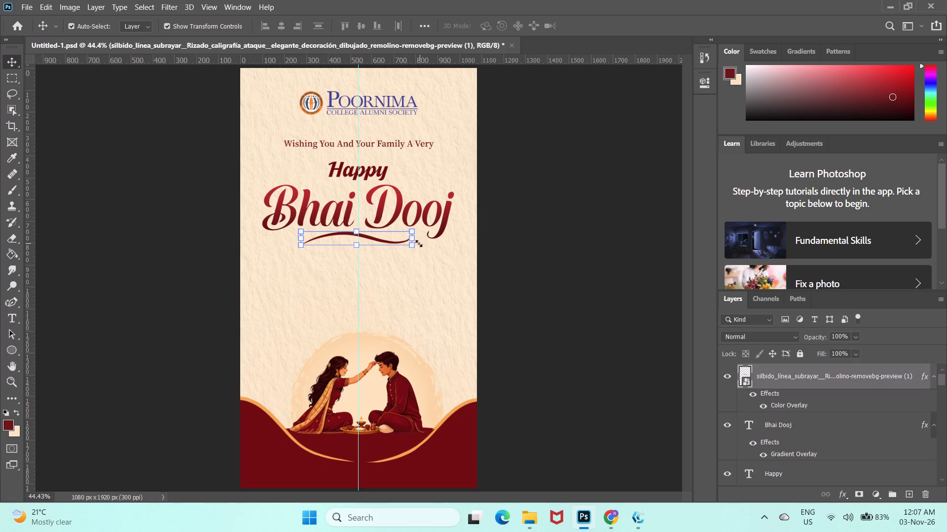
left_click(412, 246)
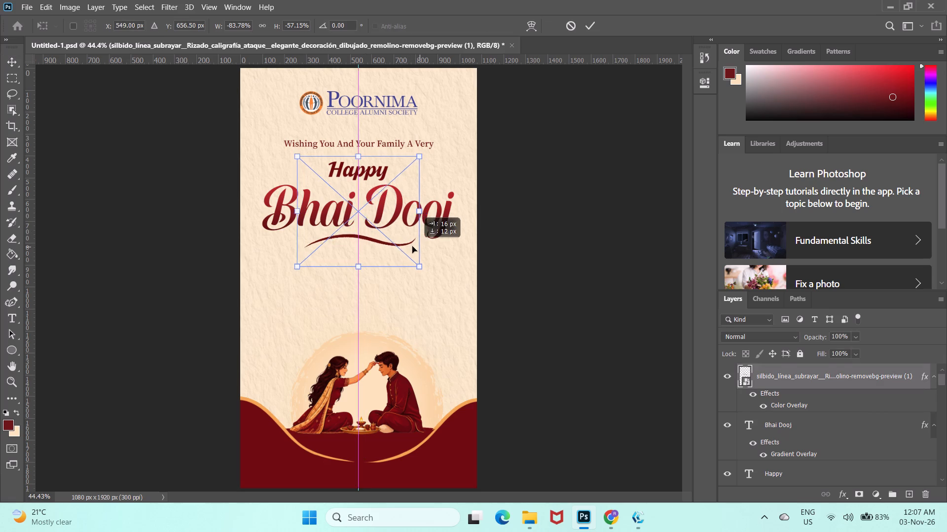
left_click_drag(418, 268, 426, 270)
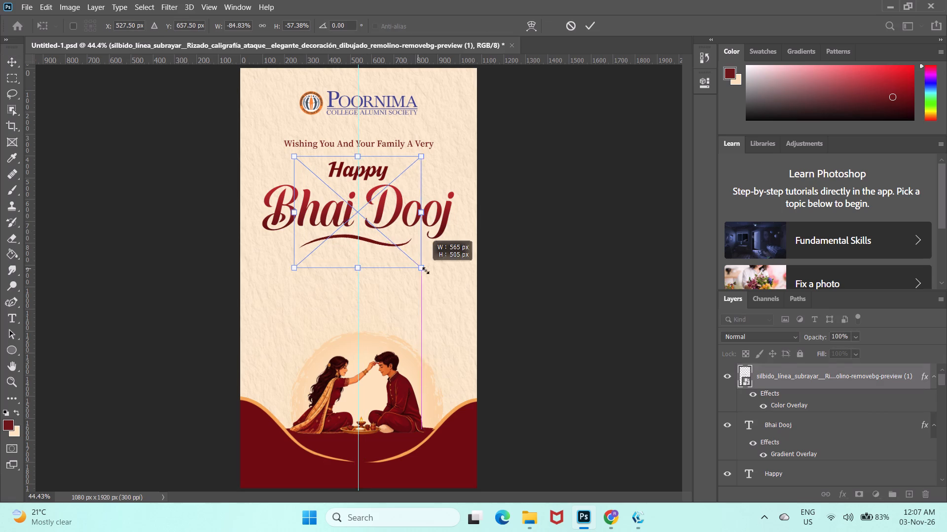
left_click_drag(426, 270, 437, 273)
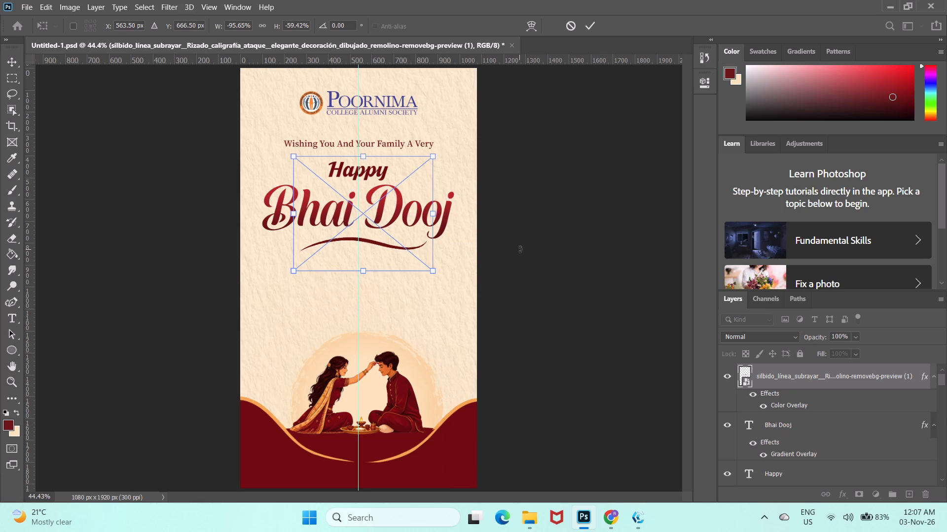
left_click(520, 249)
key("Return")
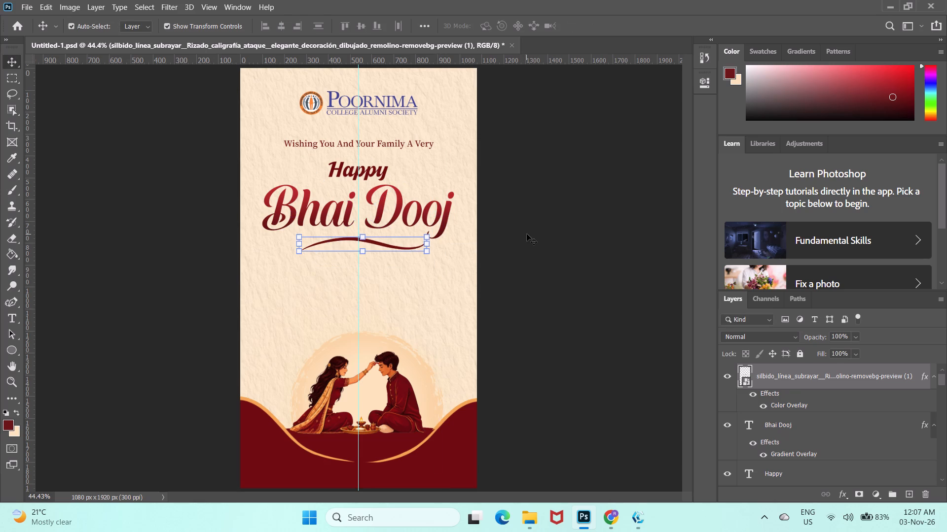
left_click(530, 200)
Add an extra space between the words "Bhai" and "Dooj" in the title text.
key("t")
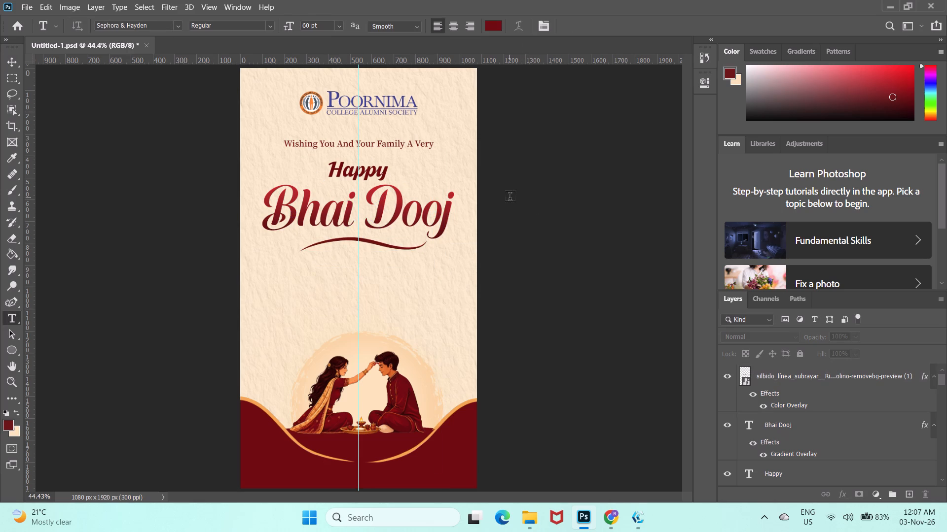
left_click(372, 214)
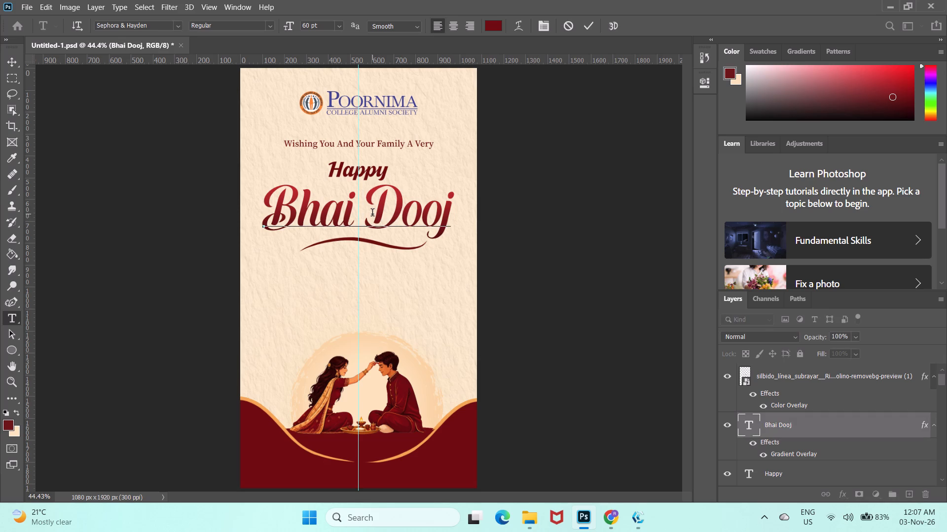
key("space")
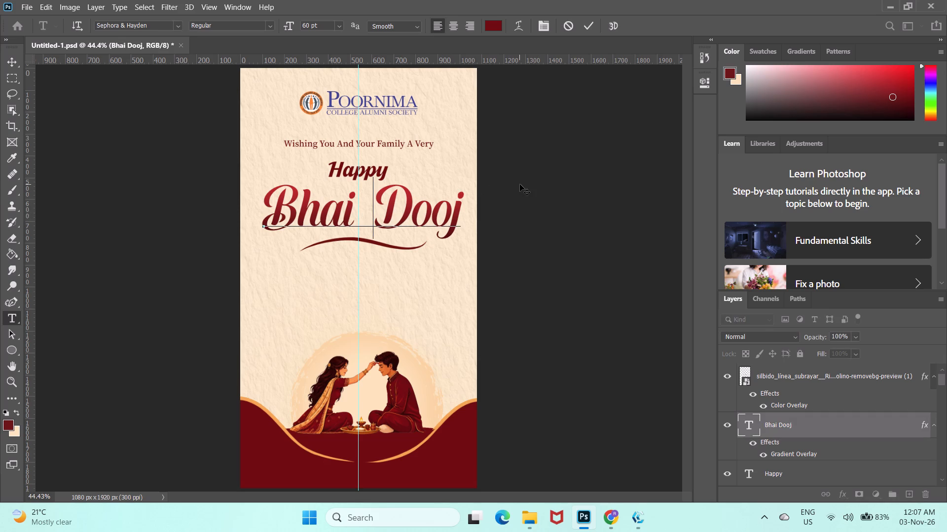
key("v")
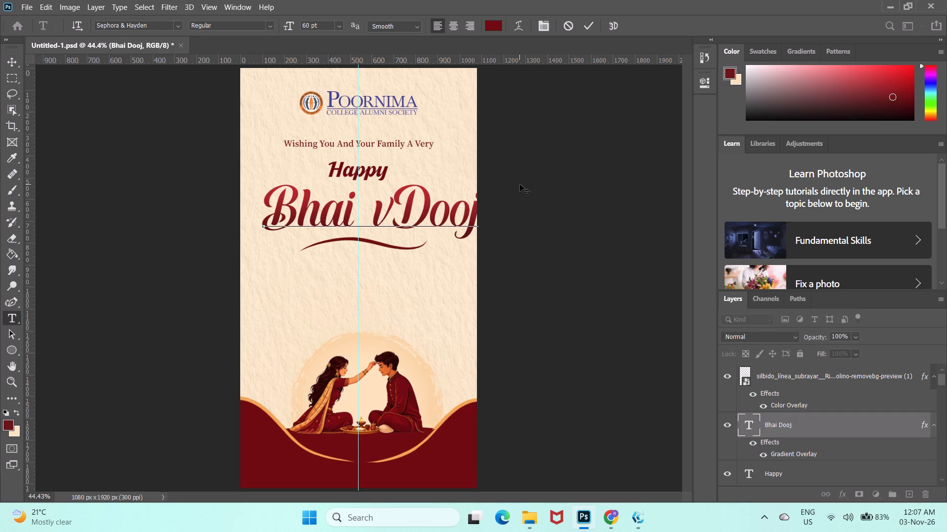
key("BackSpace")
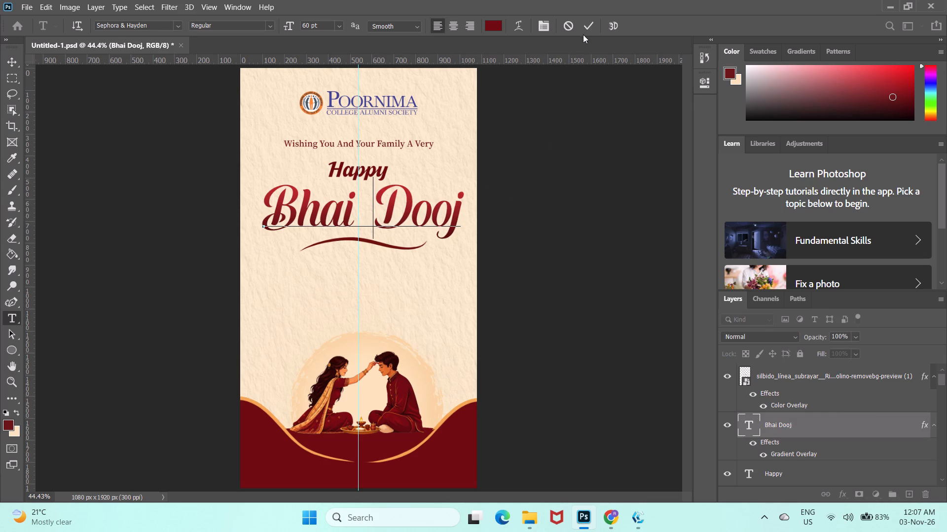
left_click(587, 29)
Nudge the "Bhai Dooj" title sideways to centre it on the vertical guide, and deselect it.
key("v")
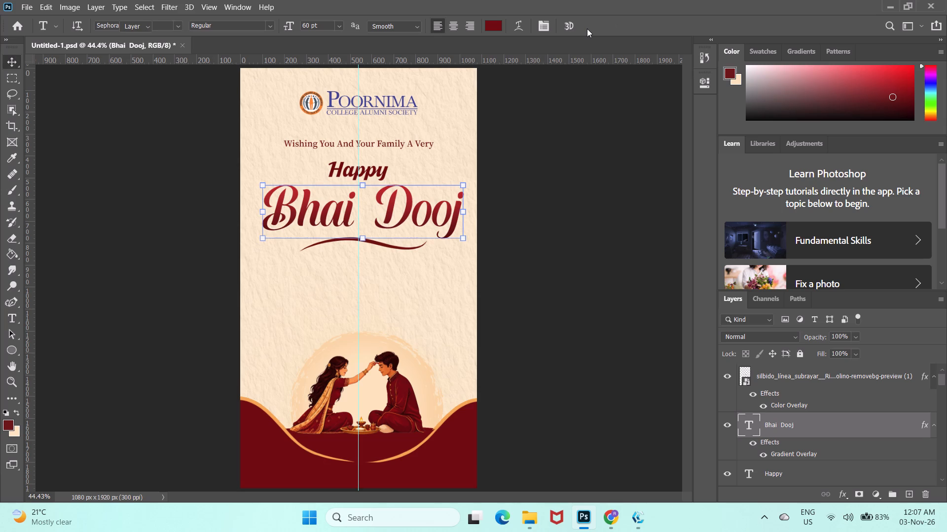
key("Left")
key("Left")
key("Left")
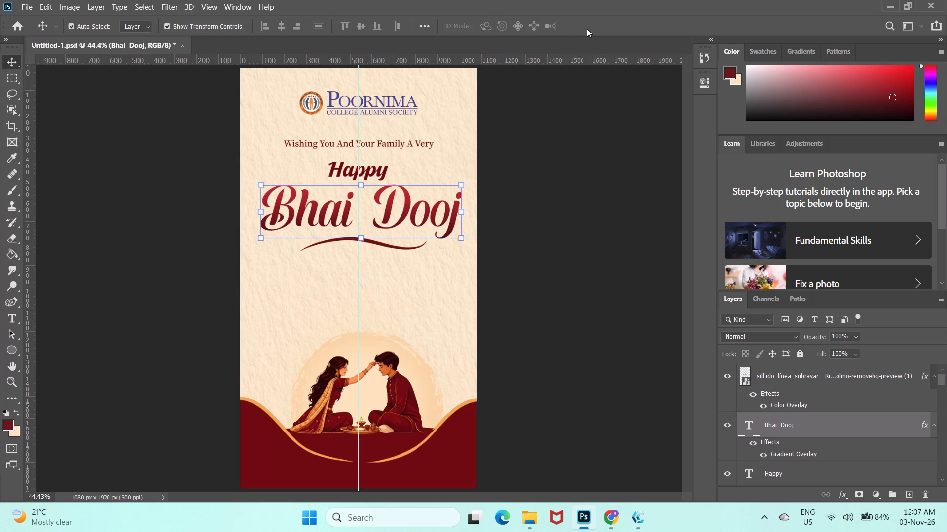
key("Left")
key("Left")
key("Left")
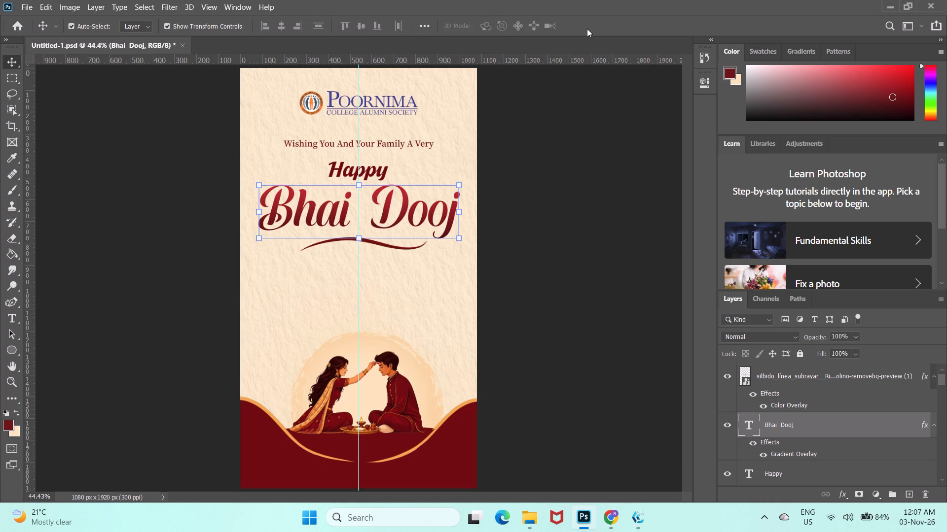
left_click(625, 105)
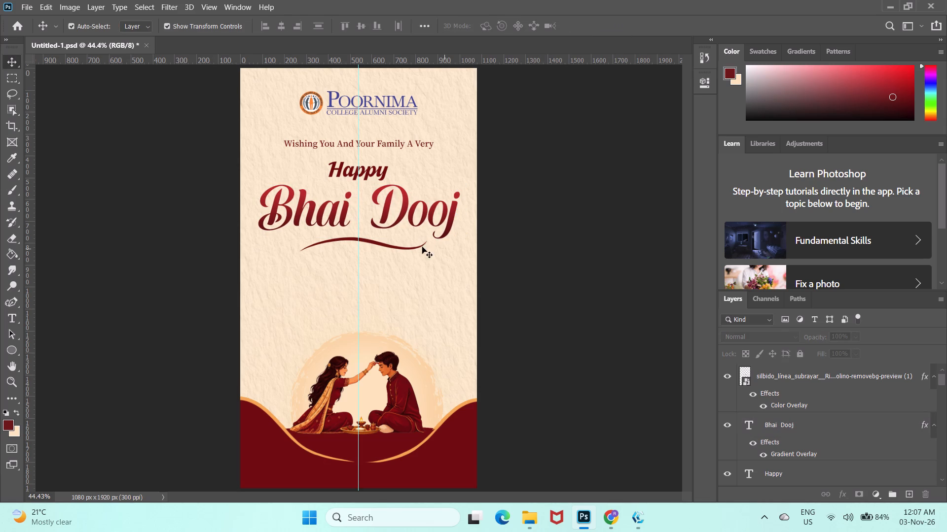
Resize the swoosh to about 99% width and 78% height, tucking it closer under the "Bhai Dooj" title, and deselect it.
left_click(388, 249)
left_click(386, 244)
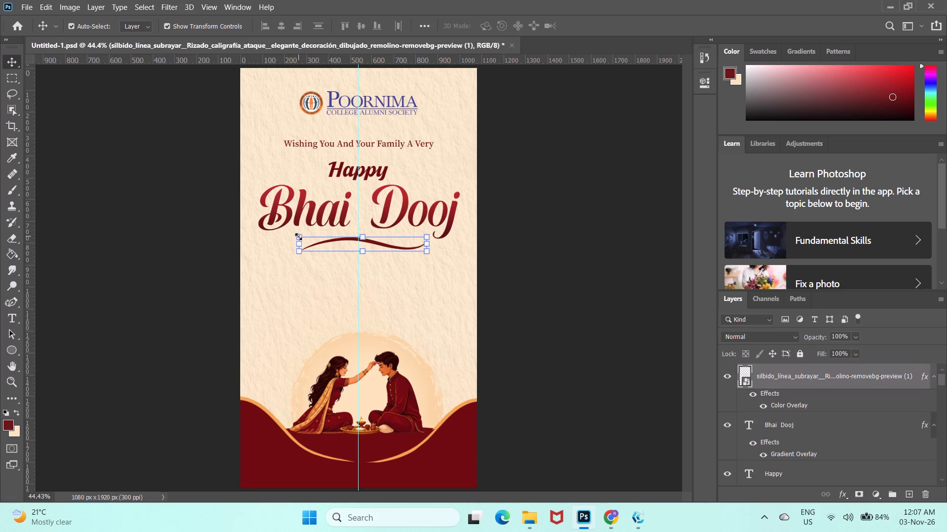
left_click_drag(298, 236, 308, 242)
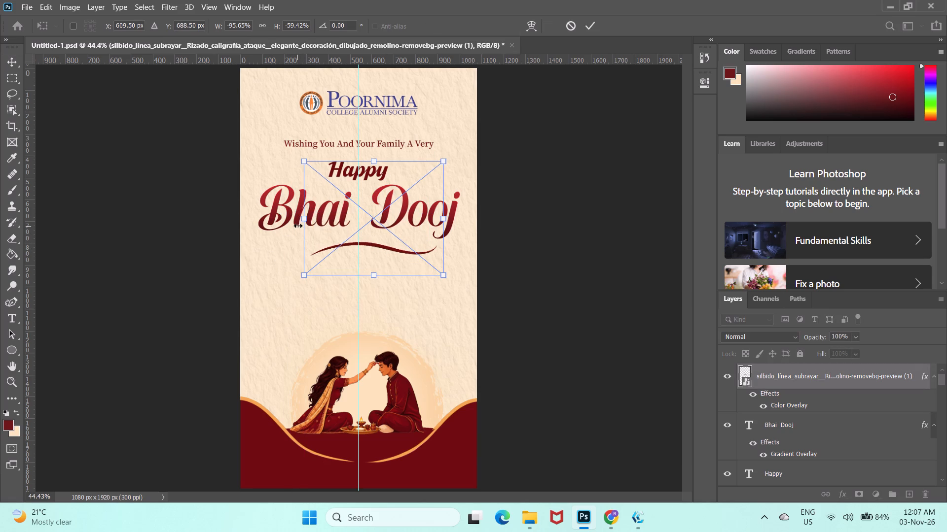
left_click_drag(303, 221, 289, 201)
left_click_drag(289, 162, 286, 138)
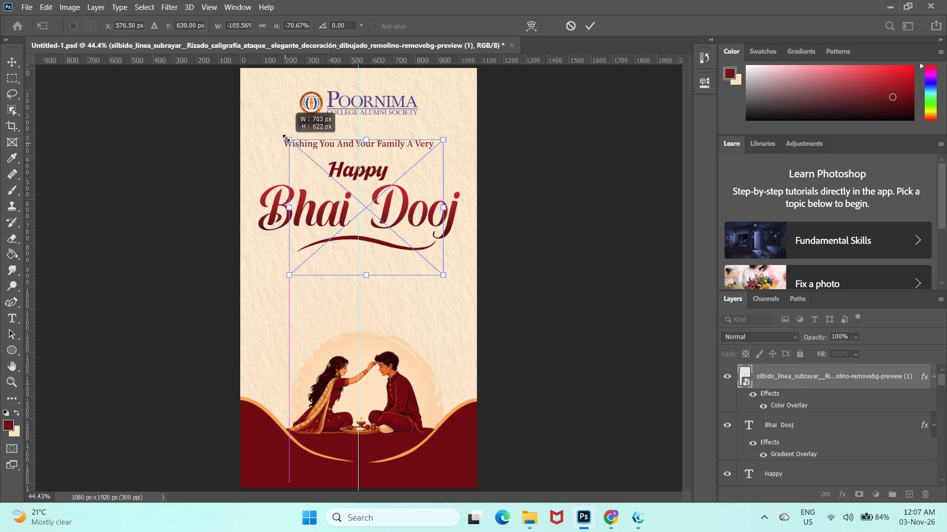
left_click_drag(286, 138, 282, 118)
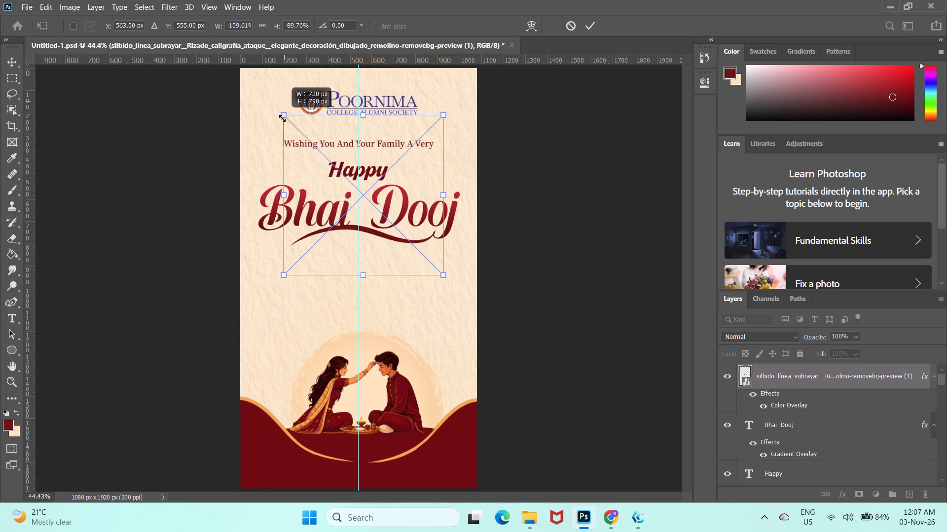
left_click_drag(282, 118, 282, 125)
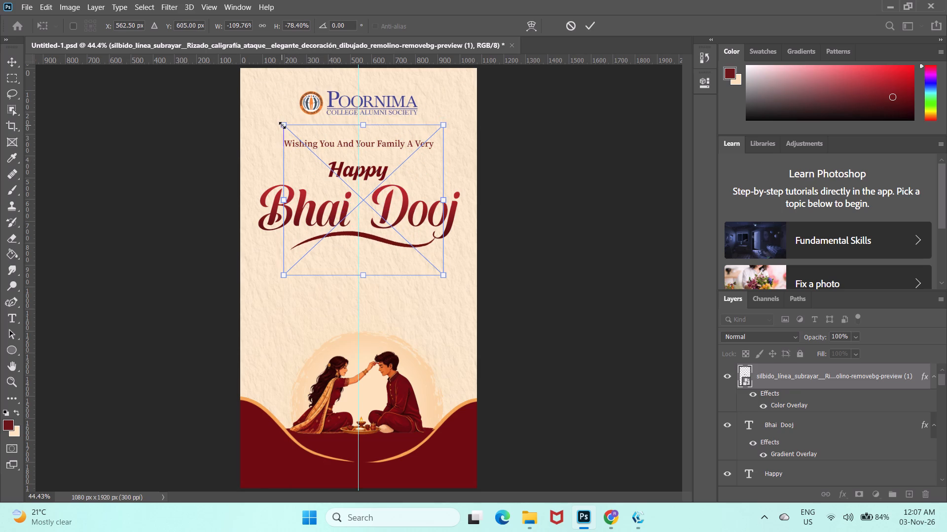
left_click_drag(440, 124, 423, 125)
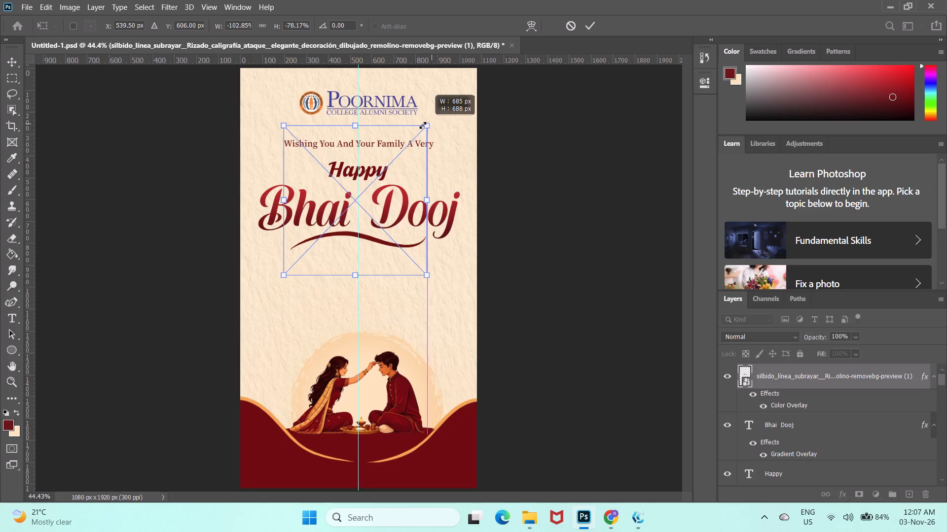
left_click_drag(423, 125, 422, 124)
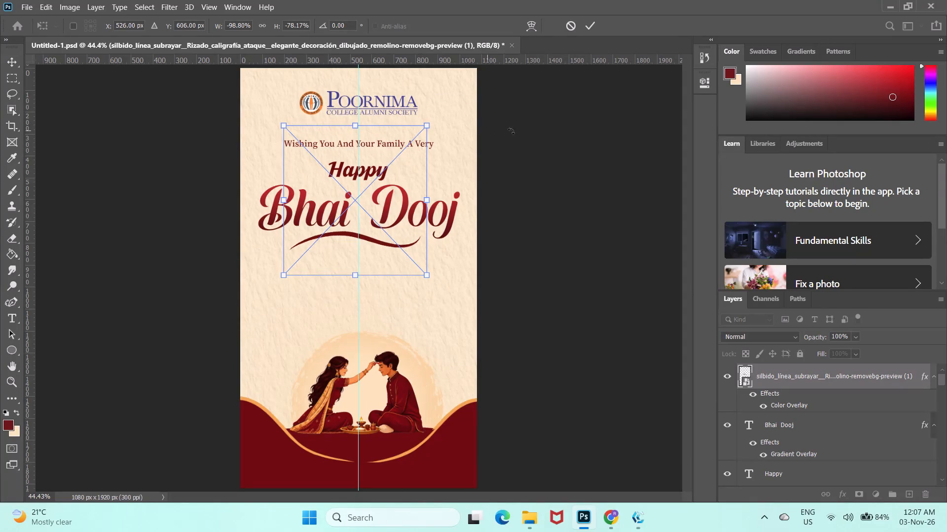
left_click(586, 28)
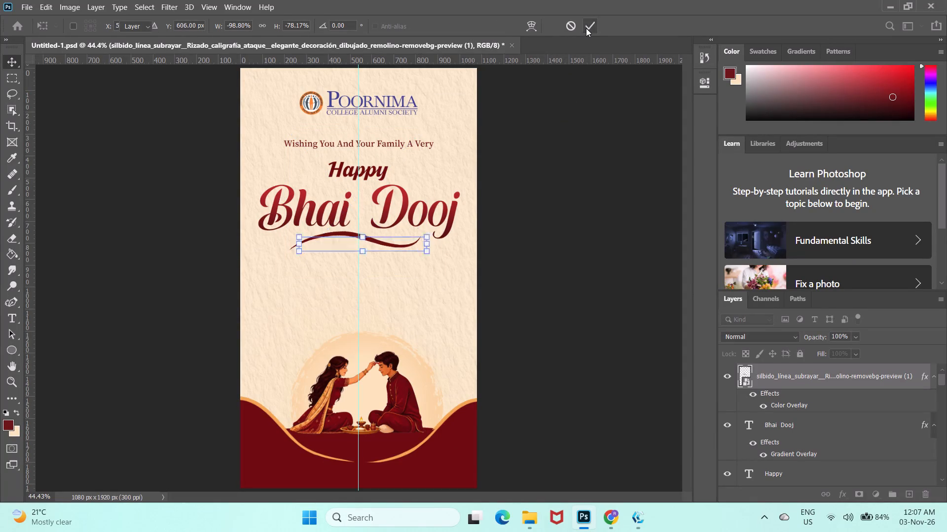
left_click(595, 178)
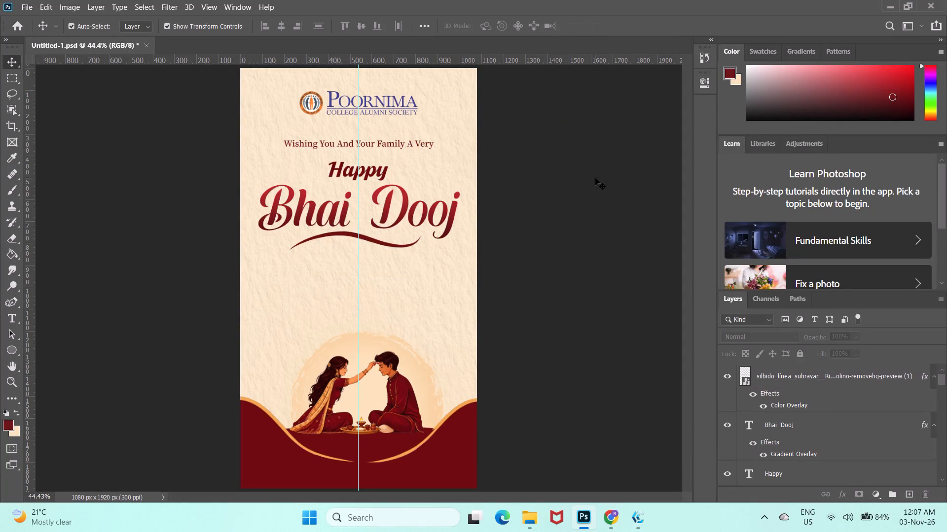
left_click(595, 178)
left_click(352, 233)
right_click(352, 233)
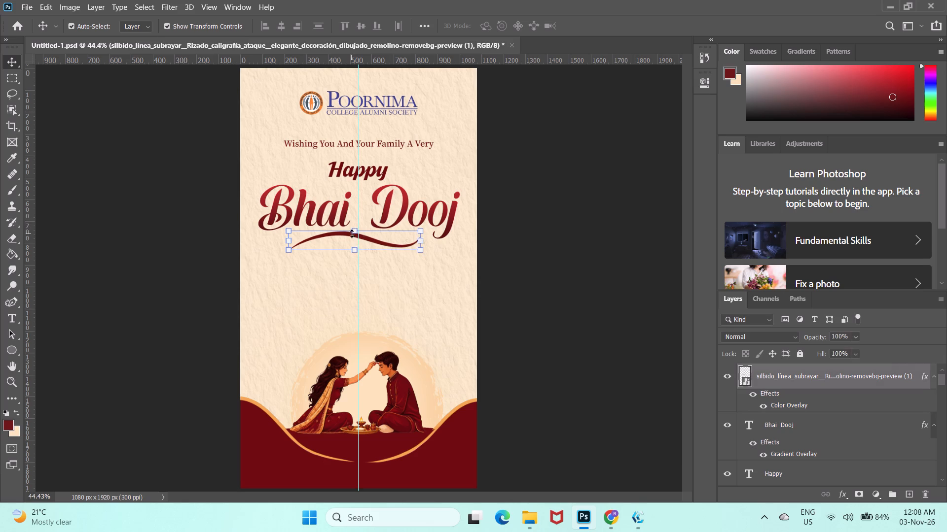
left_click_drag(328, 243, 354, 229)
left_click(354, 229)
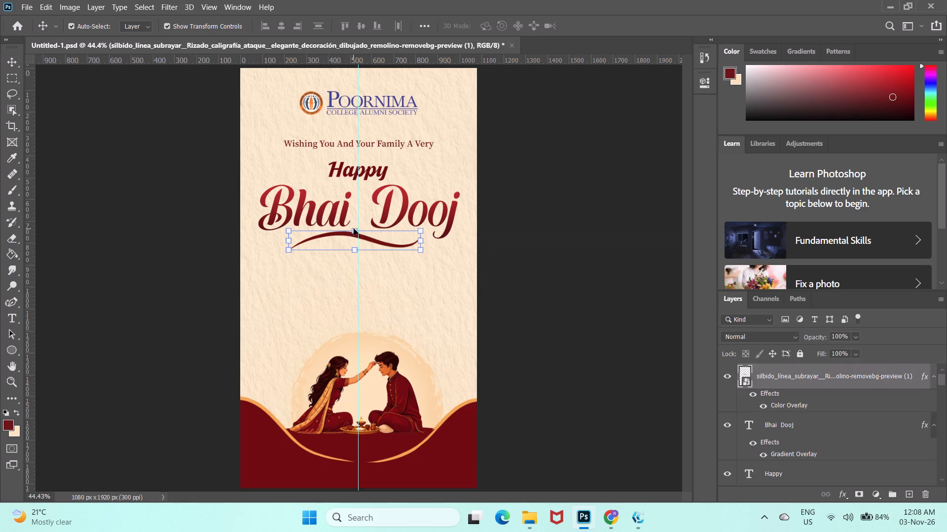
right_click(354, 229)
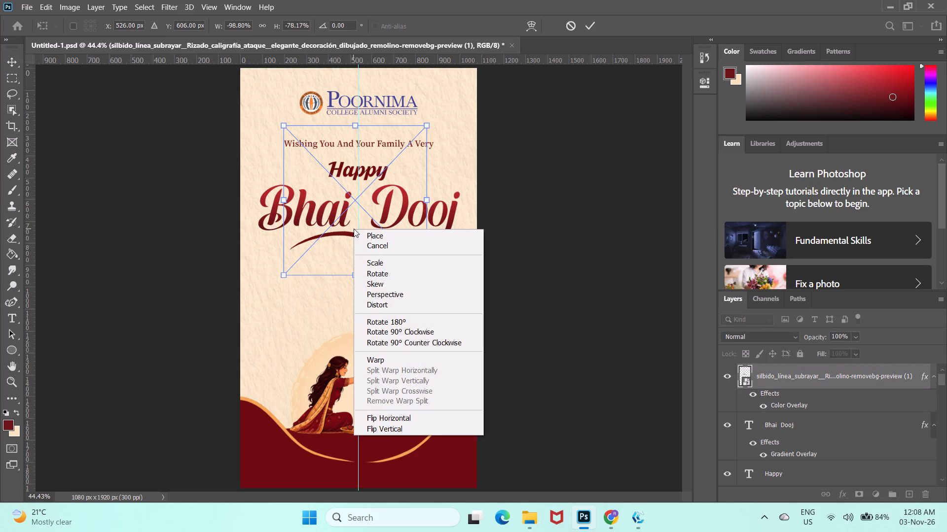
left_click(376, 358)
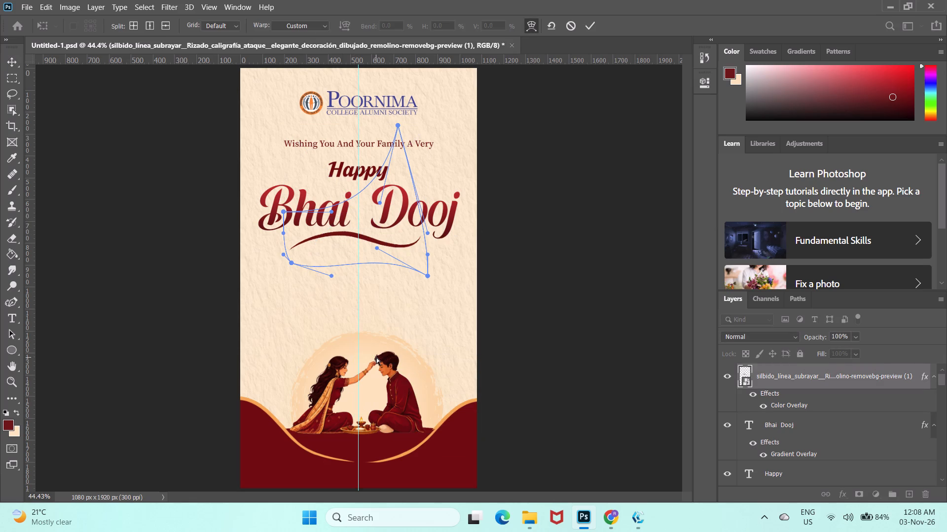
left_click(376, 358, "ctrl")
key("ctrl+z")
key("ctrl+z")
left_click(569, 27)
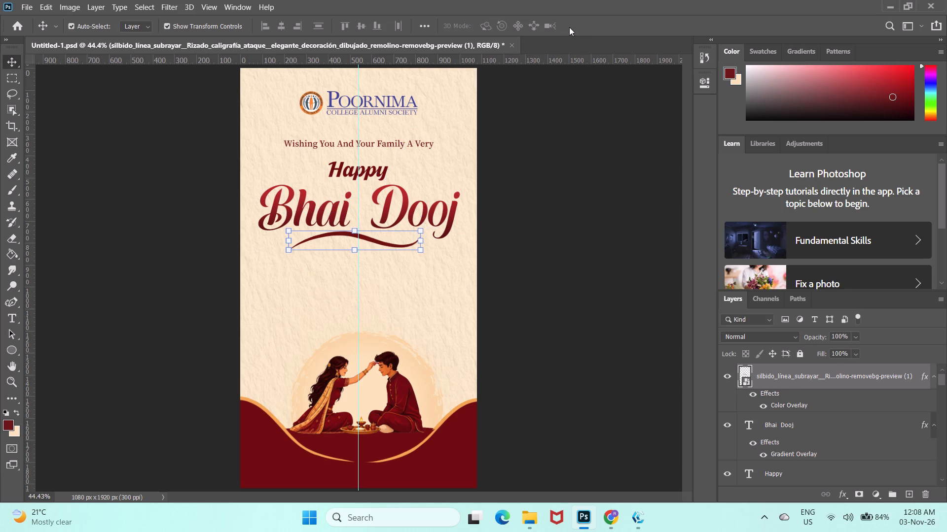
Delete the maroon swoosh layer beneath the "Bhai Dooj" title.
right_click(382, 236)
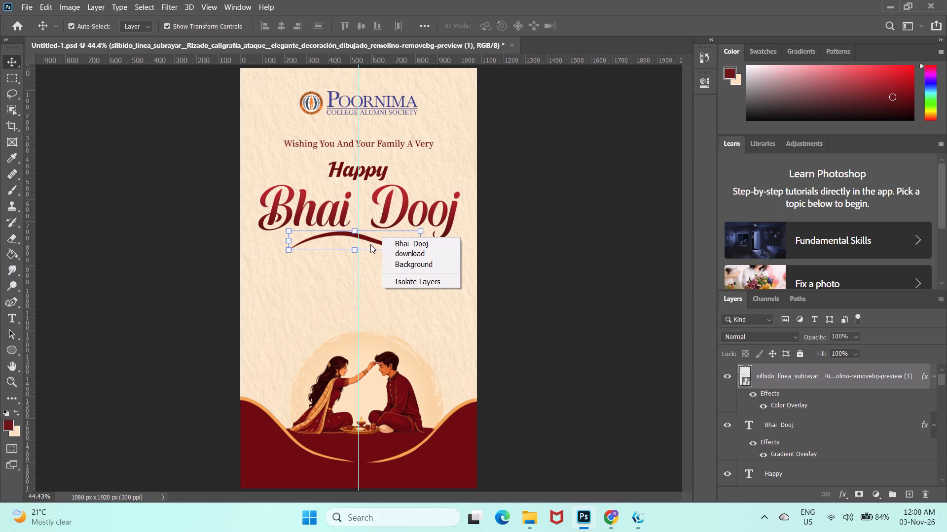
key("Delete")
left_click(385, 242)
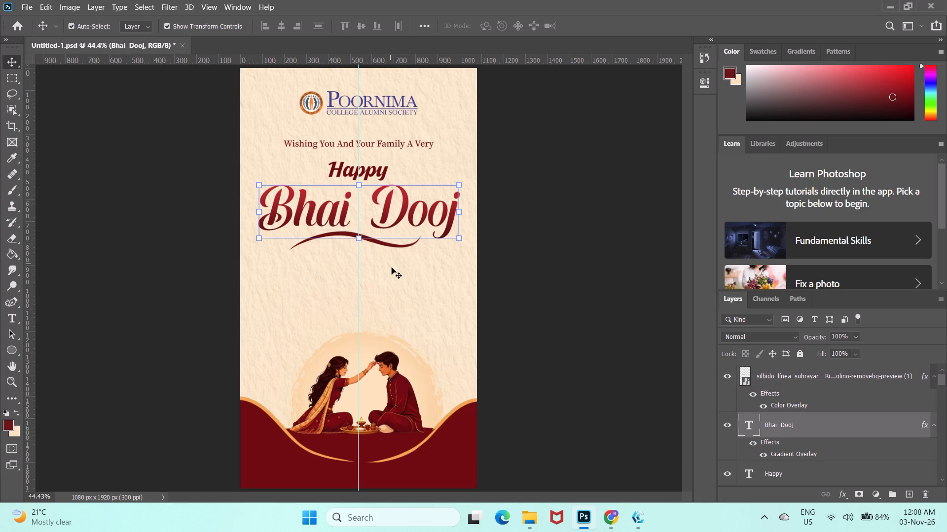
left_click_drag(392, 269, 399, 249)
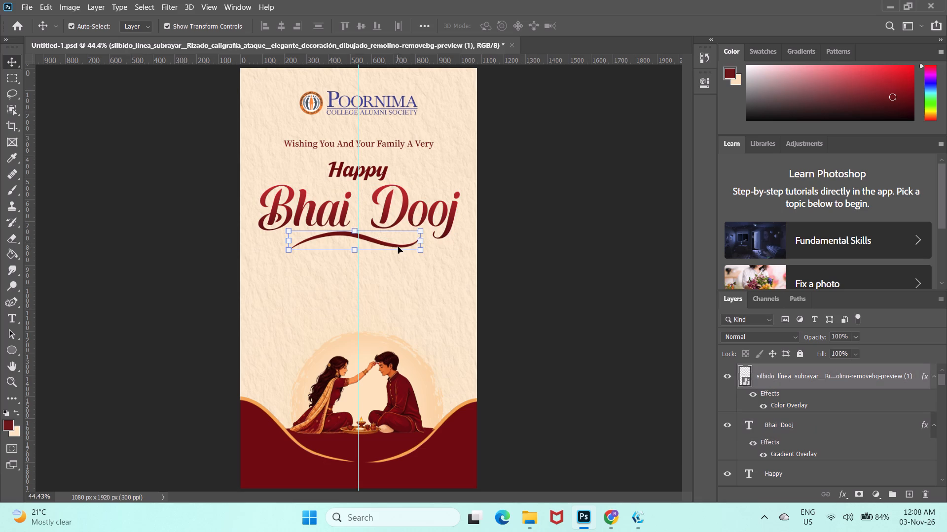
key("Delete")
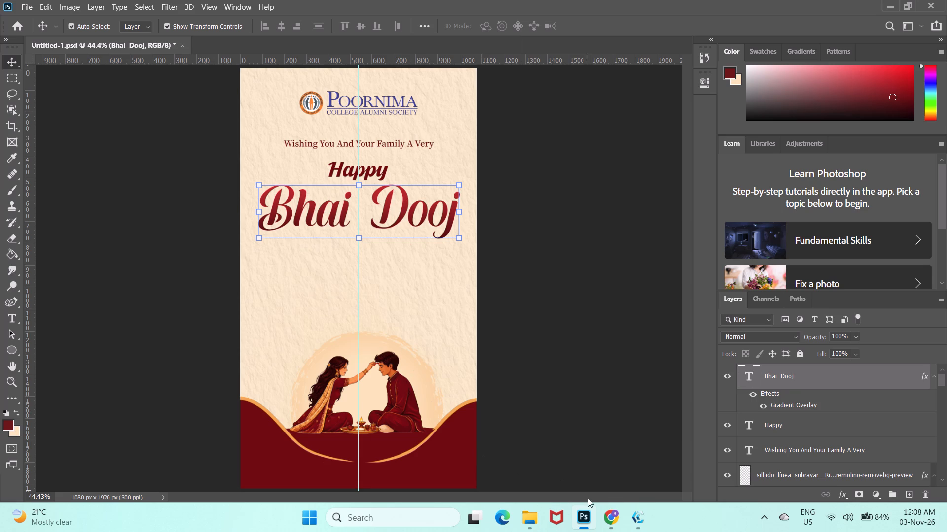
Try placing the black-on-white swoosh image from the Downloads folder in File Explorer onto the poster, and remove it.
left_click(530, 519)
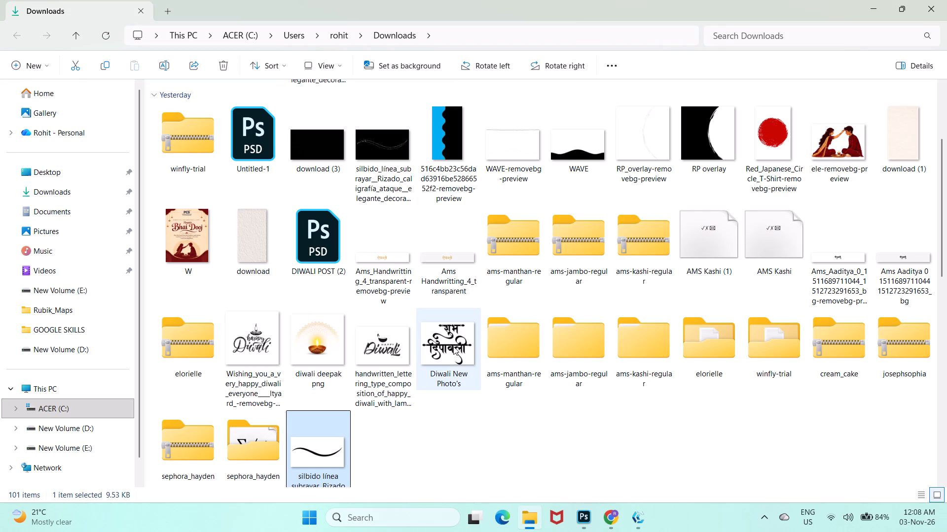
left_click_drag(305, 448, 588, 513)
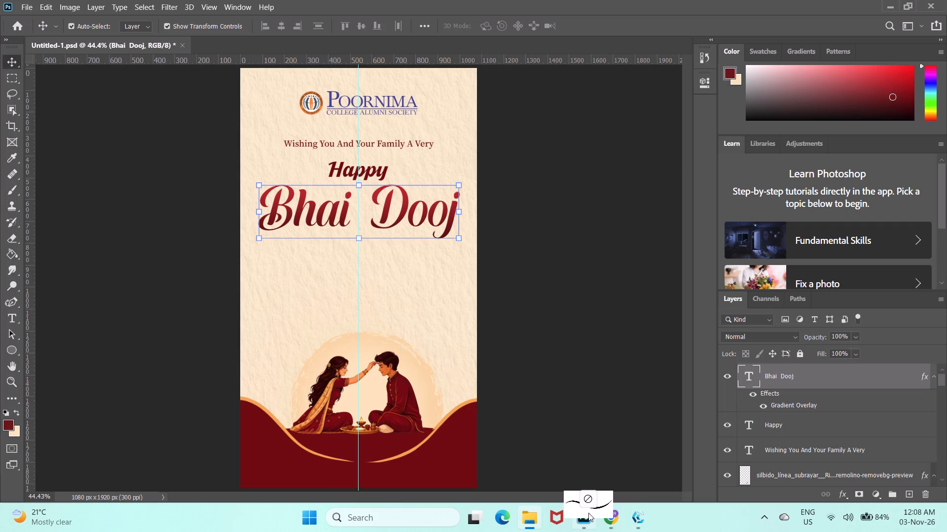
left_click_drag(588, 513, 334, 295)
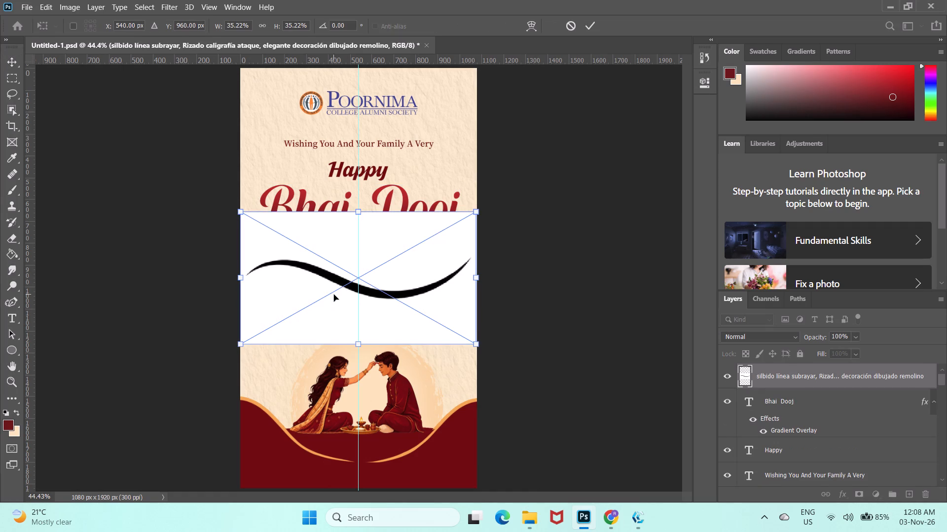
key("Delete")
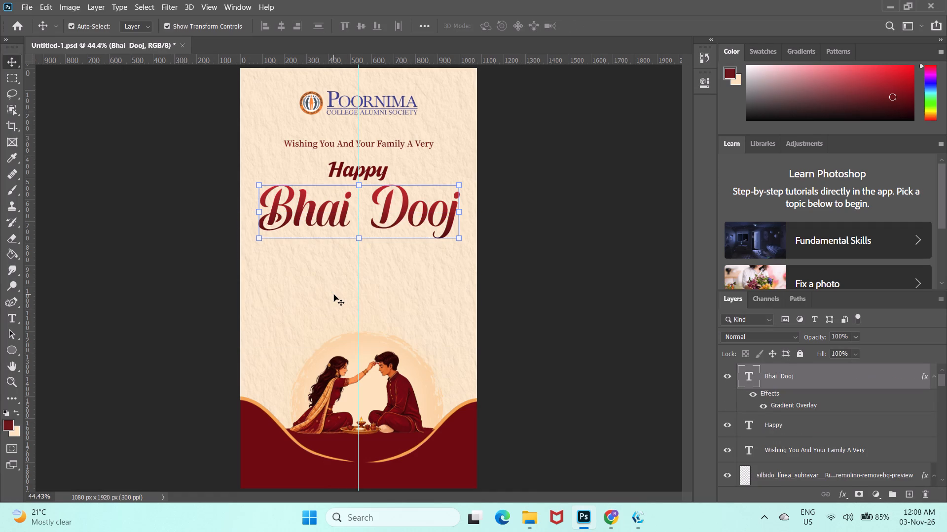
Switch to File Explorer and delete the selected black-on-white swoosh image from the Downloads folder.
left_click(533, 517)
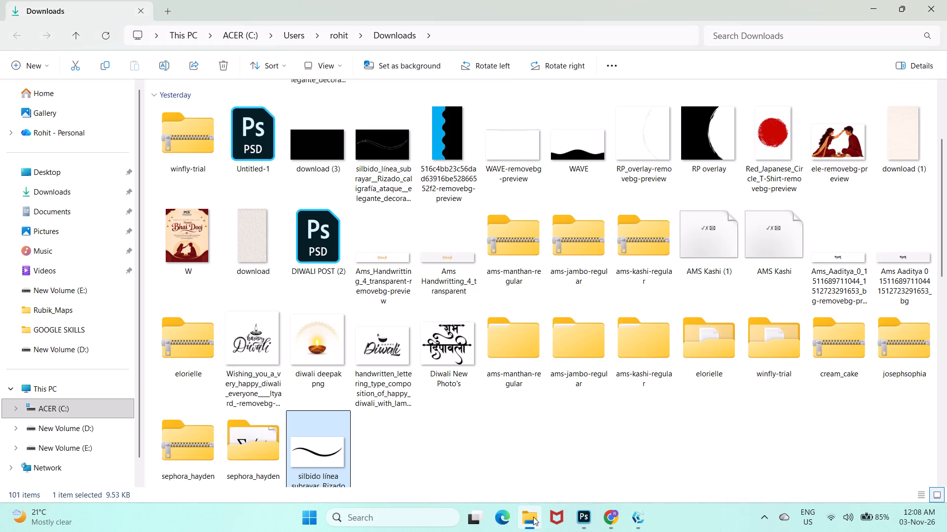
key("Delete")
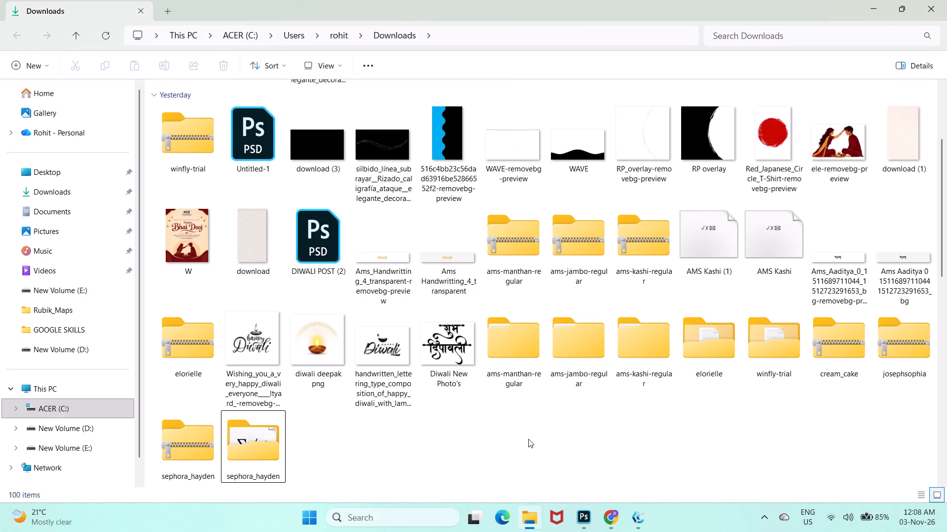
Place the background-removed swoosh image from today's downloads onto the Photoshop poster.
scroll(528, 439, "down", 3)
scroll(528, 439, "up", 5)
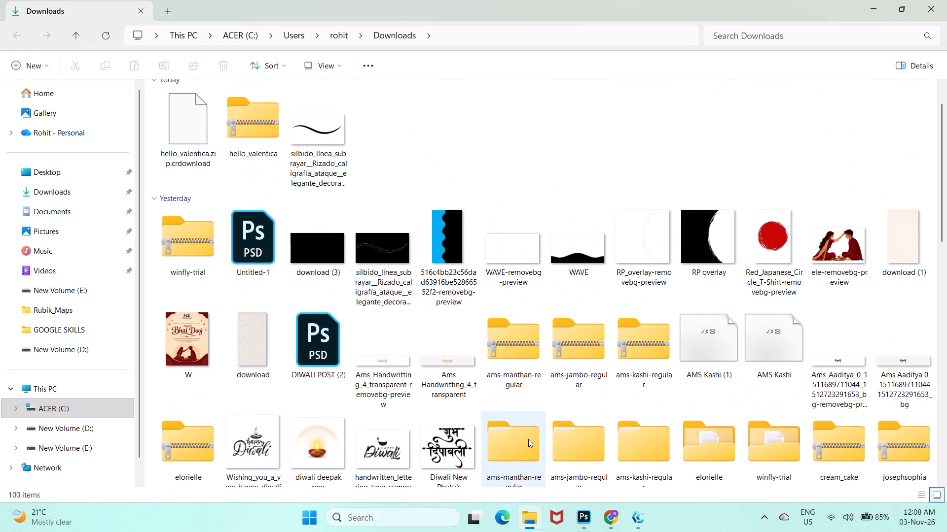
scroll(528, 439, "up", 2)
left_click_drag(324, 139, 488, 356)
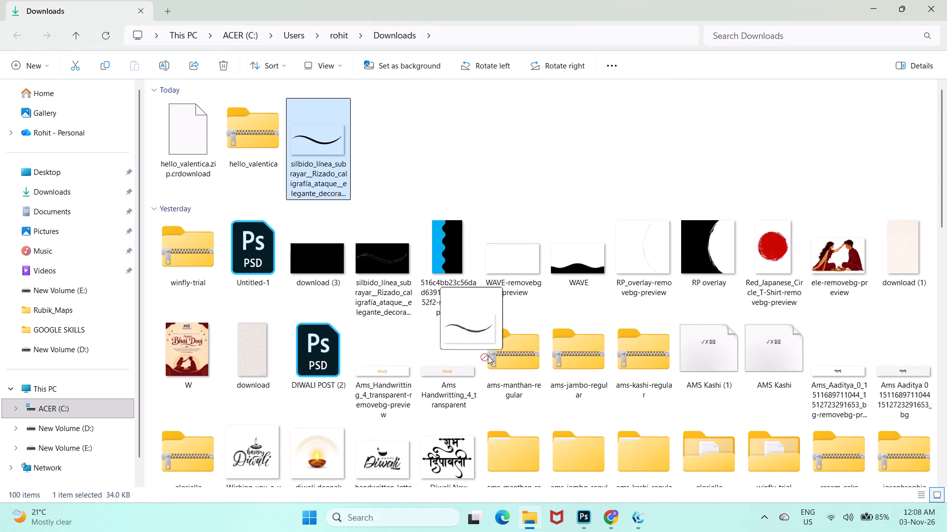
left_click_drag(488, 356, 585, 520)
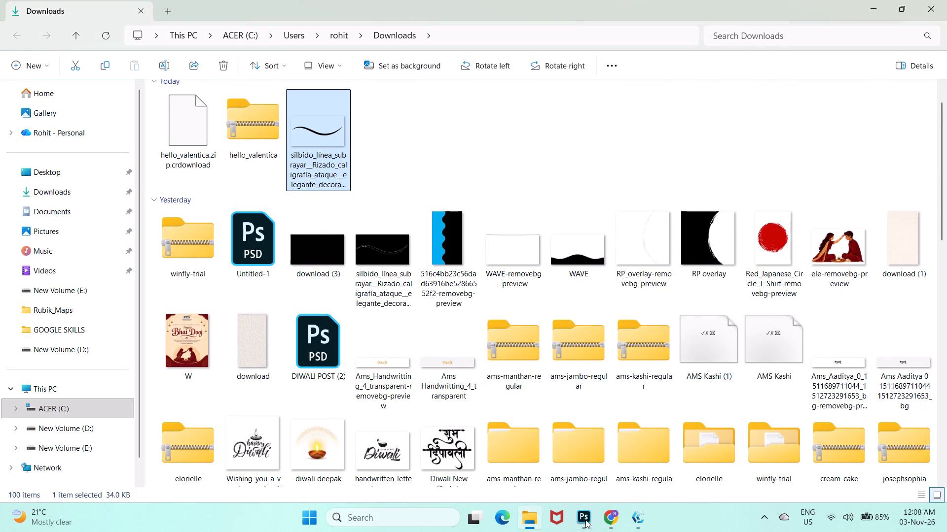
left_click_drag(585, 520, 408, 306)
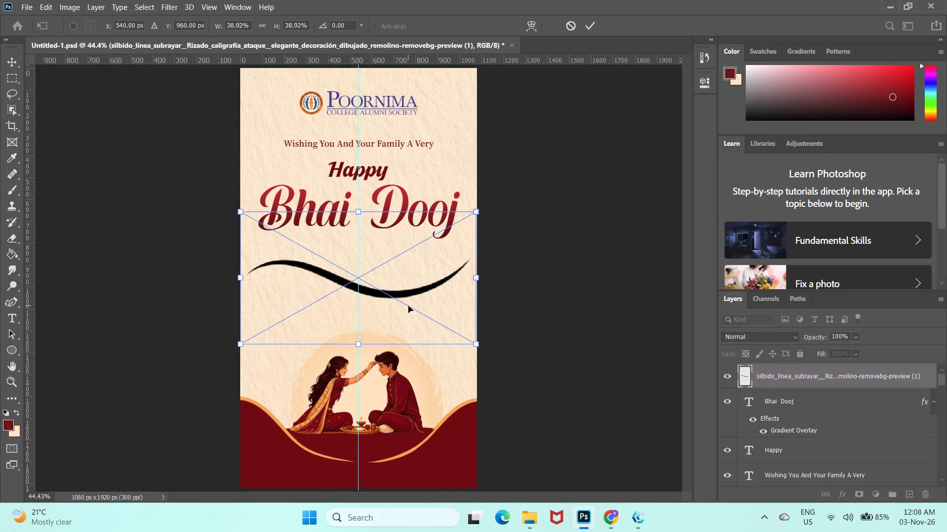
Scale the placed swoosh to about 22.7% width and 17.5% height, centred on the vertical guide beneath the "Bhai Dooj" title.
left_click_drag(240, 344, 289, 295)
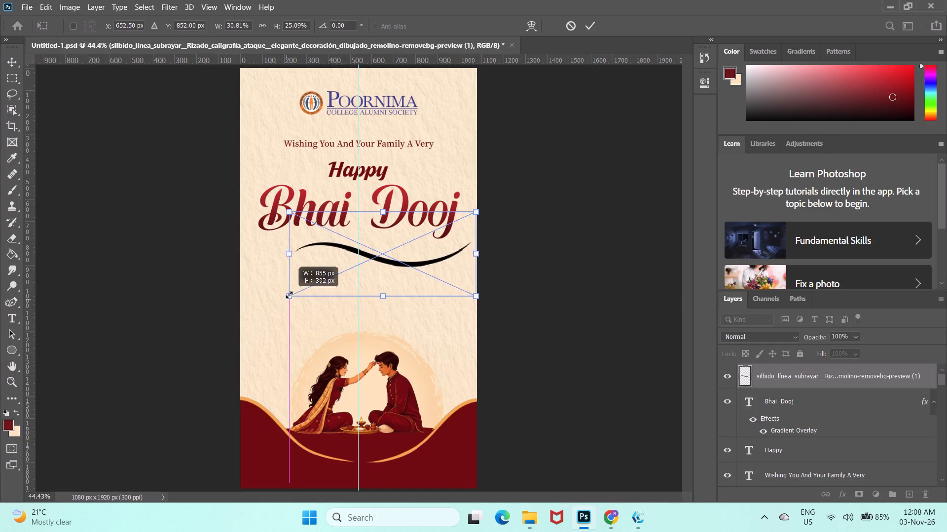
left_click_drag(289, 295, 289, 282)
left_click_drag(476, 210, 455, 213)
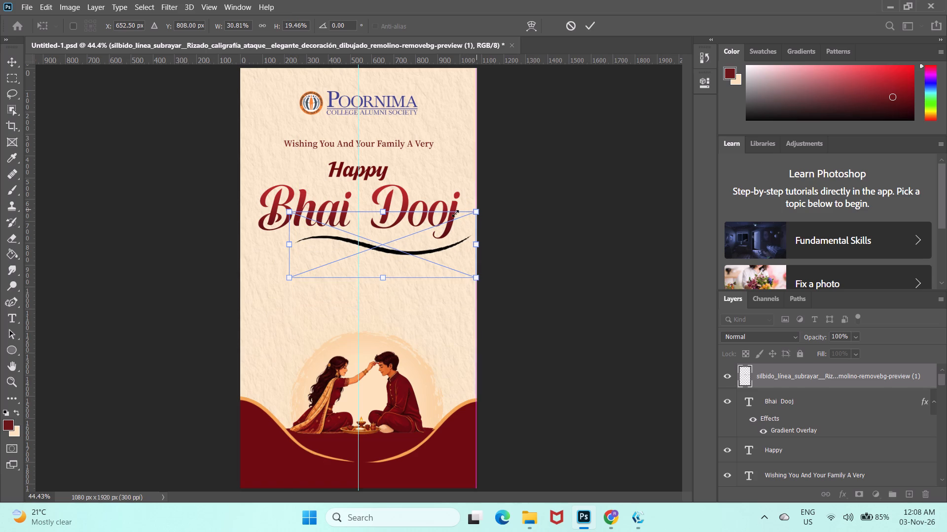
left_click_drag(455, 213, 432, 204)
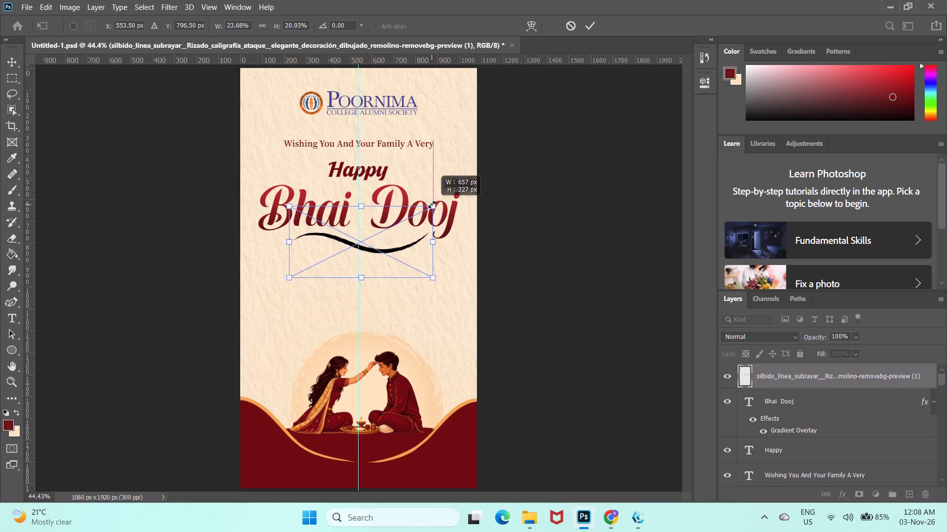
left_click_drag(432, 204, 432, 202)
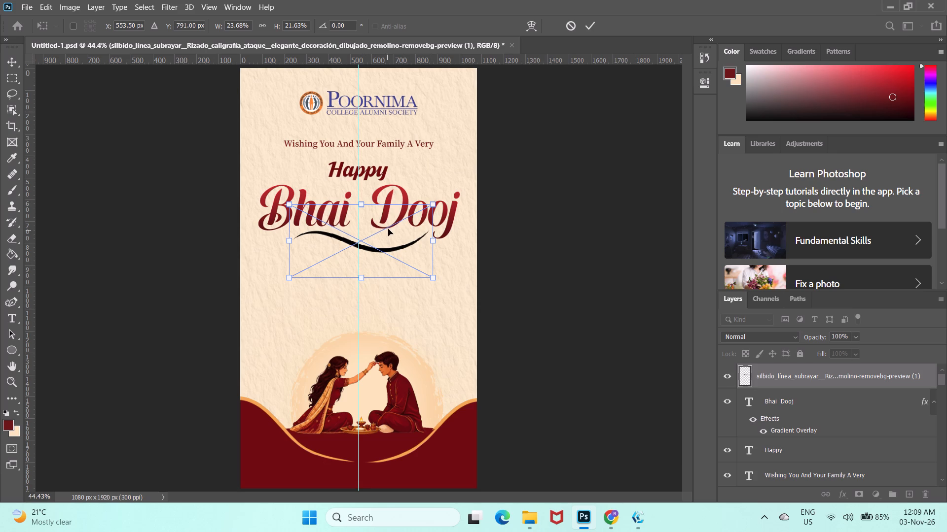
left_click(433, 202)
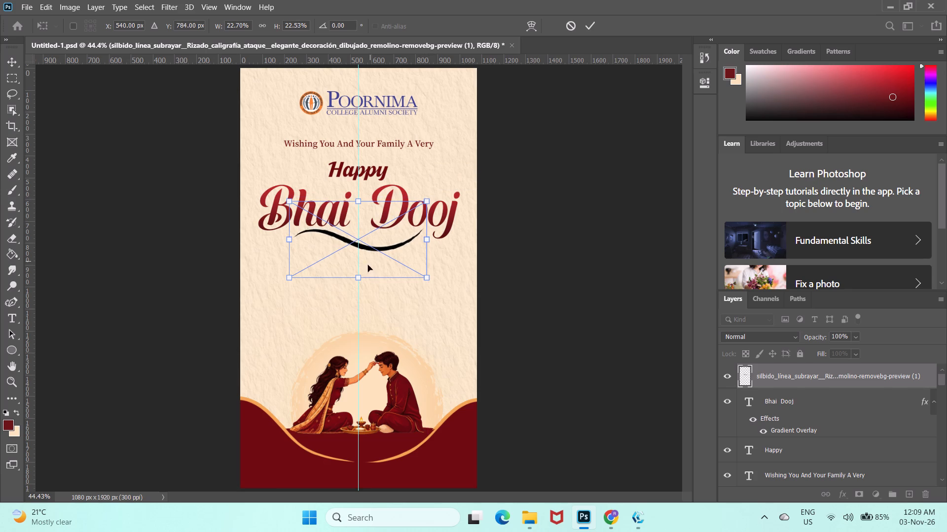
left_click_drag(356, 278, 357, 261)
Nudge the swoosh vertically to about Y 785 px so it sits just under the "Bhai Dooj" title, and commit the placement.
key("Down")
key("Down")
key("Down")
key("Down")
key("Down")
key("Down")
key("Down")
key("Down")
key("Down")
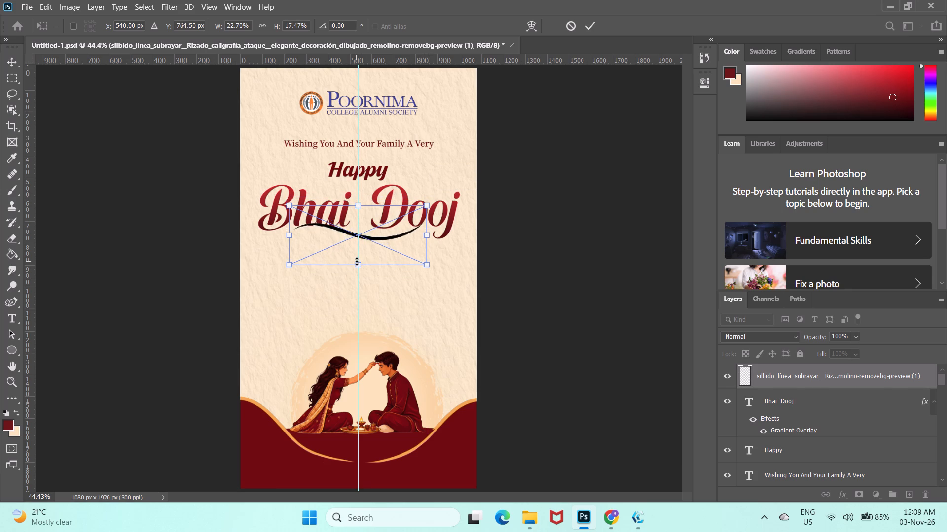
key("Down")
key("Down")
key("Down")
key("Down")
key("Down")
key("Down")
key("Down")
key("Down")
key("Down")
key("Down")
key("Down")
key("Down")
key("Down")
key("Down")
key("Down")
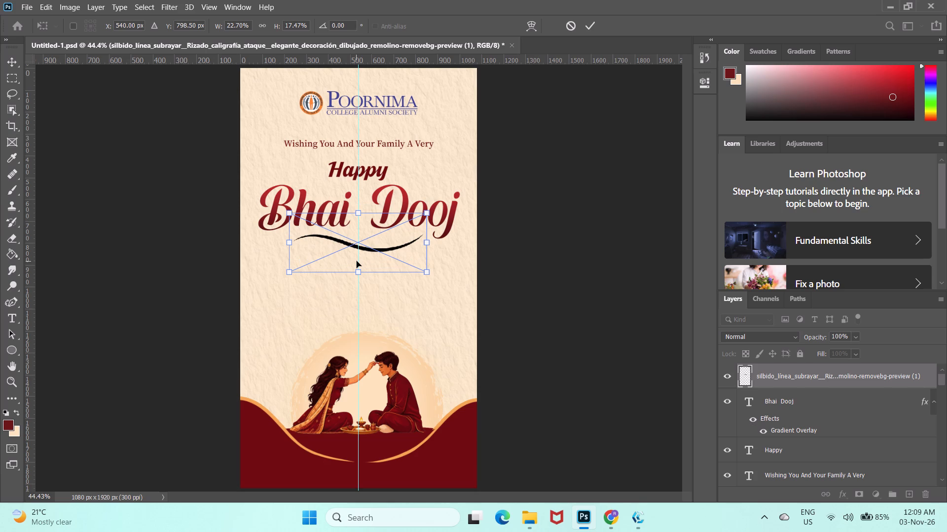
key("Up")
key("Up")
key("Up")
key("Up")
key("Up")
key("Up")
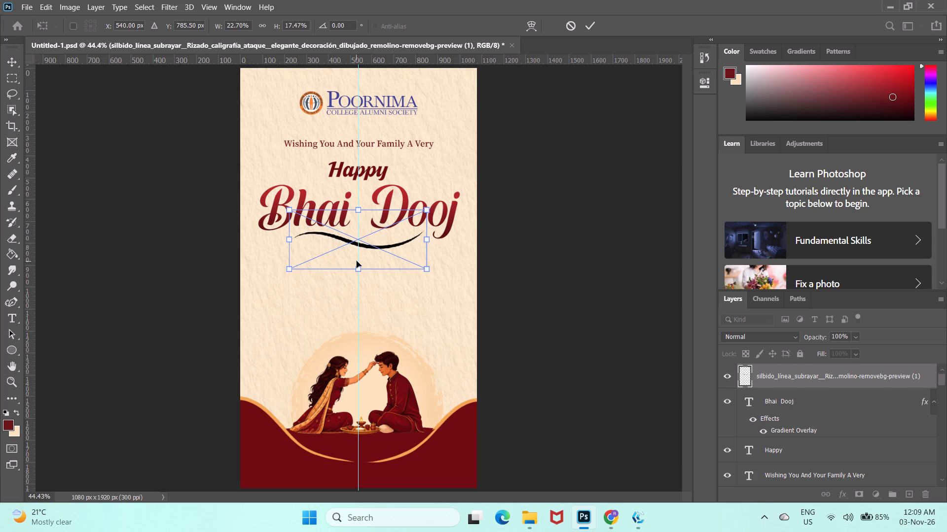
left_click(588, 26)
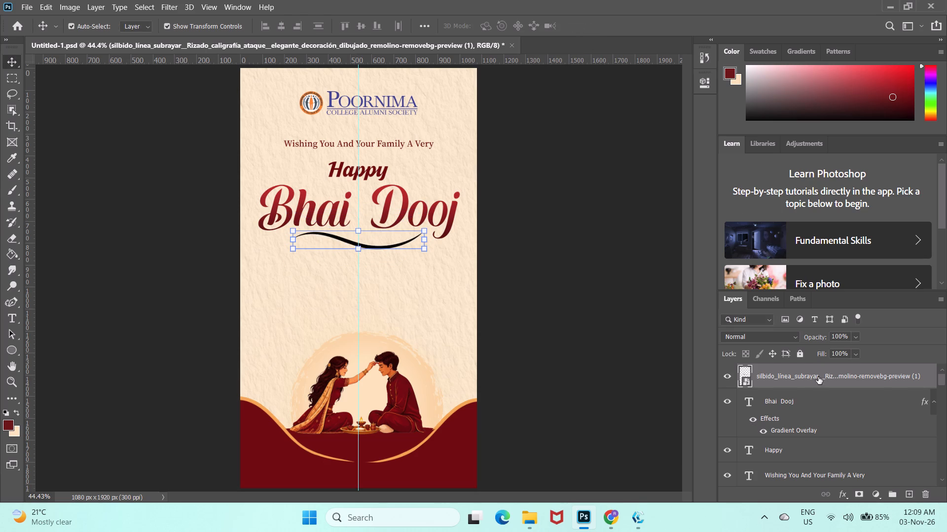
Apply a maroon Color Overlay in Normal blend mode at 100% opacity to the new swoosh layer, and deselect it.
double_click(820, 382)
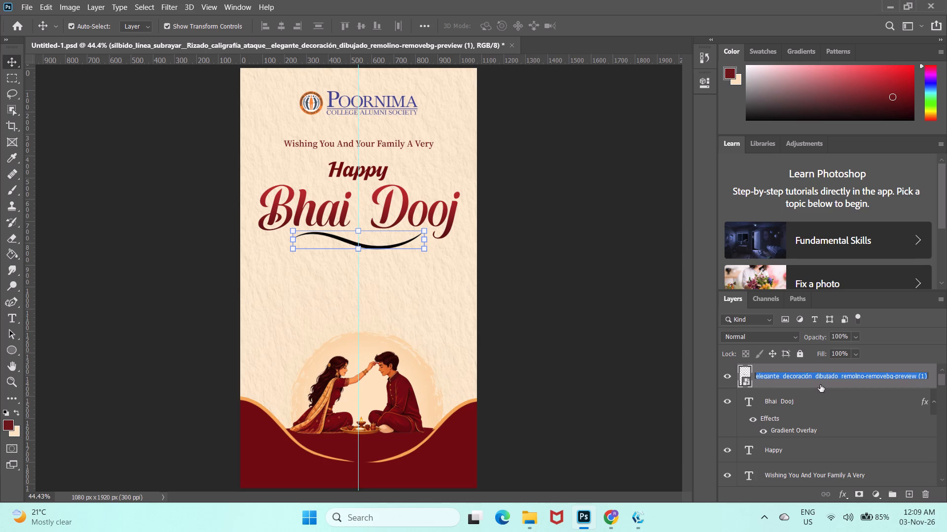
double_click(820, 385)
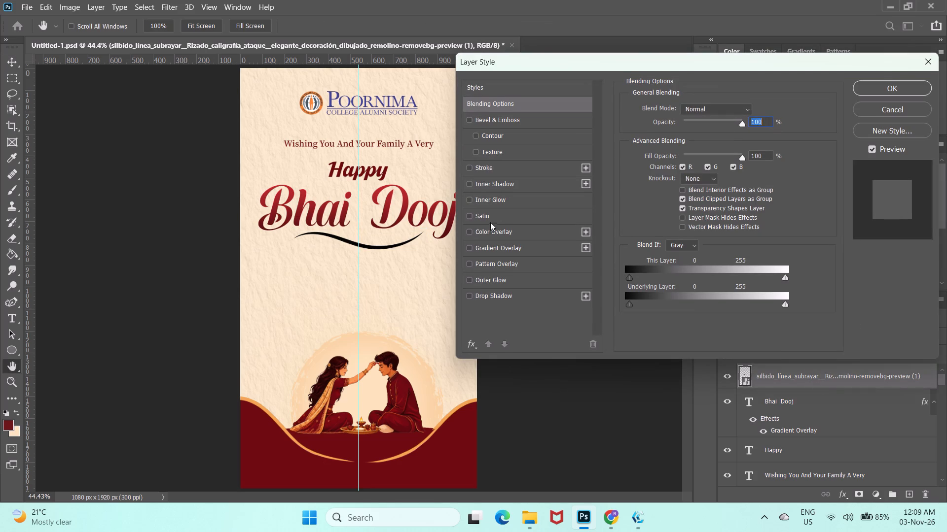
left_click(485, 233)
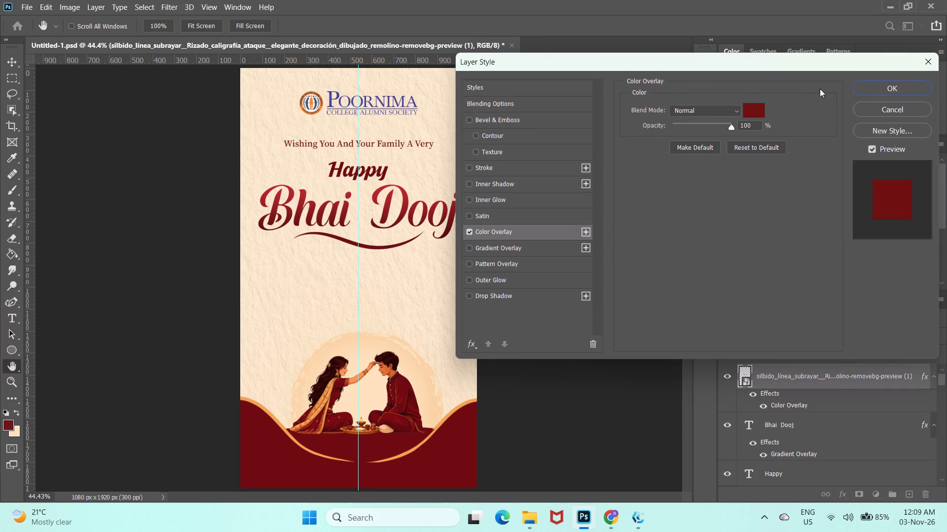
left_click(870, 89)
left_click(625, 181)
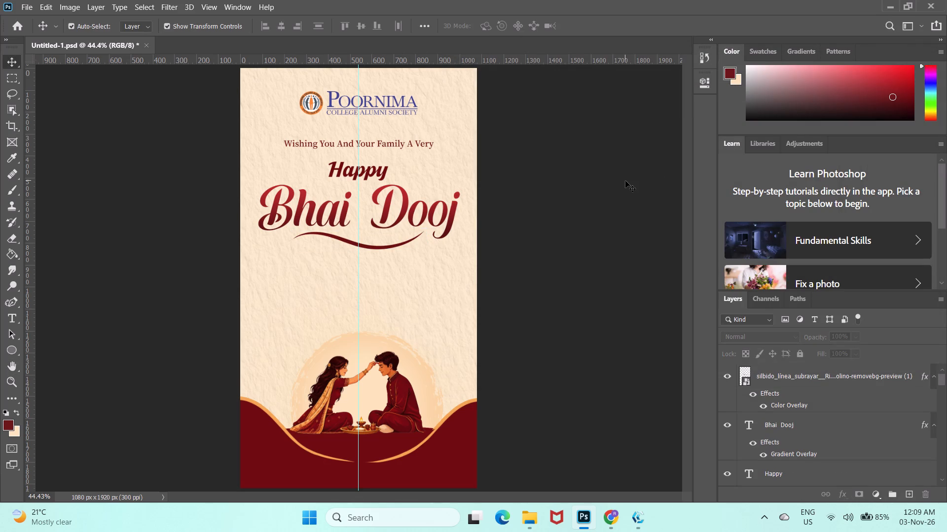
left_click_drag(625, 181, 564, 472)
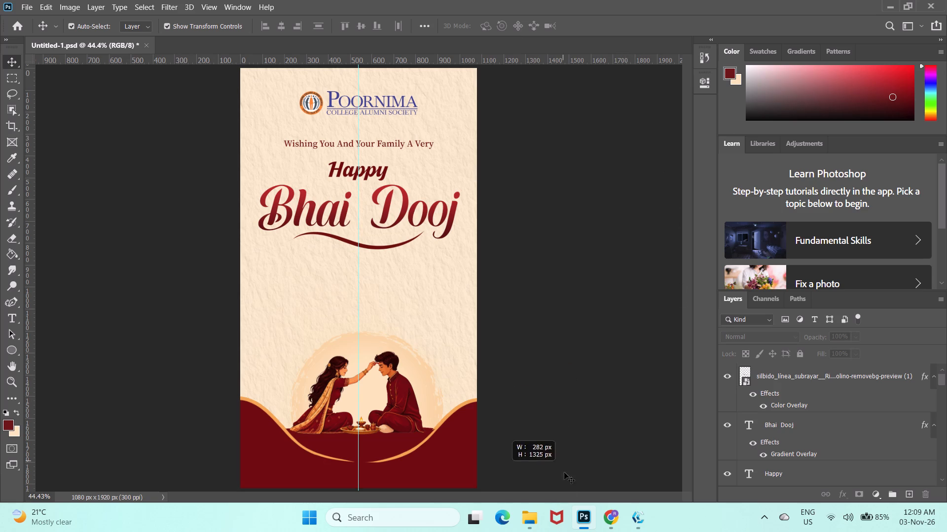
left_click_drag(564, 472, 564, 508)
Switch to Pinterest in Chrome and search for "one liner".
left_click(608, 526)
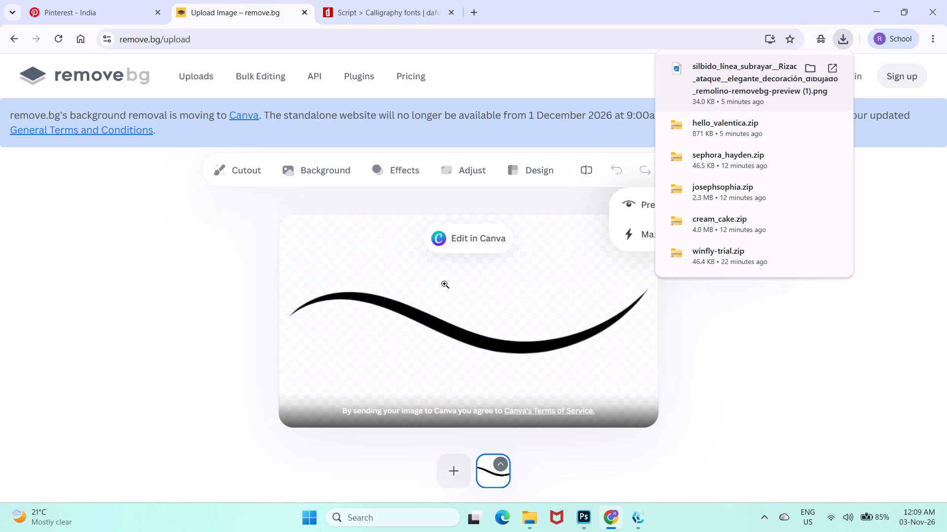
left_click(97, 0)
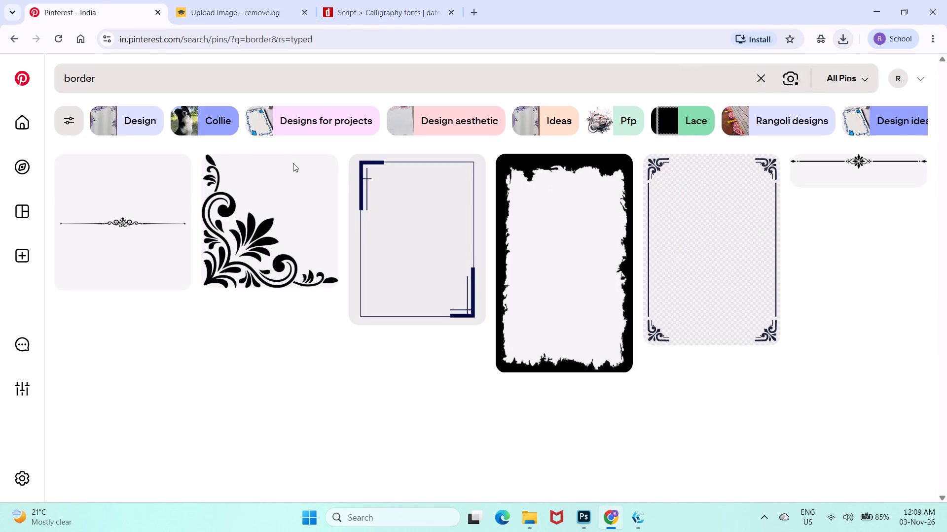
left_click(324, 85)
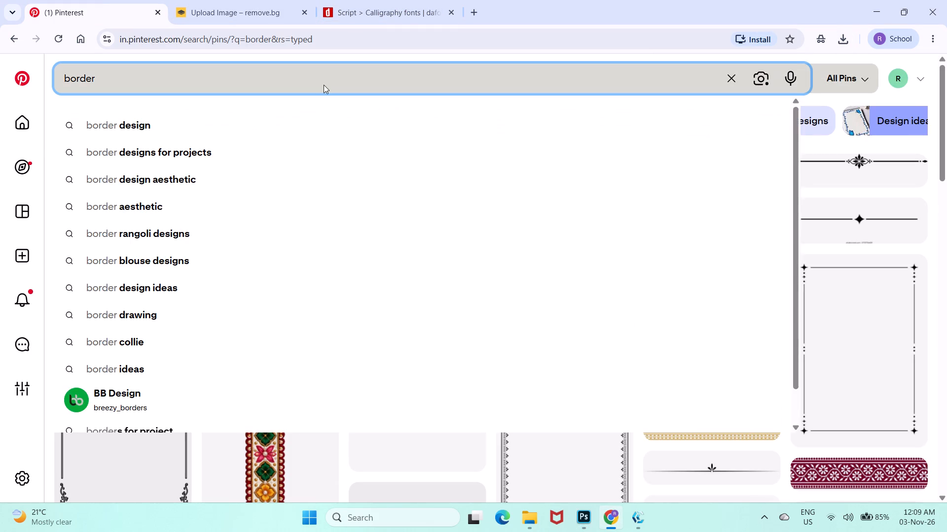
key("ctrl+BackSpace")
type("one")
key("space")
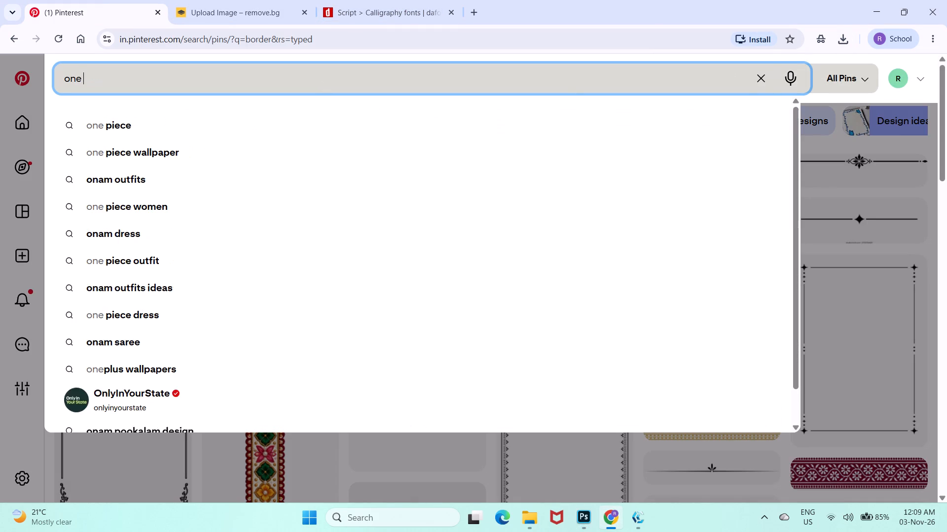
type("liner")
key("Return")
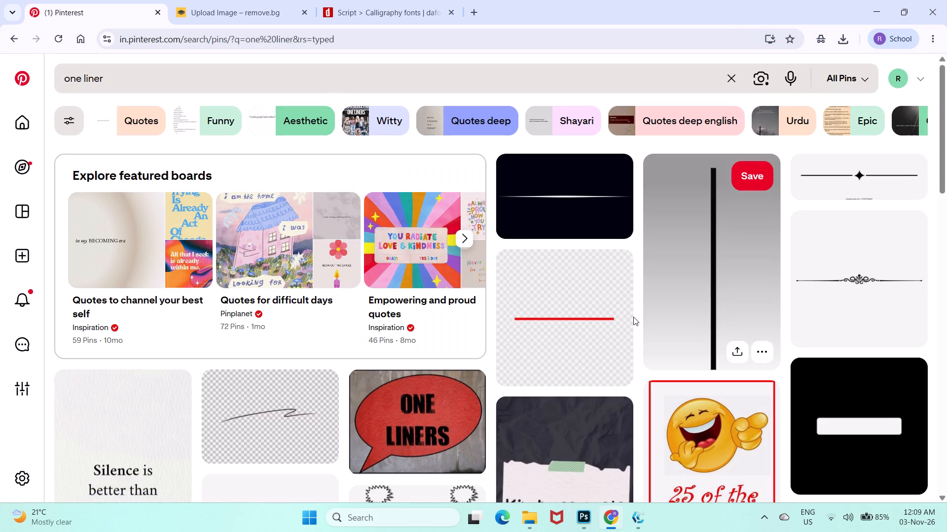
Look through the "one liner" results for a decorative divider and open the pin with a four-pointed star between two lines.
scroll(633, 317, "down", 4)
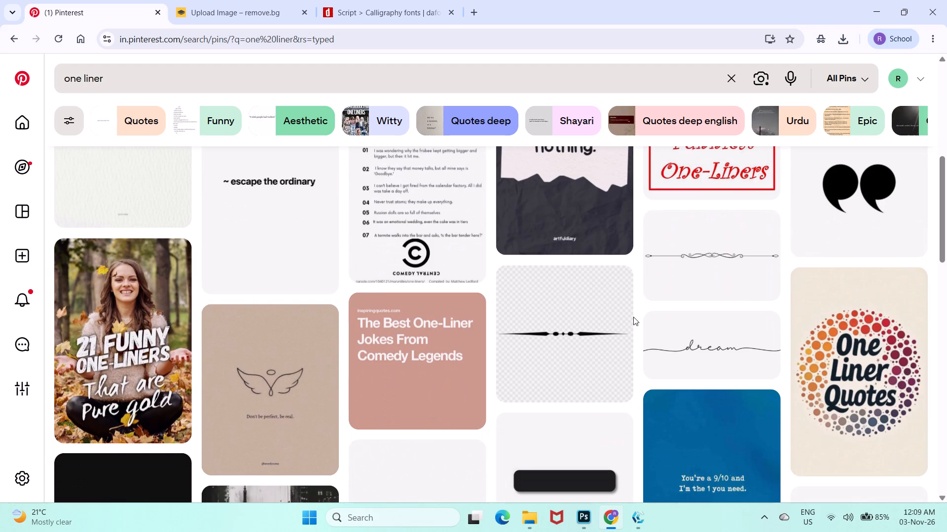
scroll(633, 317, "down", 4)
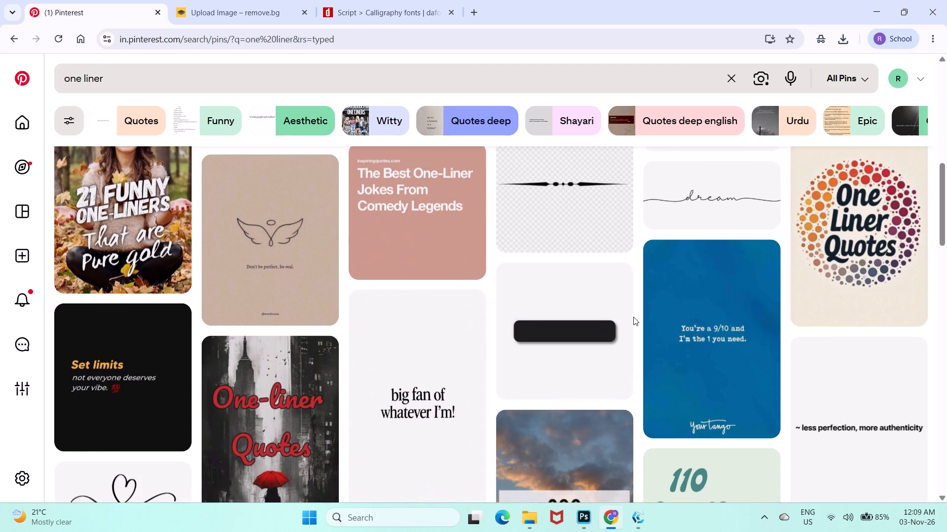
scroll(633, 317, "down", 3)
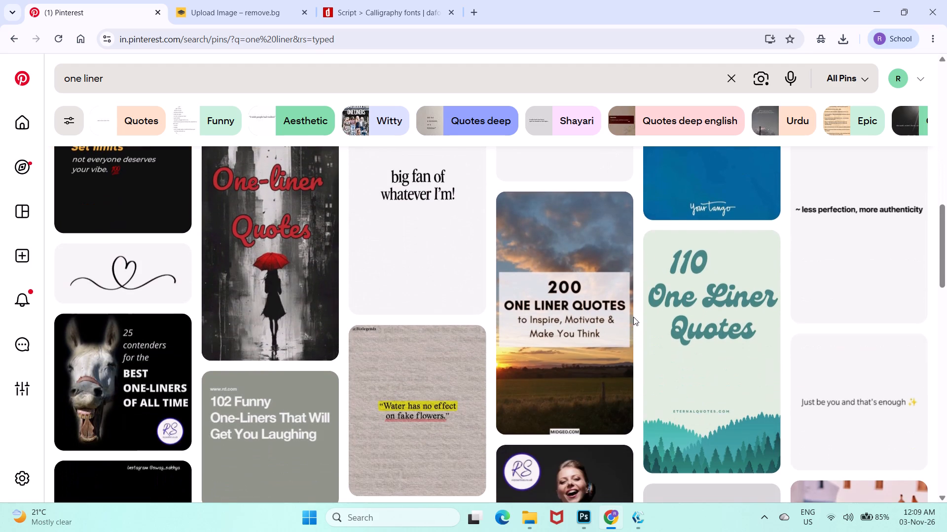
scroll(633, 317, "down", 2)
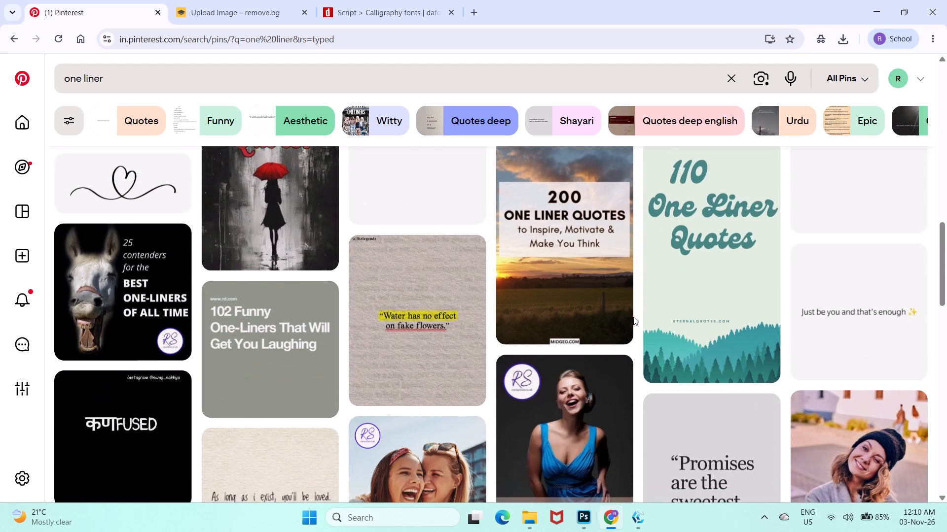
scroll(633, 317, "down", 1)
scroll(633, 317, "up", 5)
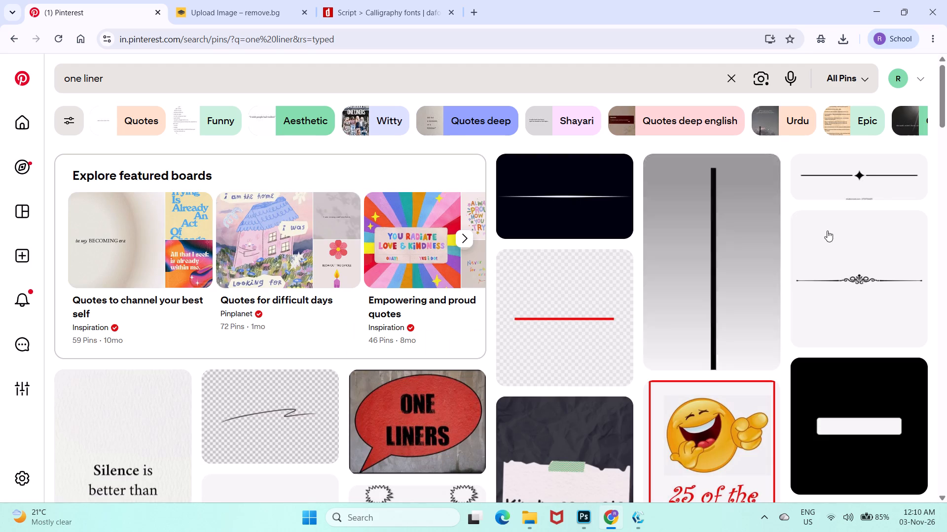
left_click(880, 190)
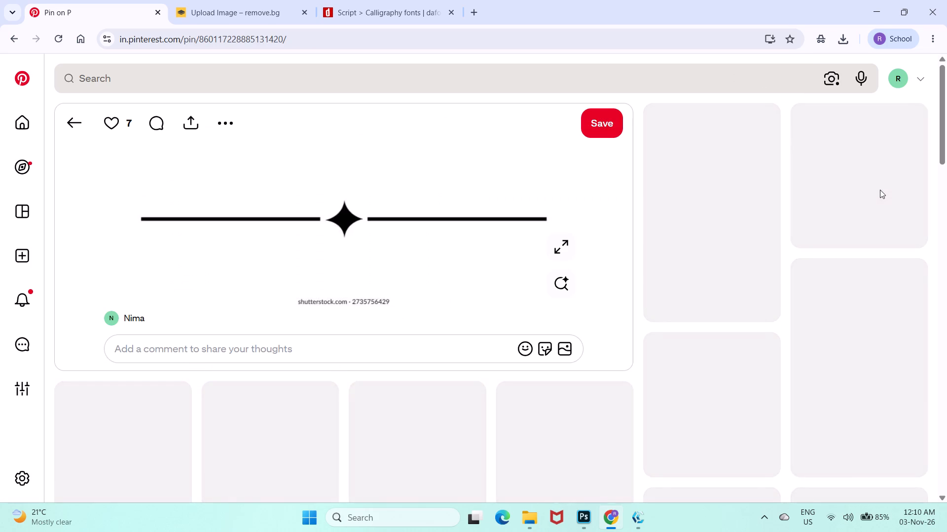
Look through the pins related to the star divider and open the leaf-motif line divider with pointed ends.
scroll(880, 190, "down", 1)
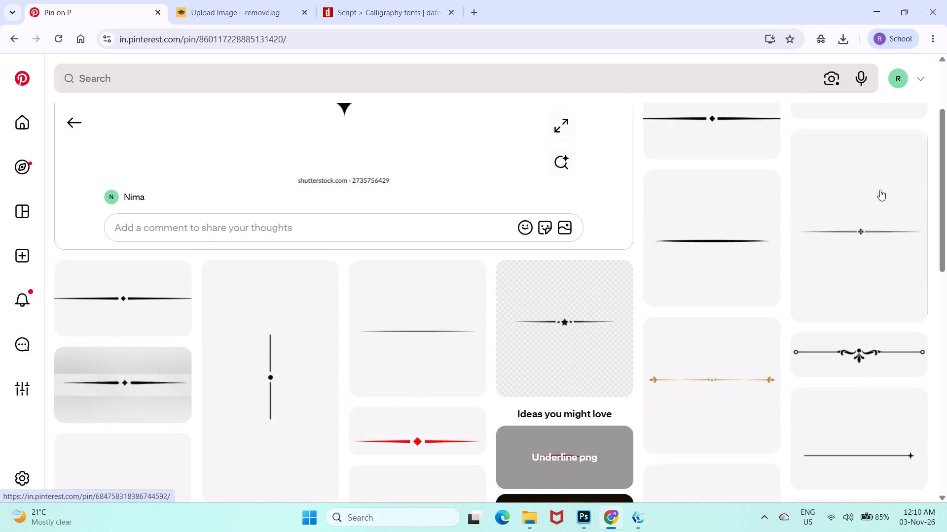
scroll(880, 190, "down", 2)
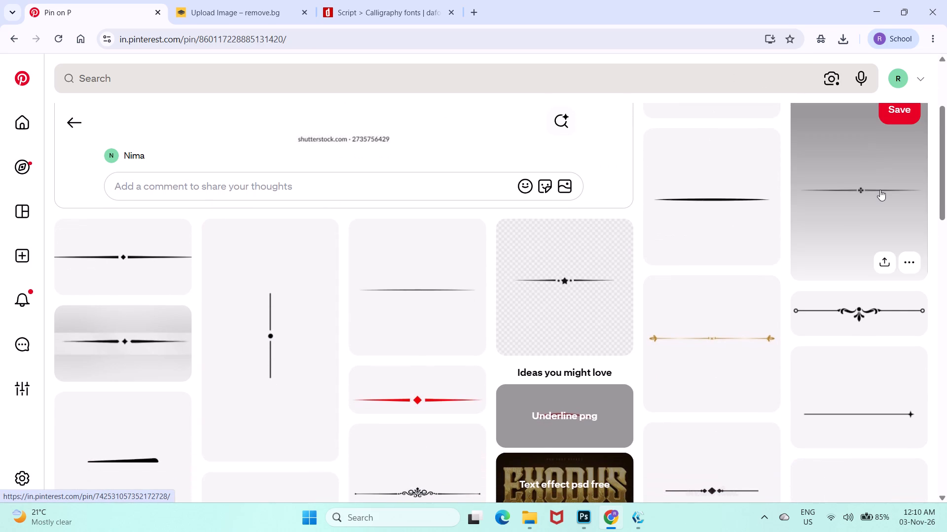
scroll(880, 190, "down", 2)
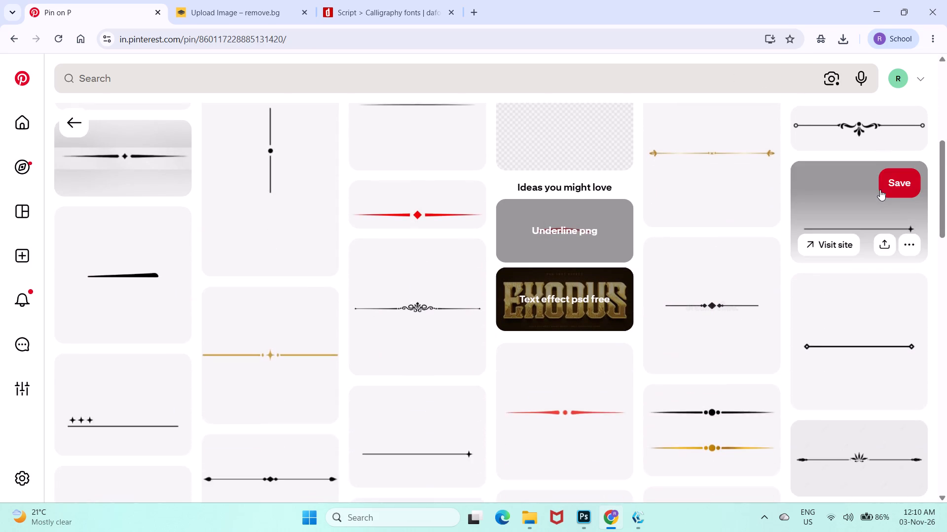
scroll(880, 190, "down", 3)
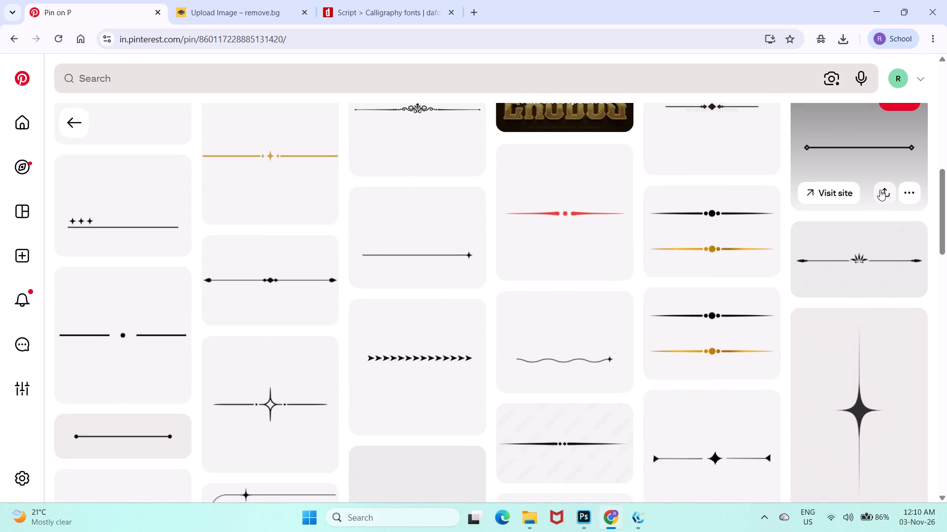
left_click(855, 233)
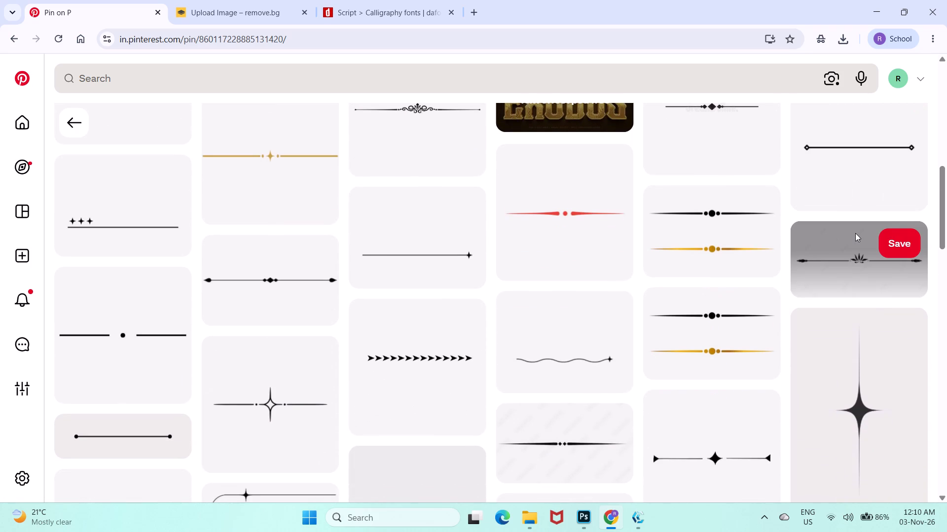
double_click(843, 259)
Check the leaf divider's related pins and open the outlined lotus divider with a dotted line on each side.
scroll(843, 259, "down", 2)
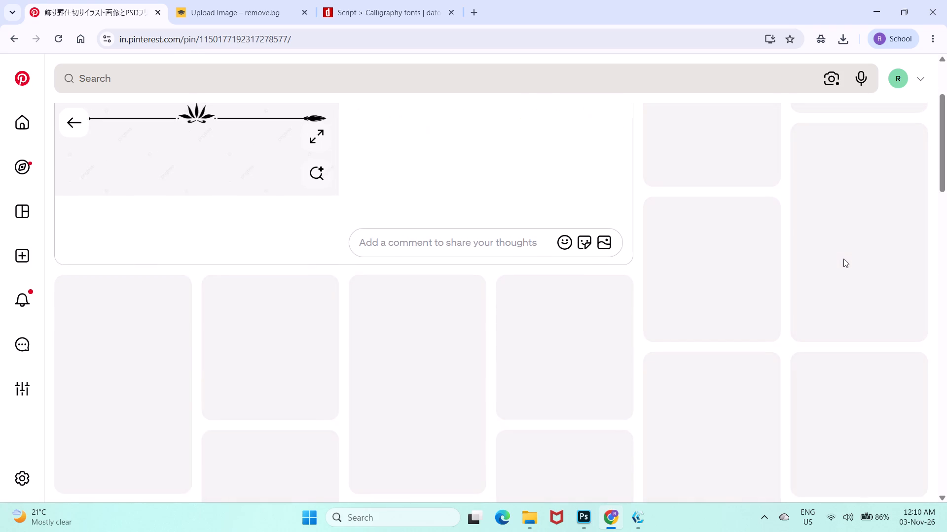
scroll(843, 259, "up", 2)
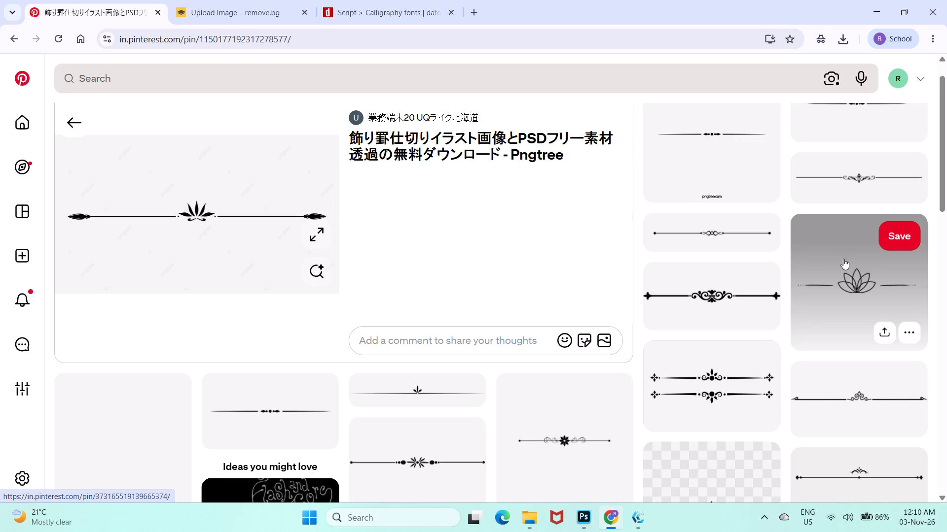
scroll(843, 259, "up", 1)
double_click(843, 259)
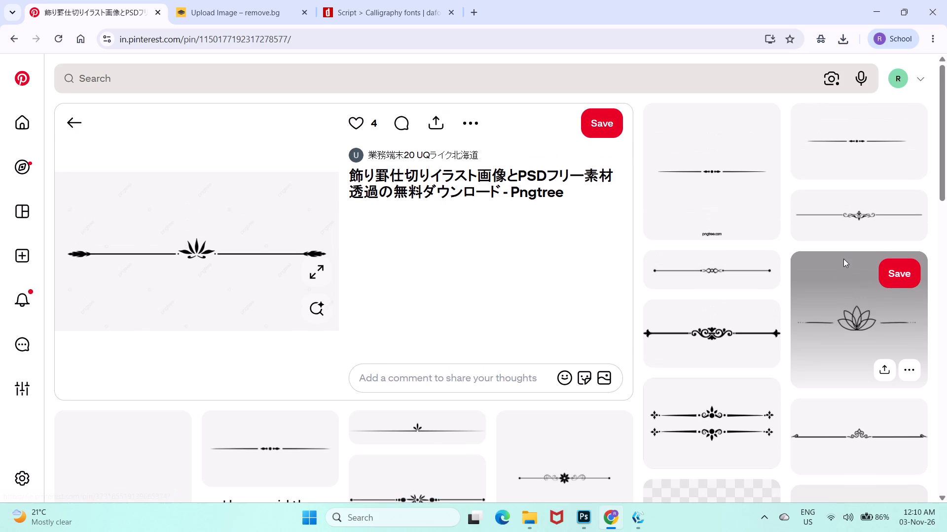
double_click(840, 295)
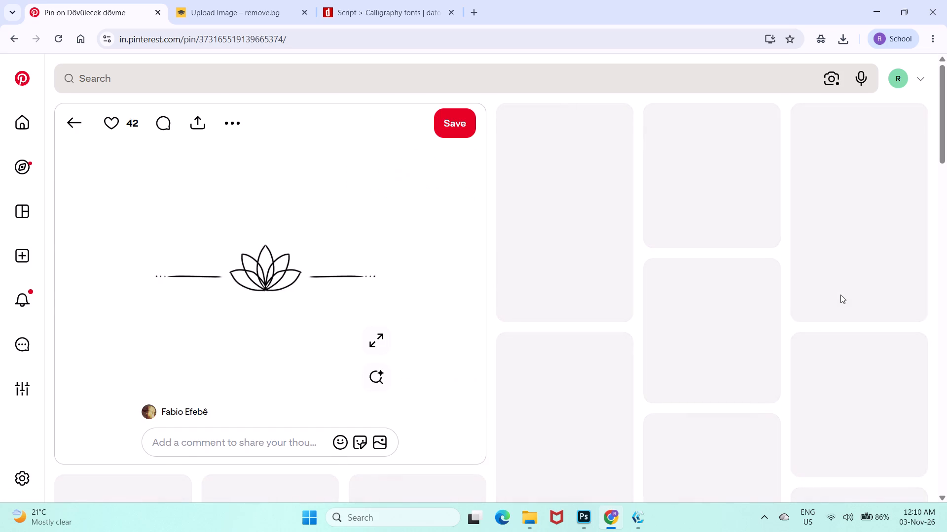
Examine the pins related to the lotus divider for alternatives, and return to the lotus pin's image.
scroll(840, 295, "down", 2)
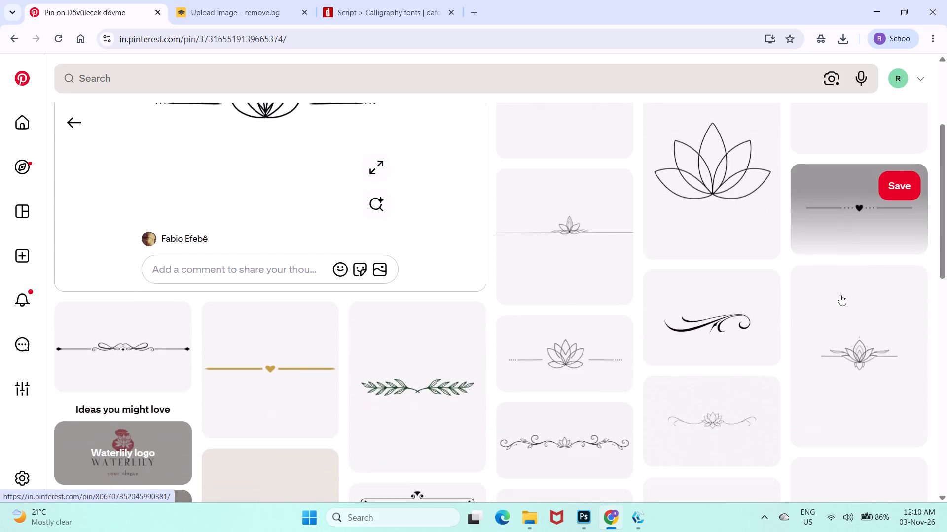
scroll(840, 295, "down", 3)
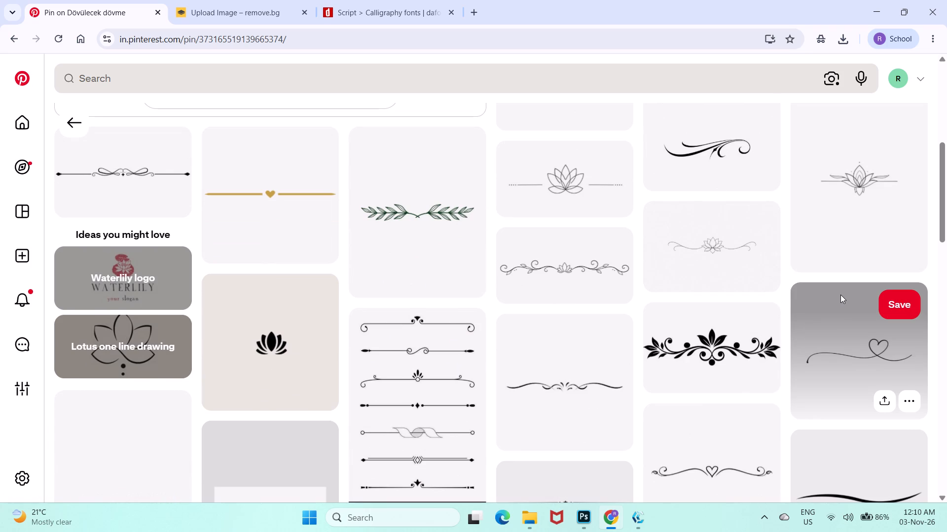
scroll(840, 295, "down", 5)
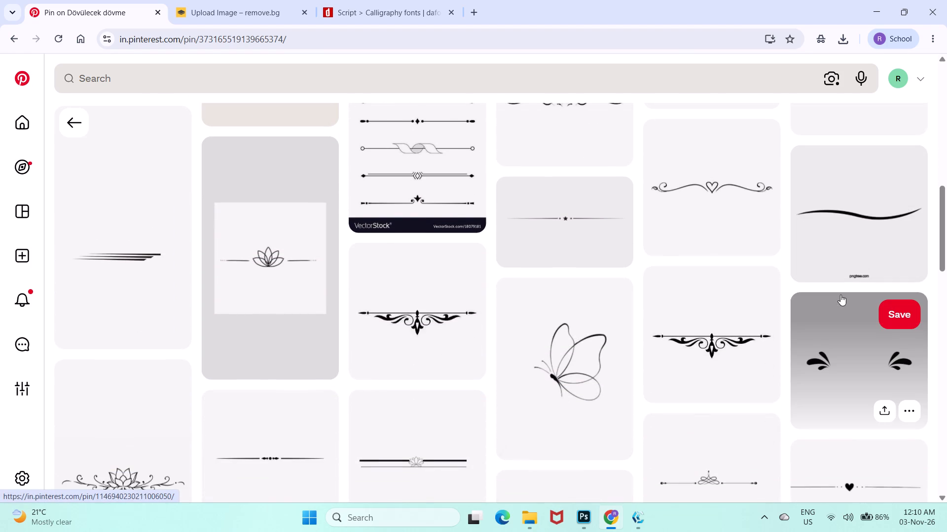
scroll(840, 295, "up", 5)
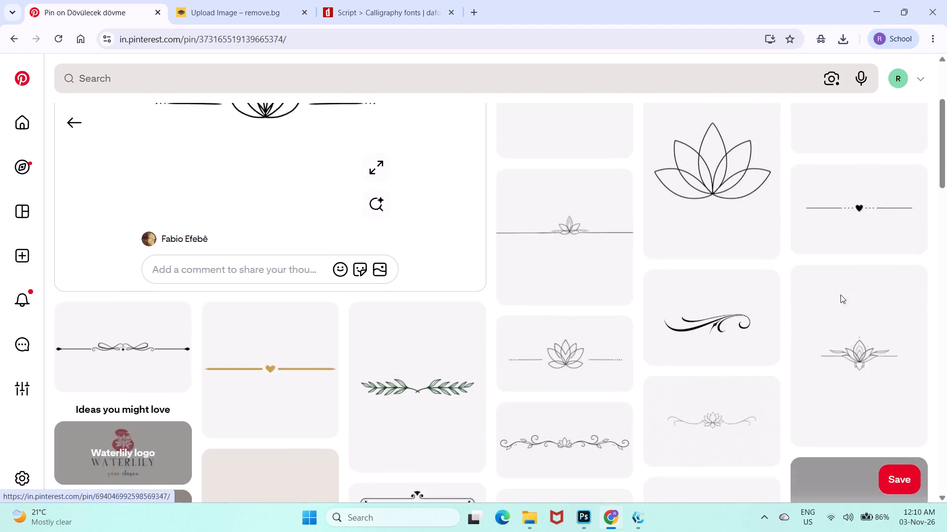
scroll(840, 295, "up", 2)
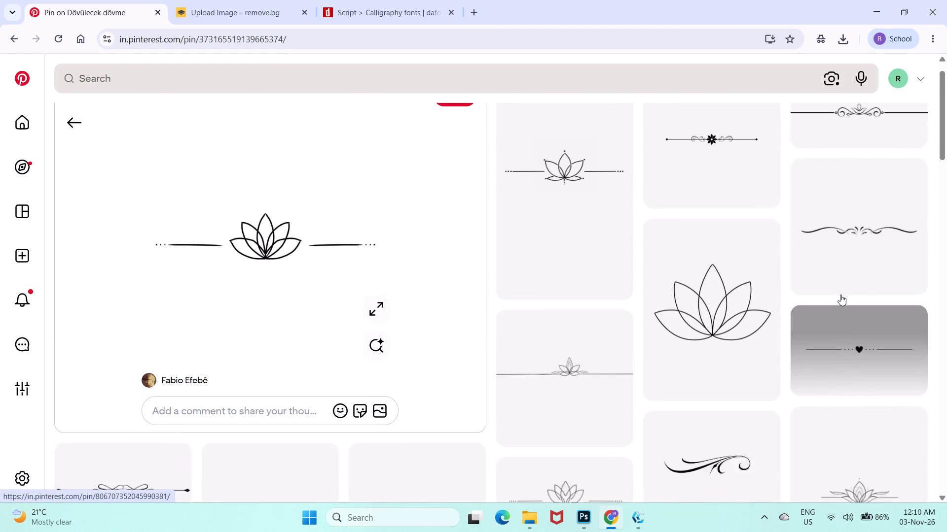
scroll(840, 295, "up", 1)
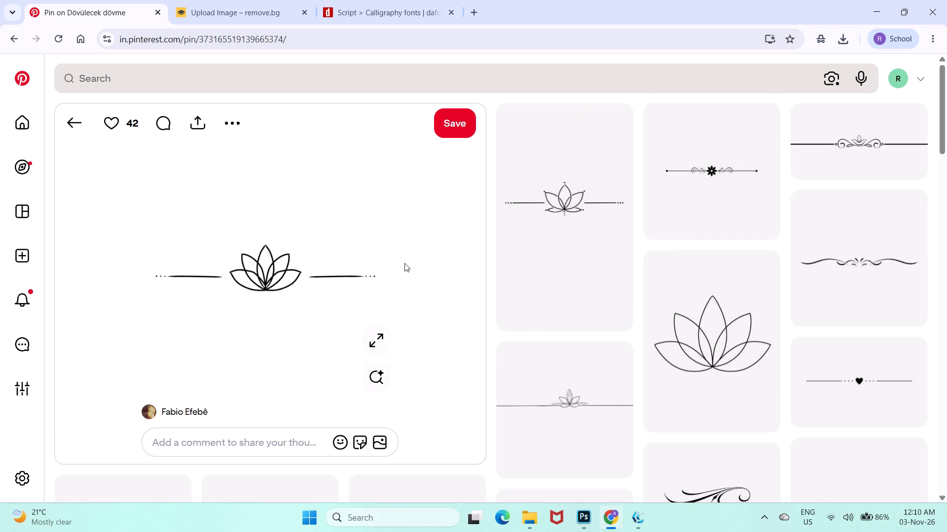
Transfer the lotus divider image from Pinterest to remove.bg to strip its background, and download the free 500 x 500 preview.
left_click(238, 122)
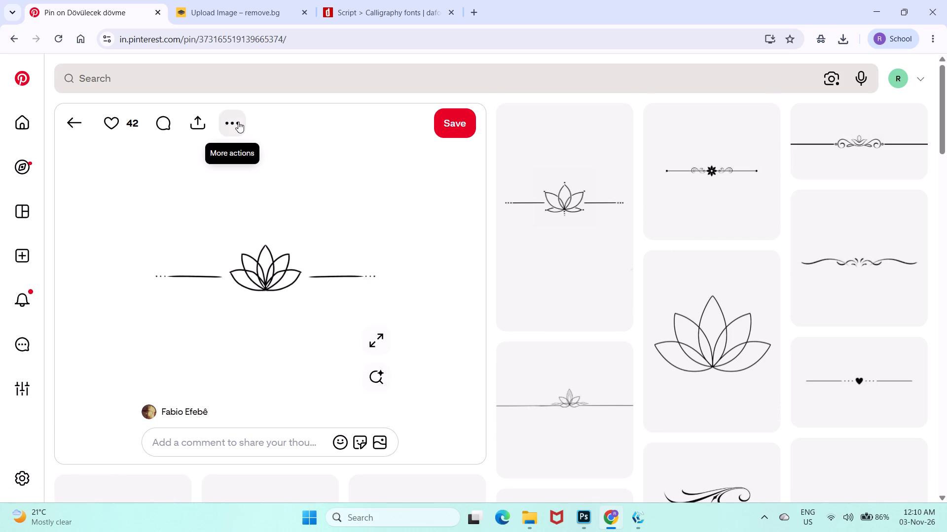
left_click(335, 169)
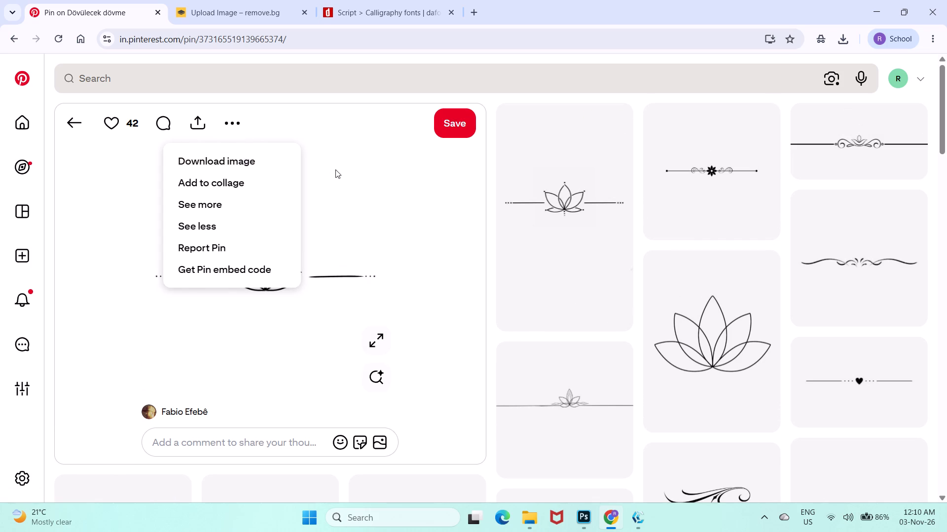
left_click_drag(335, 169, 392, 9)
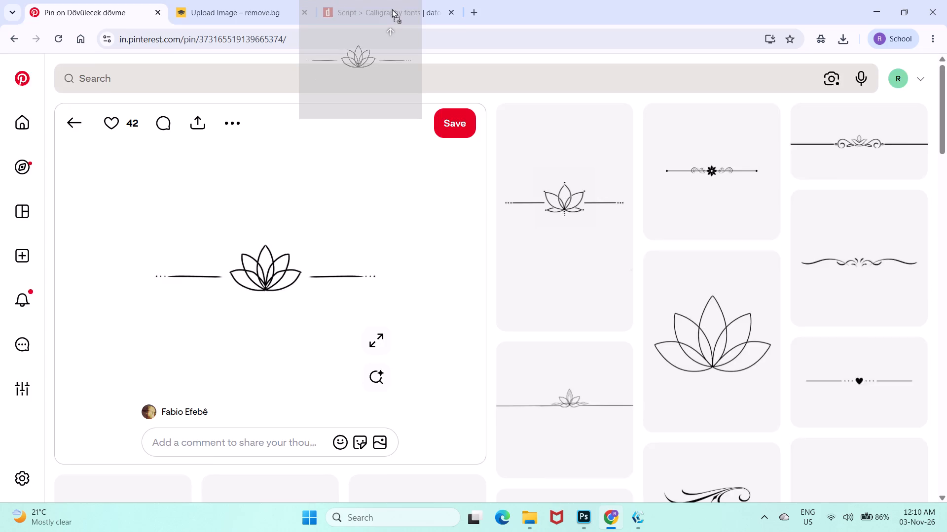
left_click_drag(392, 9, 374, 264)
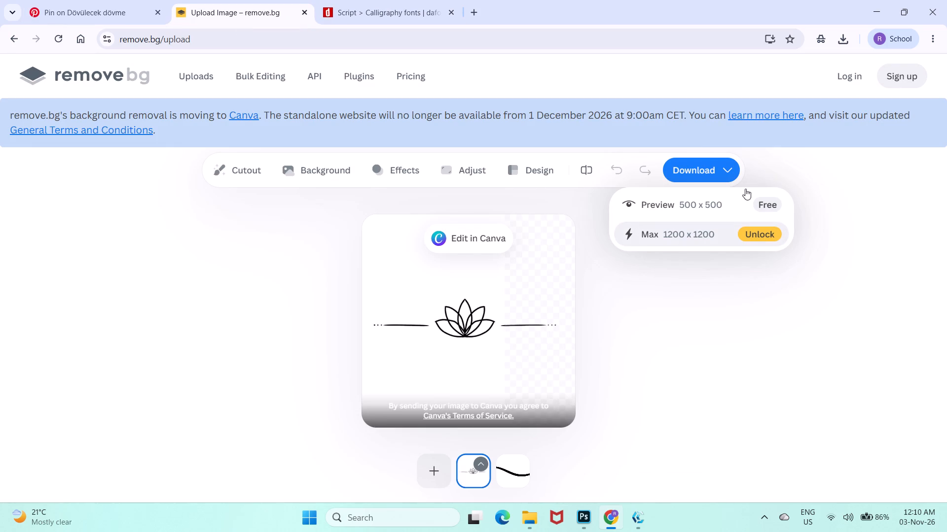
left_click(731, 208)
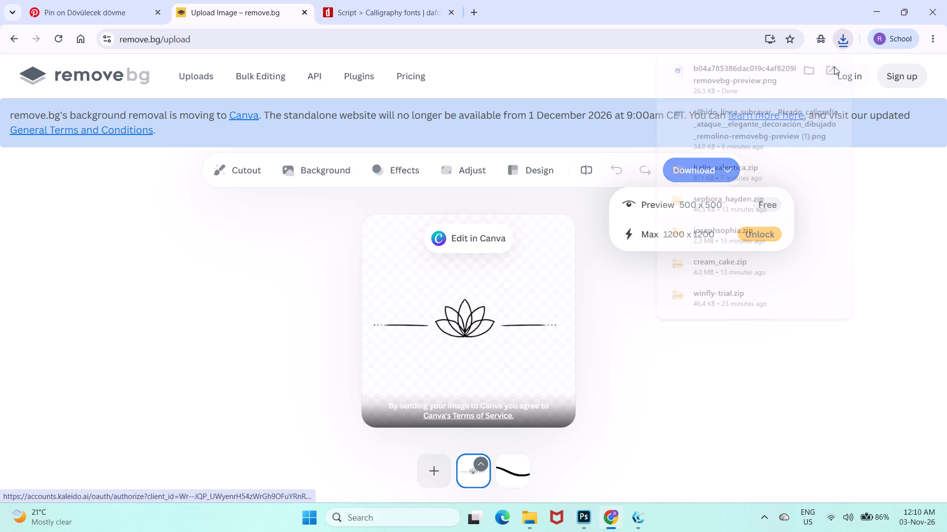
Place the downloaded background-free lotus PNG into the Bhai Dooj poster in Photoshop.
left_click_drag(748, 72, 592, 436)
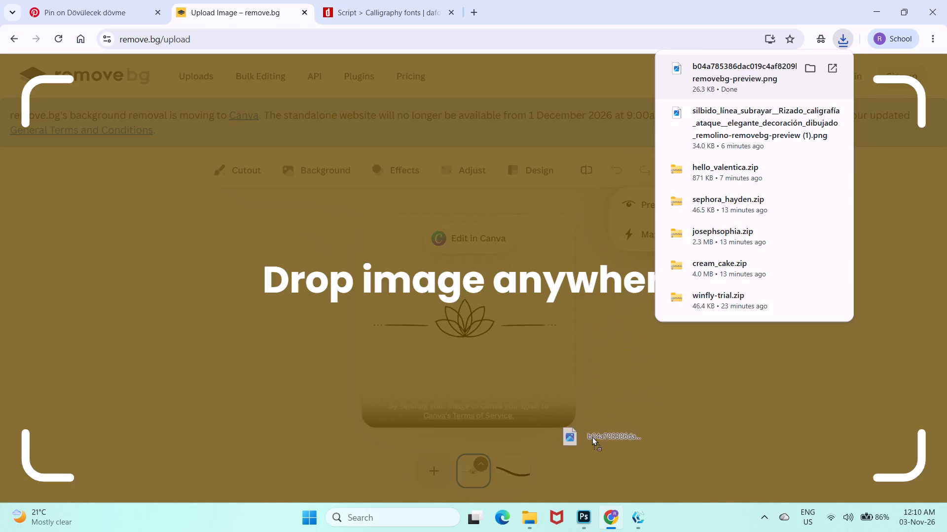
left_click_drag(592, 436, 443, 322)
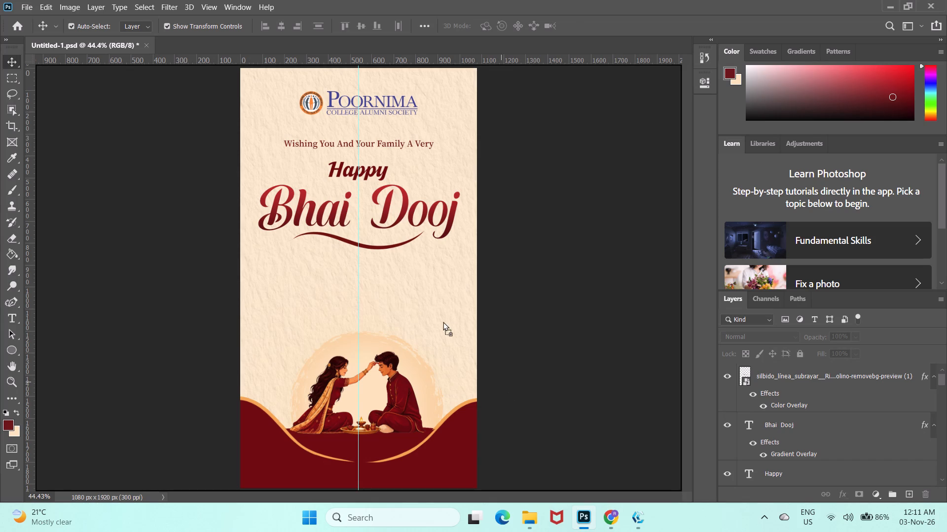
left_click_drag(443, 322, 411, 307)
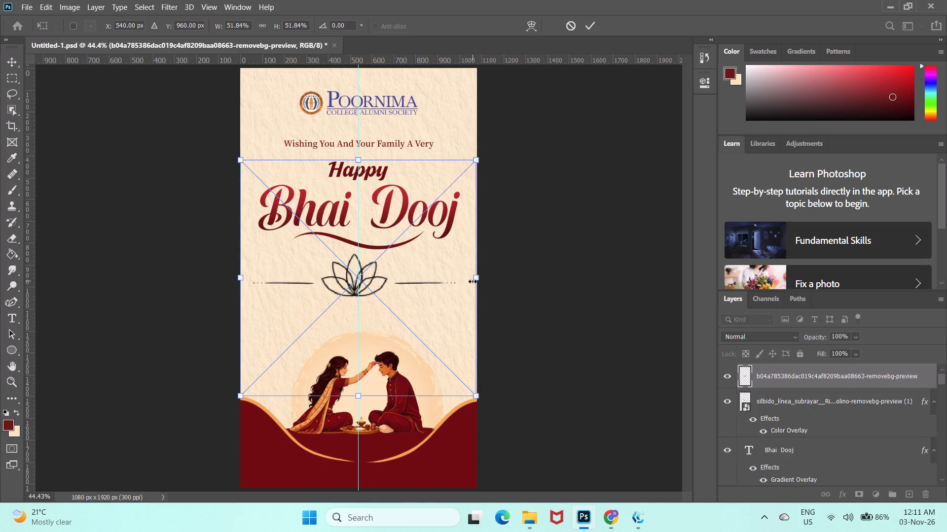
Link the lotus divider's width and height and scale it down proportionally to about 26.8%.
left_click(264, 18)
left_click_drag(476, 161, 472, 172)
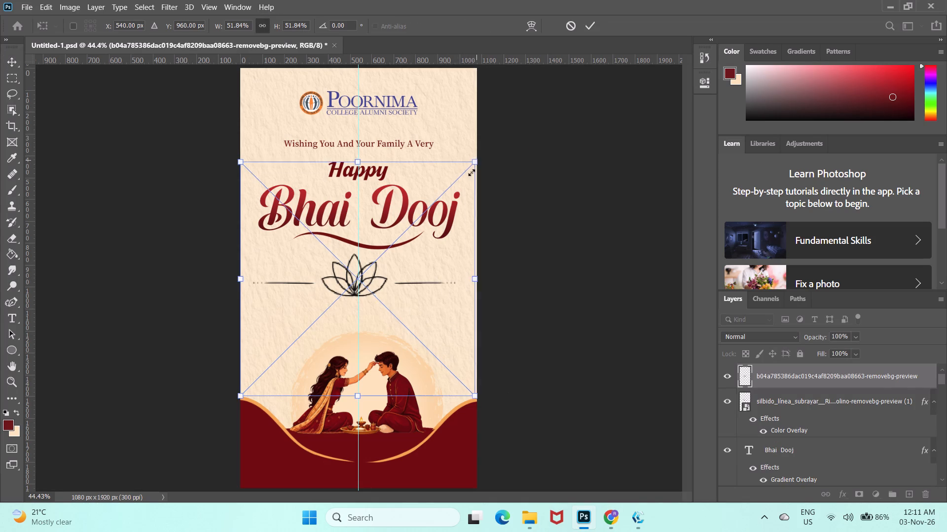
left_click_drag(472, 172, 422, 227)
left_click_drag(354, 332, 403, 291)
left_click_drag(466, 354, 418, 293)
Adjust the vertical guide so it runs along the poster's horizontal centre.
left_click_drag(358, 254, 359, 267)
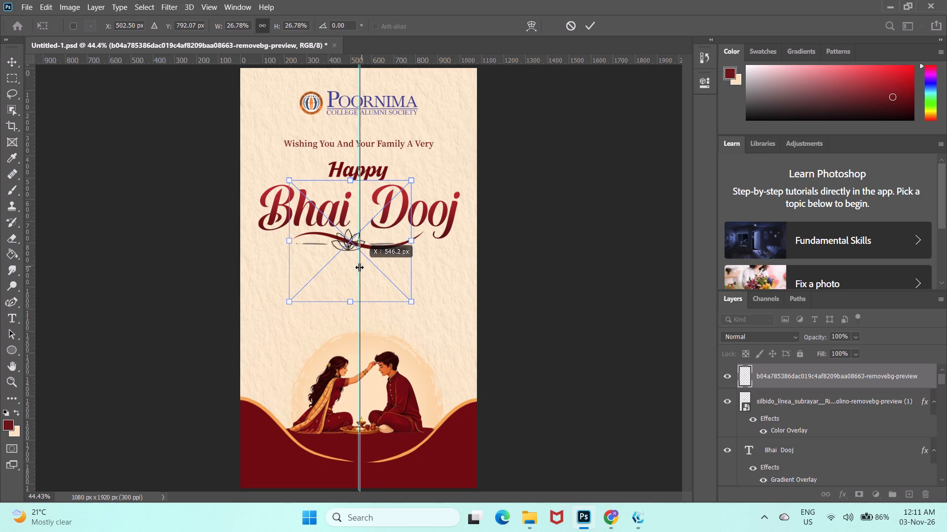
left_click_drag(359, 267, 359, 267)
left_click_drag(359, 267, 363, 267)
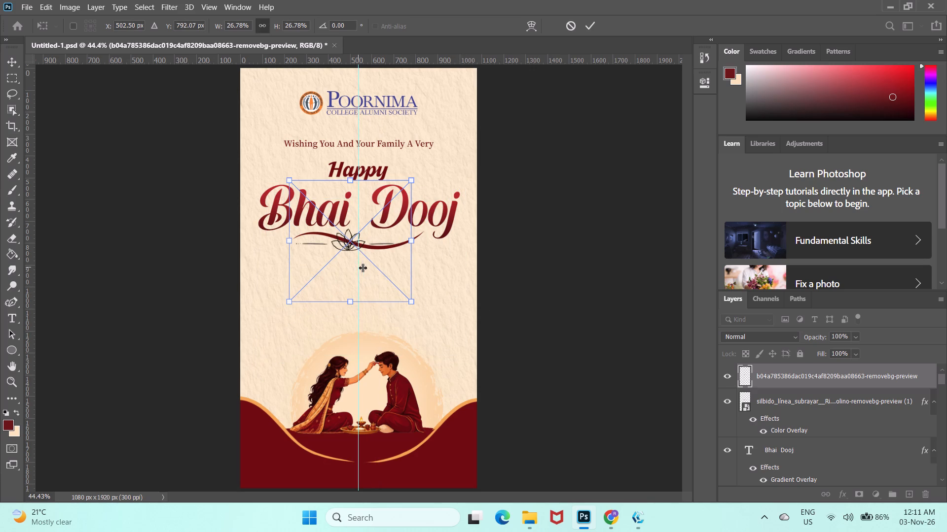
left_click_drag(363, 267, 358, 272)
left_click(520, 176)
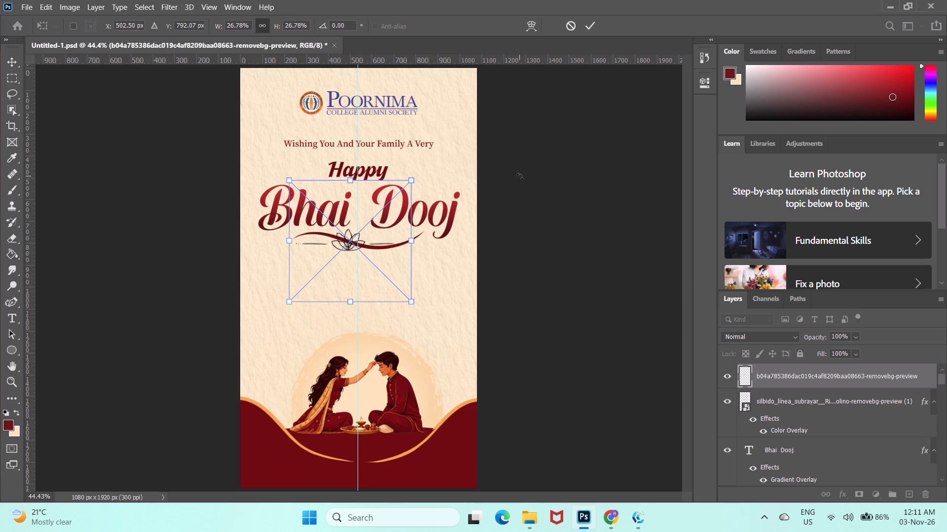
Centre the lotus divider on the vertical guide beneath the swoosh, at X 540 px and about Y 902 px.
left_click_drag(393, 256, 405, 266)
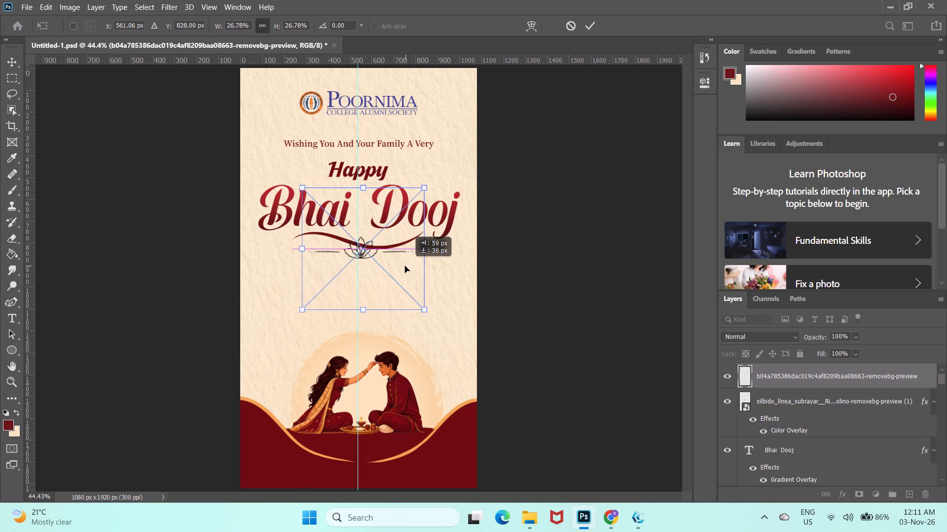
left_click_drag(405, 266, 402, 267)
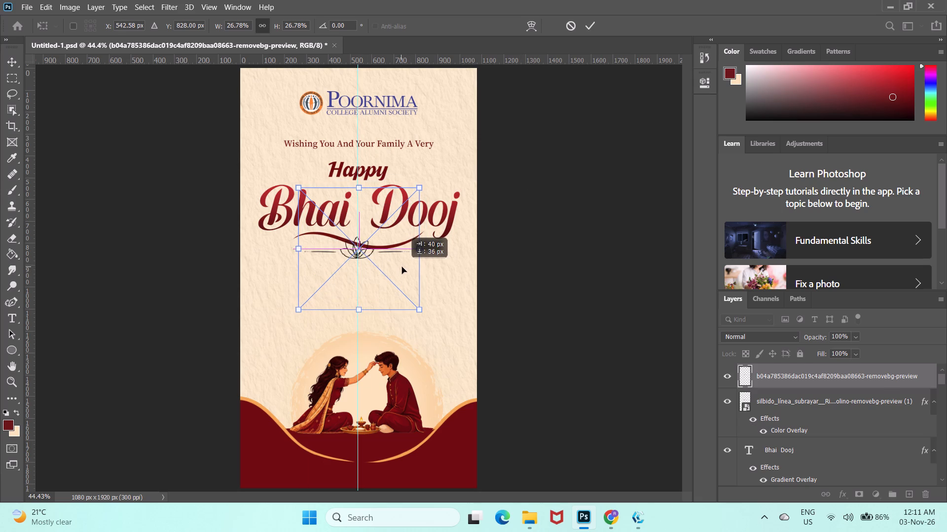
left_click_drag(402, 267, 401, 282)
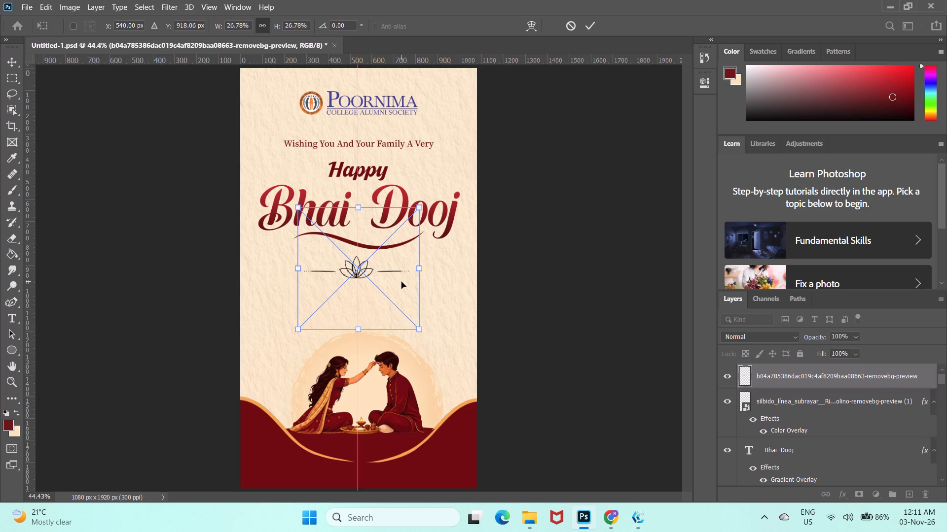
key("Up")
key("Up")
key("Up")
key("Up")
key("Up")
key("Up")
key("Up")
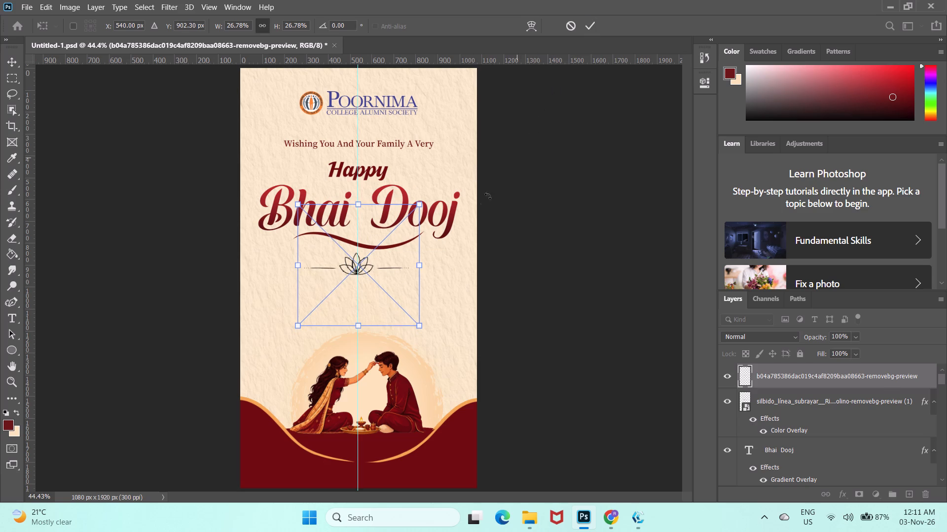
Unlink the lotus divider's width and height and stretch only its width to about 31.06%.
left_click(269, 24)
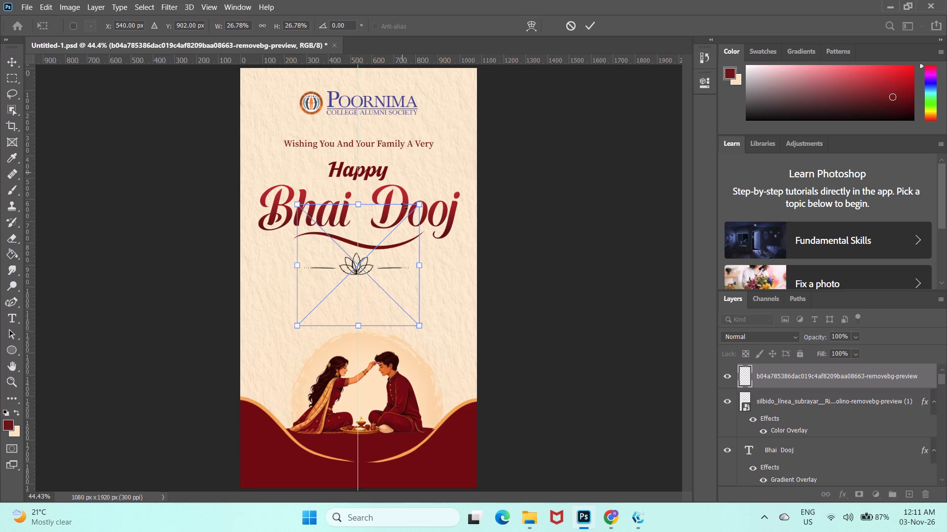
left_click_drag(419, 266, 438, 266)
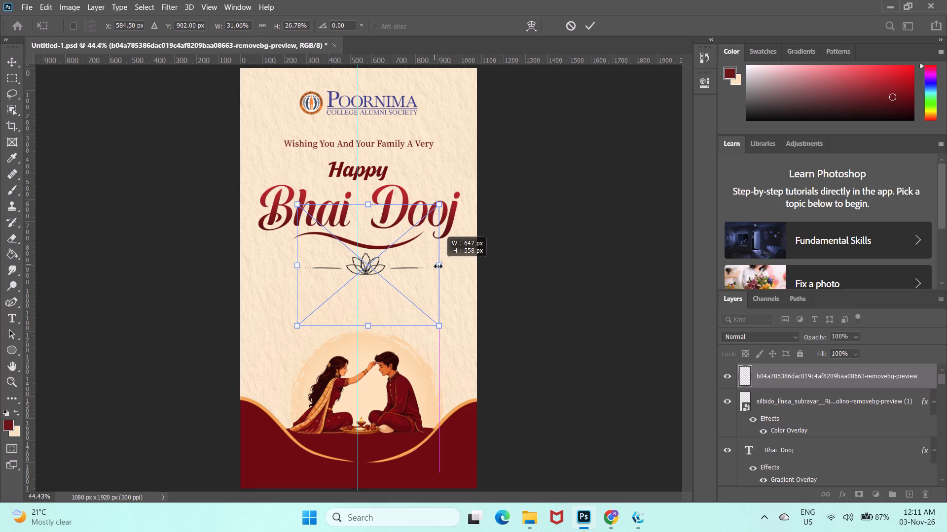
left_click_drag(438, 266, 438, 266)
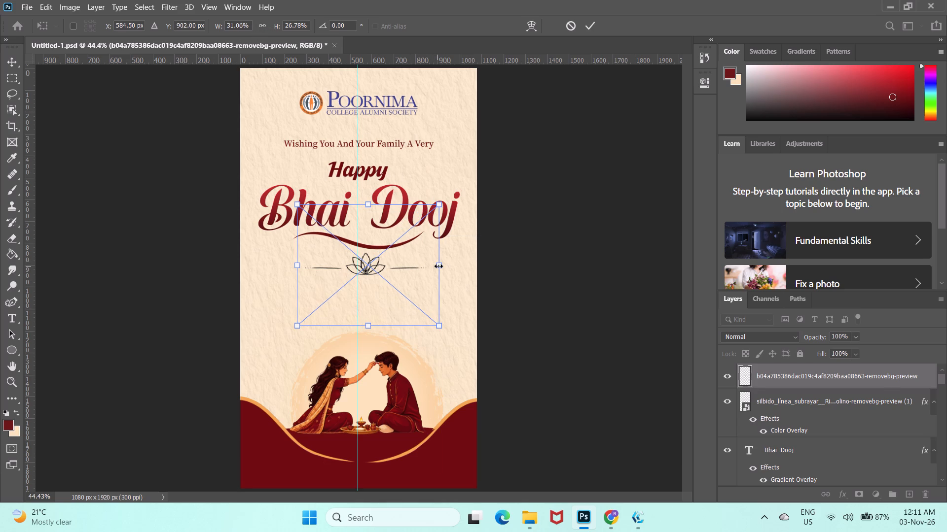
Re-centre the widened lotus divider horizontally on the vertical guide, keeping it at Y 902 px, and commit the transform.
key("shift+Left")
key("shift+Left")
key("shift+Left")
key("shift+Left")
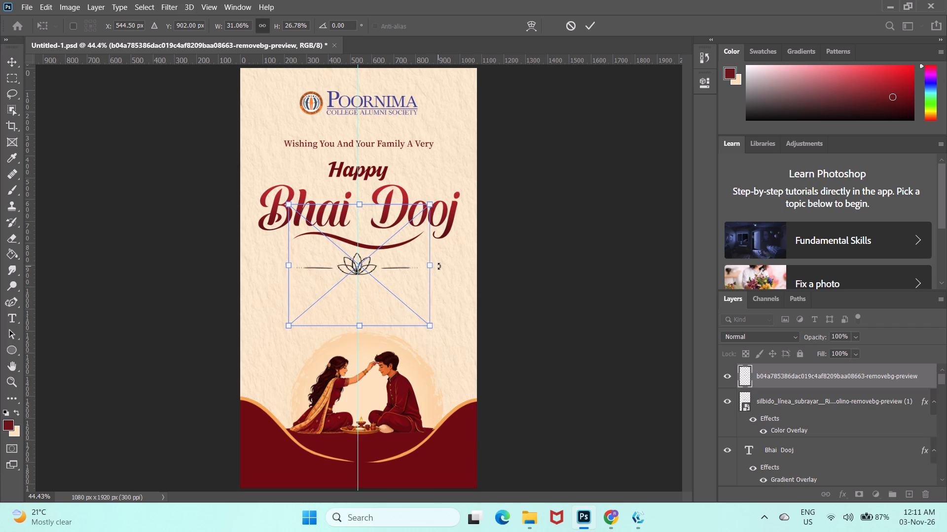
key("shift+Left")
key("Right")
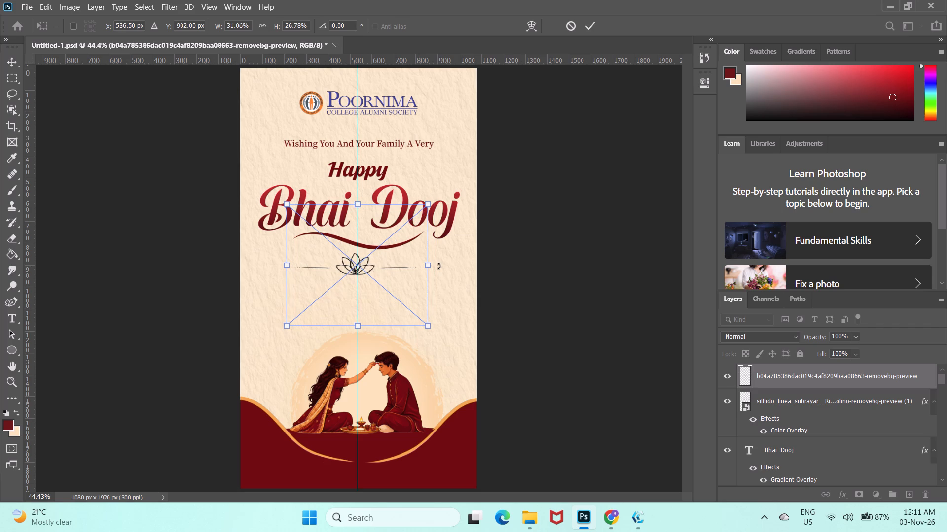
left_click(592, 25)
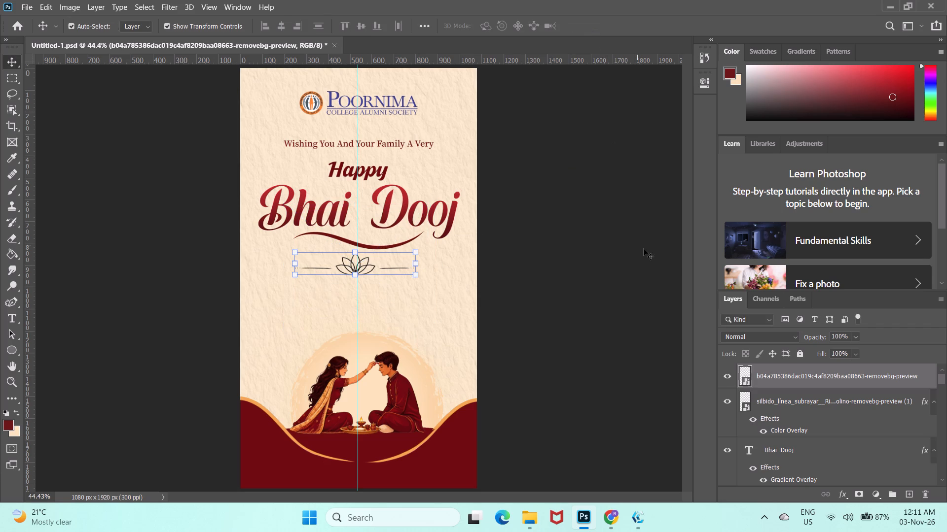
key("Right")
key("Right")
key("Right")
key("Right")
key("Right")
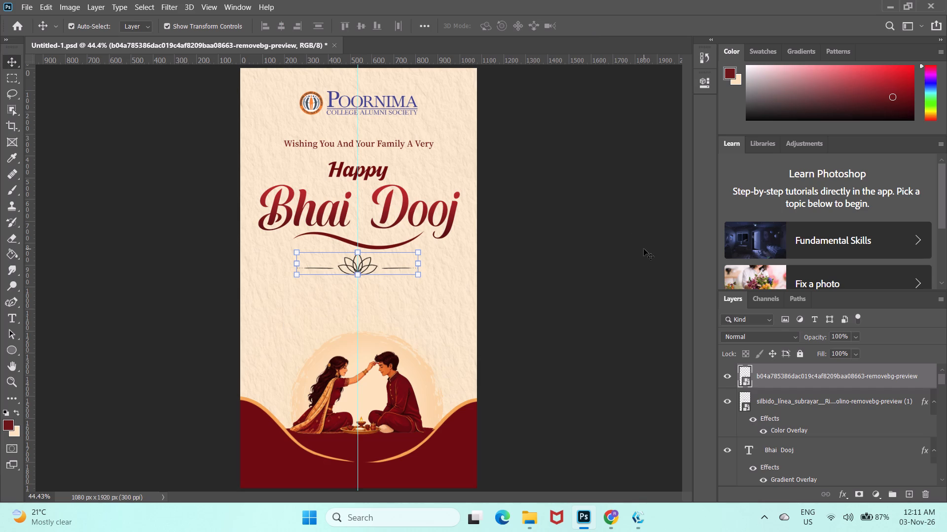
Apply a maroon Color Overlay to the lotus divider layer and deselect it.
double_click(907, 387)
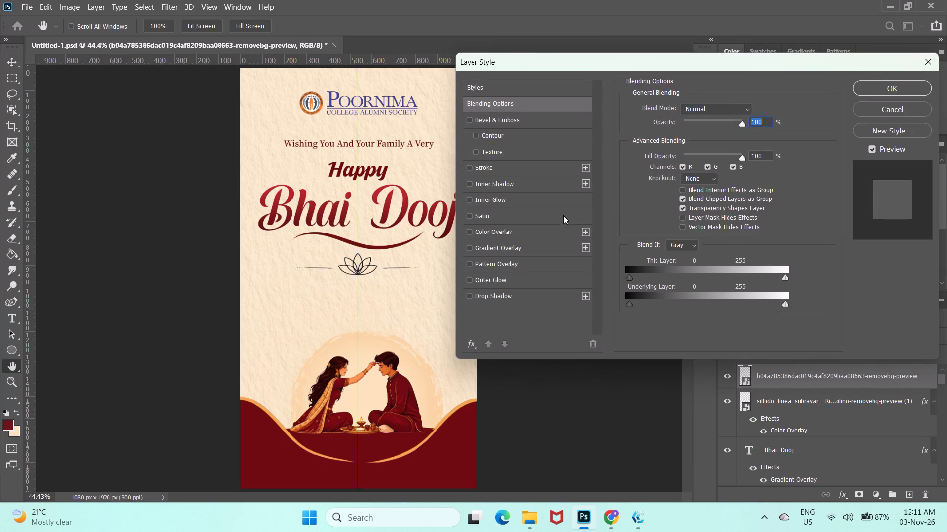
left_click(517, 230)
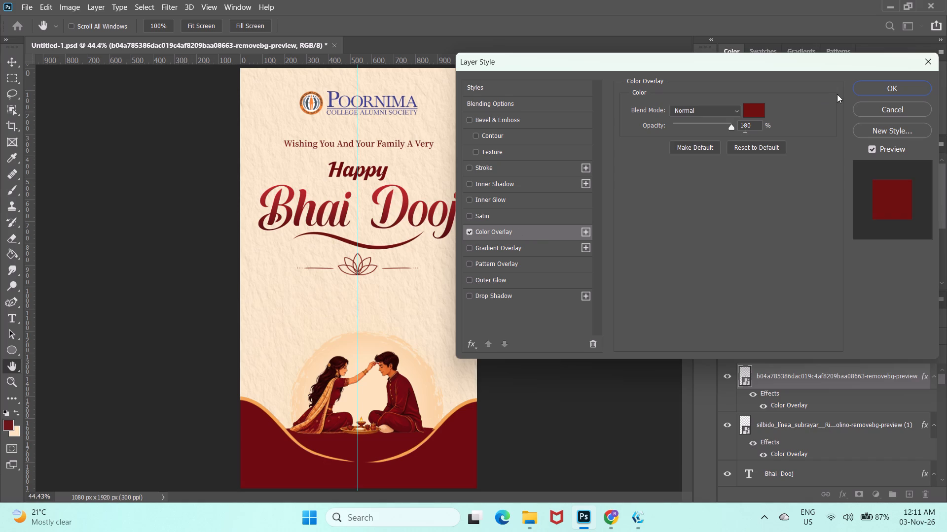
left_click(888, 91)
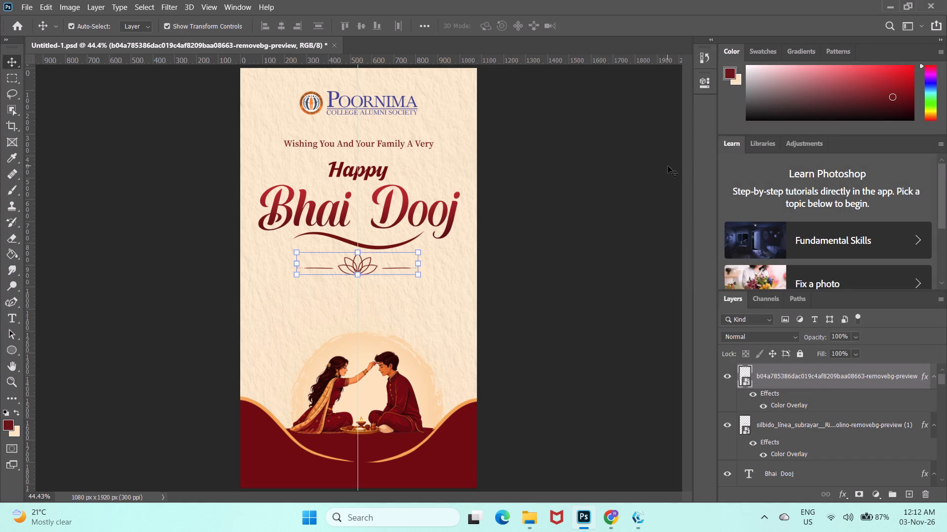
double_click(668, 166)
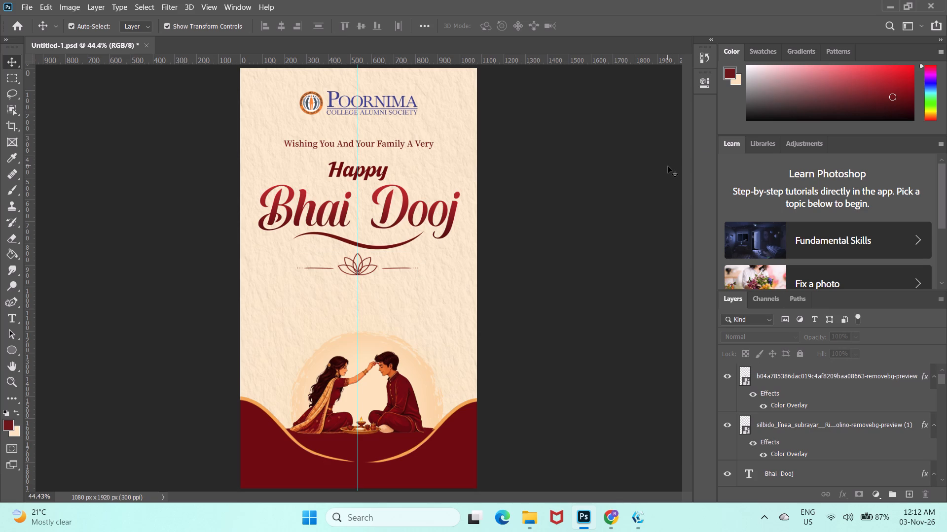
Start a maroon text layer just below the lotus divider with the font size set to 14 pt.
key("t")
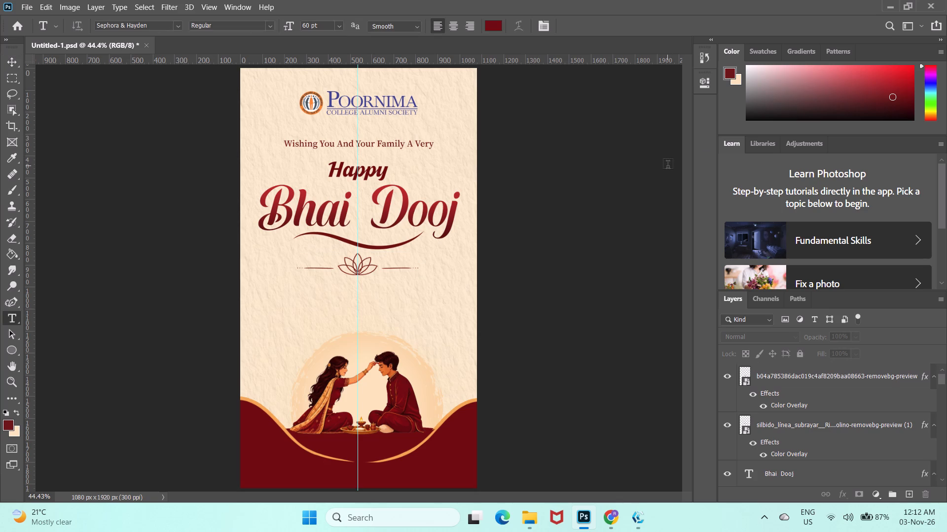
left_click(271, 293)
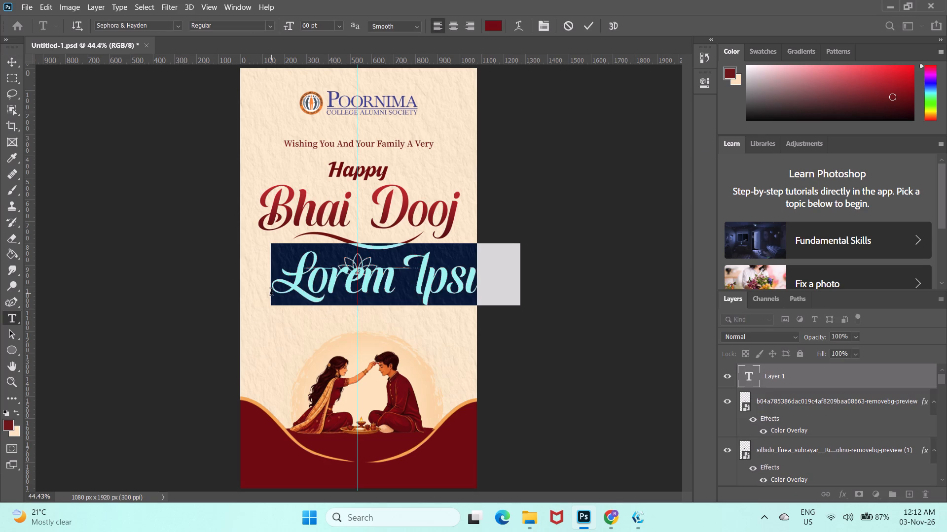
left_click(338, 27)
left_click(322, 107)
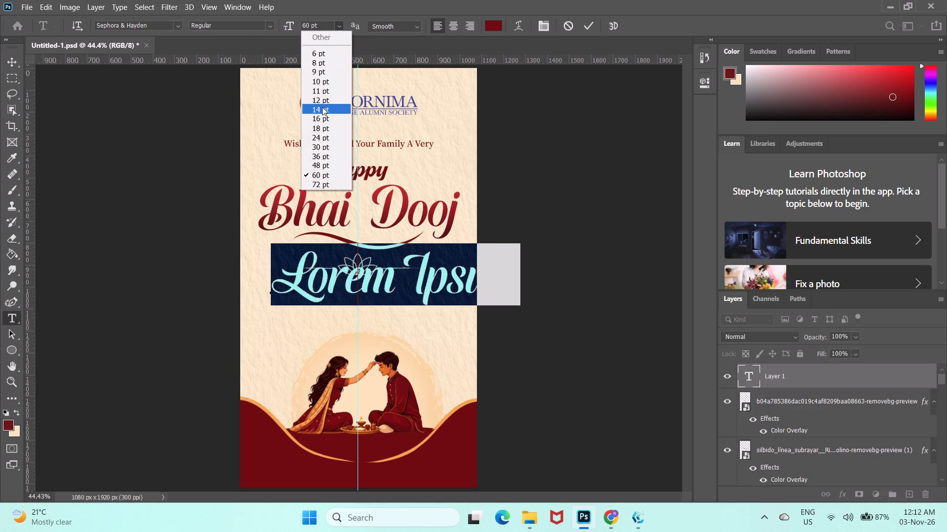
left_click(322, 107)
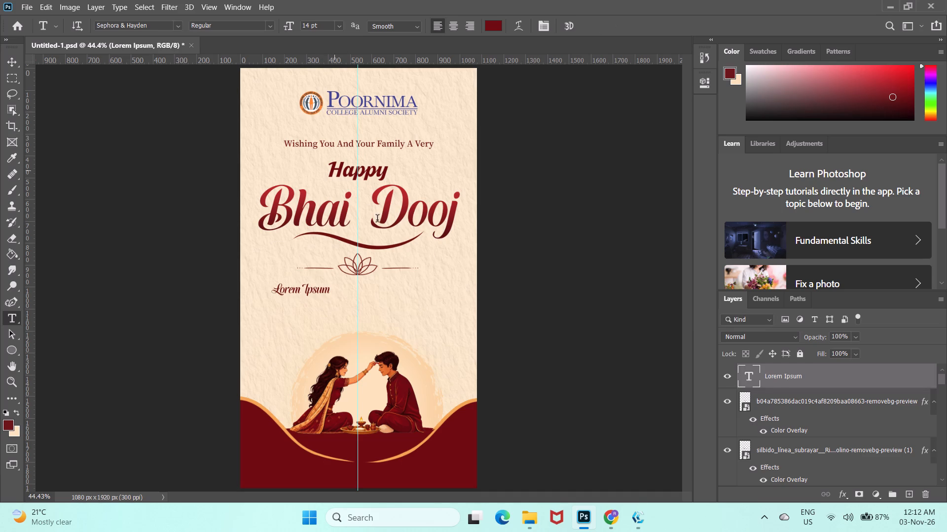
Replace the placeholder text below the lotus divider with "May the bond between brothers and sisters".
left_click_drag(329, 293, 291, 290)
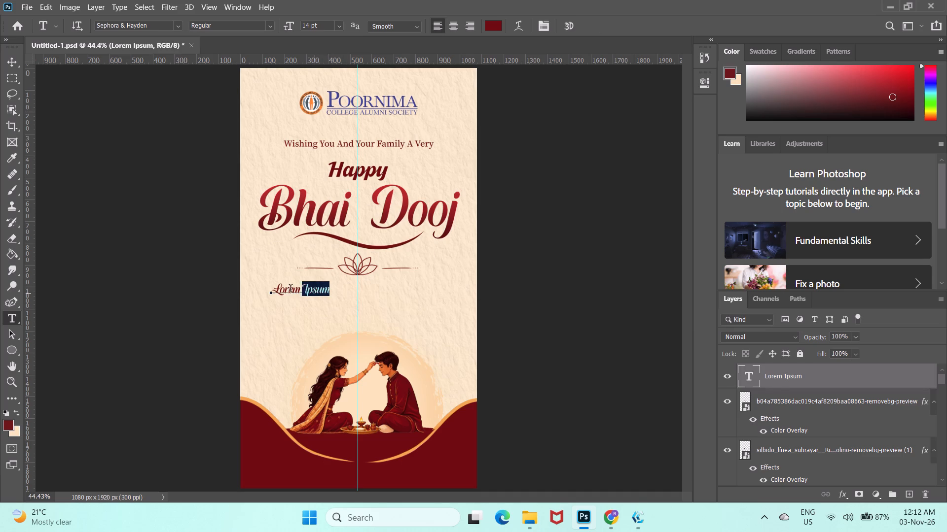
left_click_drag(291, 290, 263, 290)
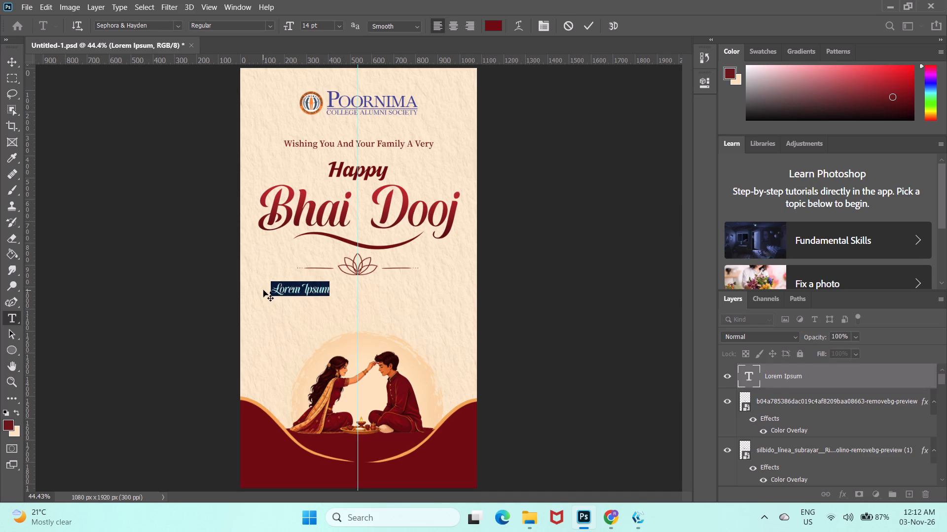
key("shift+m")
type("aybb")
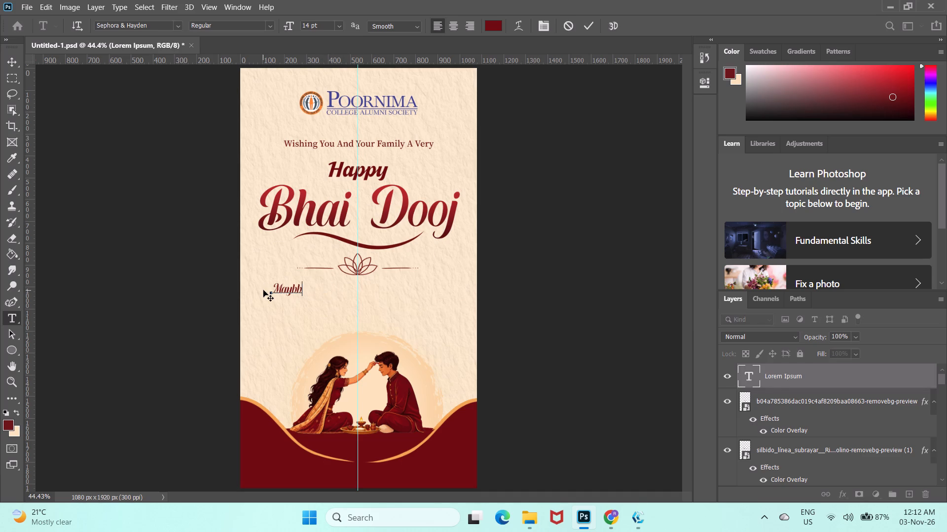
key("BackSpace")
key("BackSpace")
key("space")
type("the")
key("space")
type("bo")
type("nd")
key("space")
type("between")
key("space")
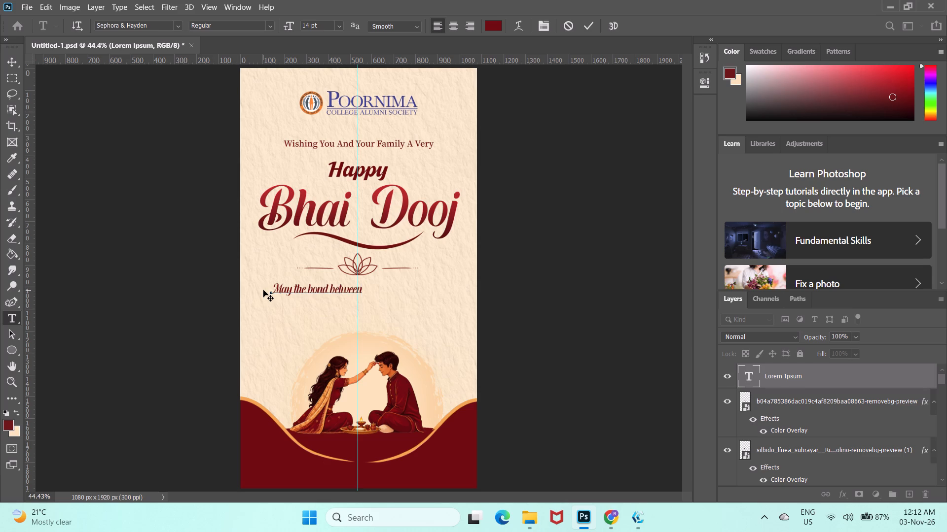
type("bro")
type("ther")
type("s")
key("space")
type("and")
key("space")
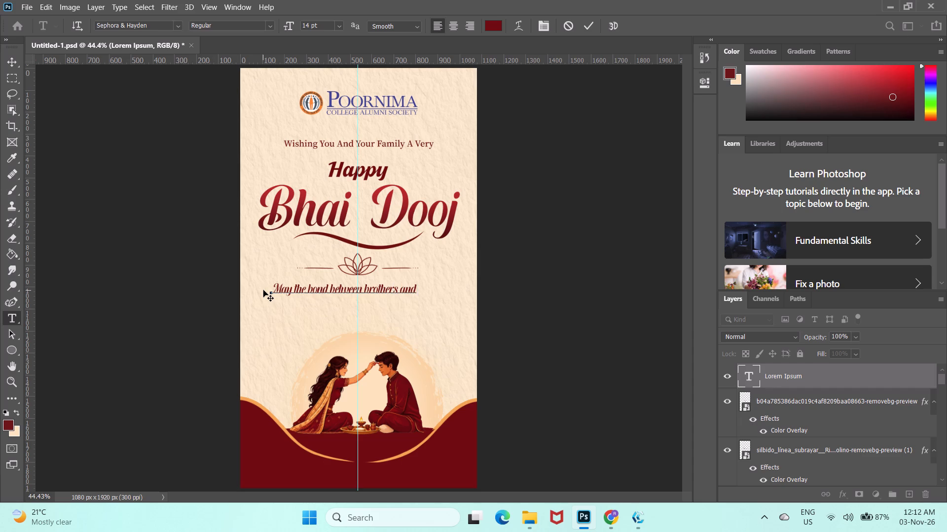
type("si")
type("ster")
key("s")
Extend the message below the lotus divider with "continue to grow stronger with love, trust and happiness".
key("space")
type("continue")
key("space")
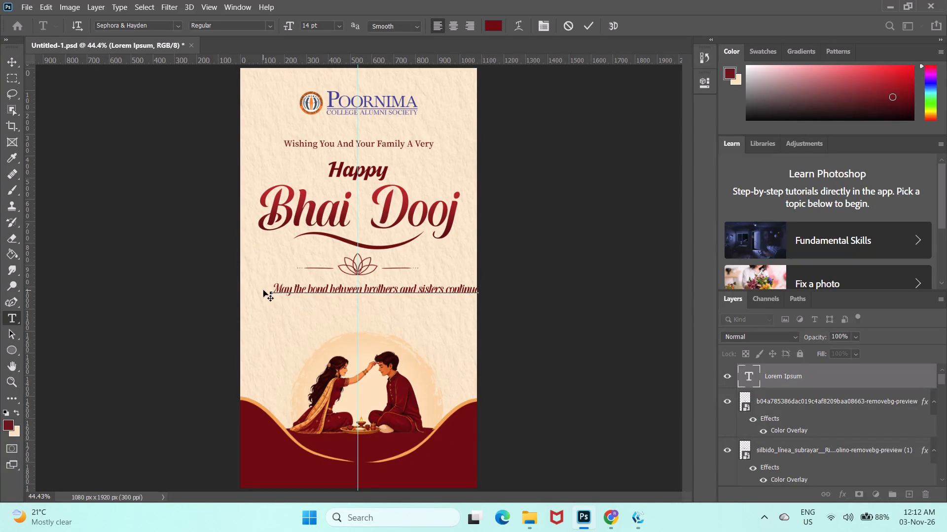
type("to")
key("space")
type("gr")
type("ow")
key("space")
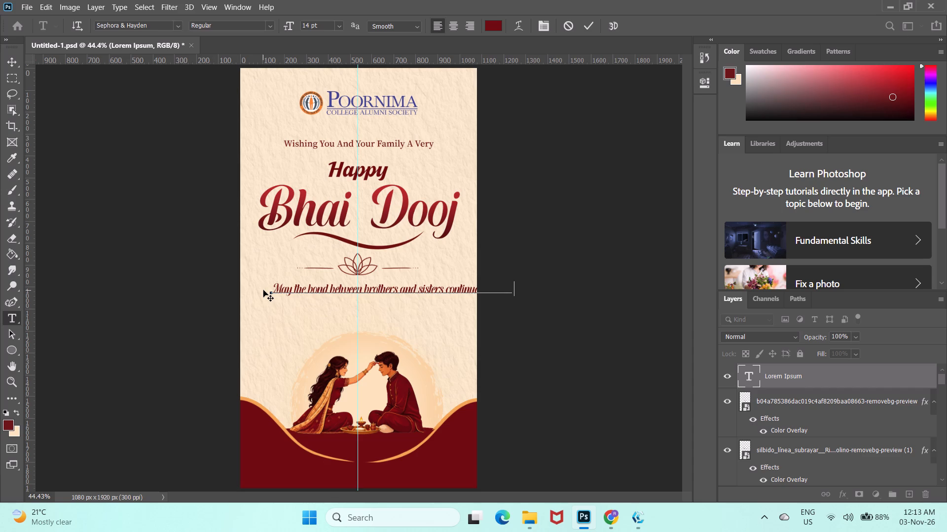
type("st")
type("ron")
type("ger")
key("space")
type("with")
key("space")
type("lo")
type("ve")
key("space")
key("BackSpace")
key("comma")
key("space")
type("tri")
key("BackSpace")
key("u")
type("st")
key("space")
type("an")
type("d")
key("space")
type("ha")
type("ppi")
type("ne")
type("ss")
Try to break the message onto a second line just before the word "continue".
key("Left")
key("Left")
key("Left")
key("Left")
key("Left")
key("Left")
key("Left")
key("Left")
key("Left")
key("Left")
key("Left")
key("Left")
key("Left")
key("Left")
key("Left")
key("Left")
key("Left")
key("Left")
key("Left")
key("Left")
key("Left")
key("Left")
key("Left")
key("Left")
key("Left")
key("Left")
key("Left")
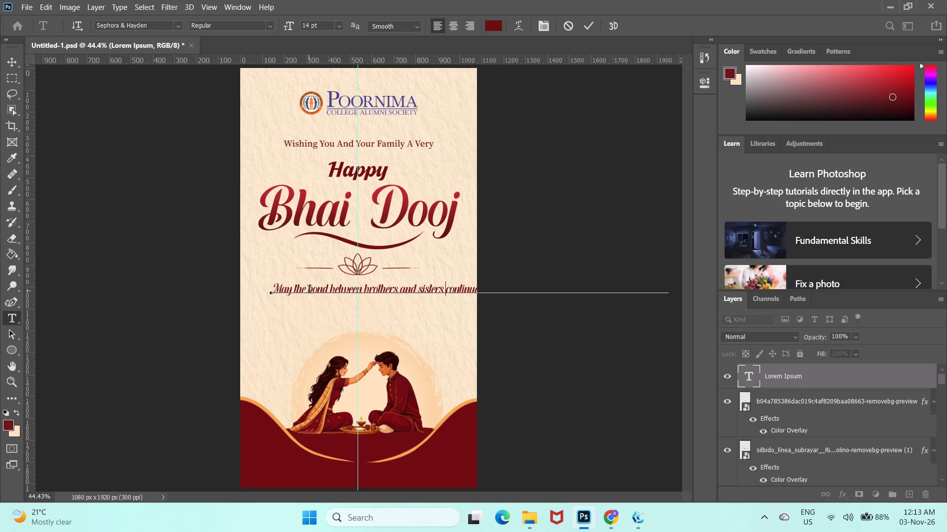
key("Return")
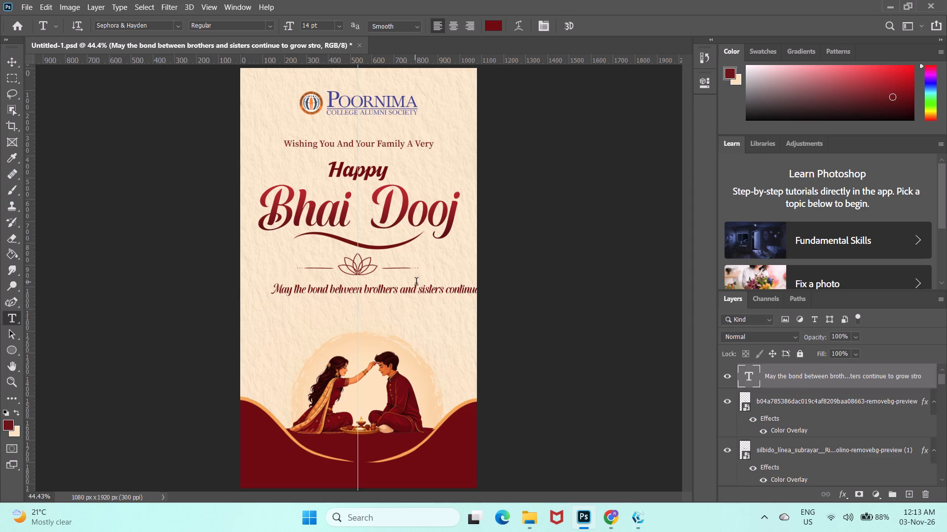
Delete everything after "sisters" in the message line below the lotus divider and commit the text.
left_click(446, 291)
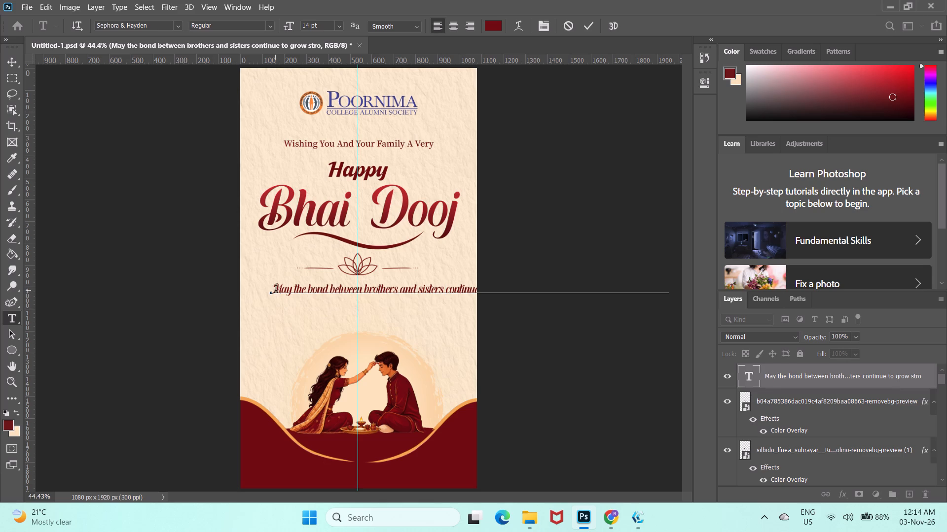
key("ctrl+a")
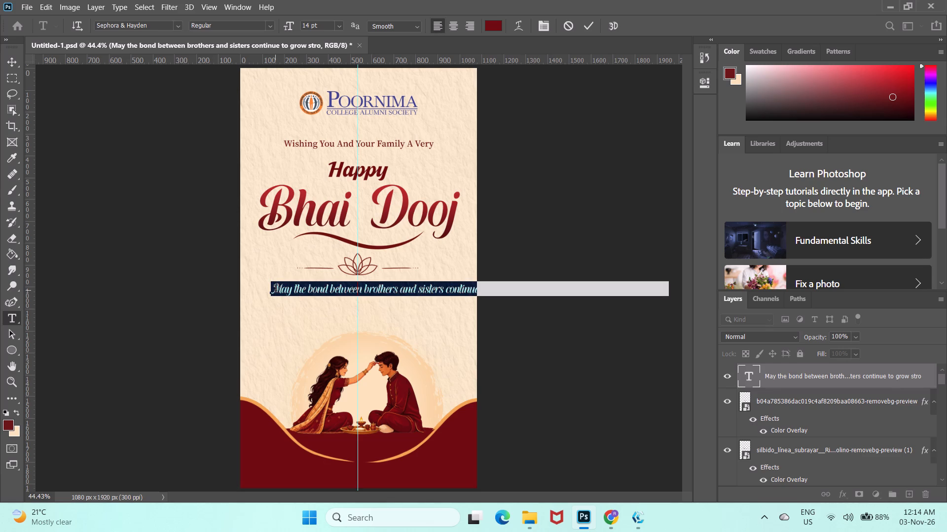
left_click(444, 291)
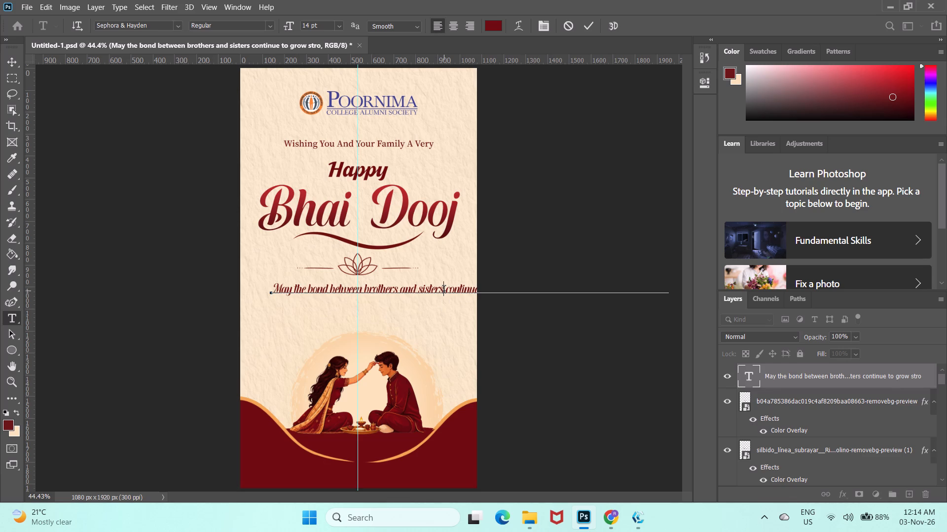
key("Delete")
key("Delete")
key("Delete")
key("Delete")
key("Delete")
key("Delete")
key("Delete")
key("Delete")
key("Delete")
key("Delete")
key("Delete")
key("Delete")
key("Delete")
key("Delete")
key("Delete")
key("Delete")
key("Delete")
key("Delete")
key("Delete")
key("Delete")
key("t")
left_click(589, 33)
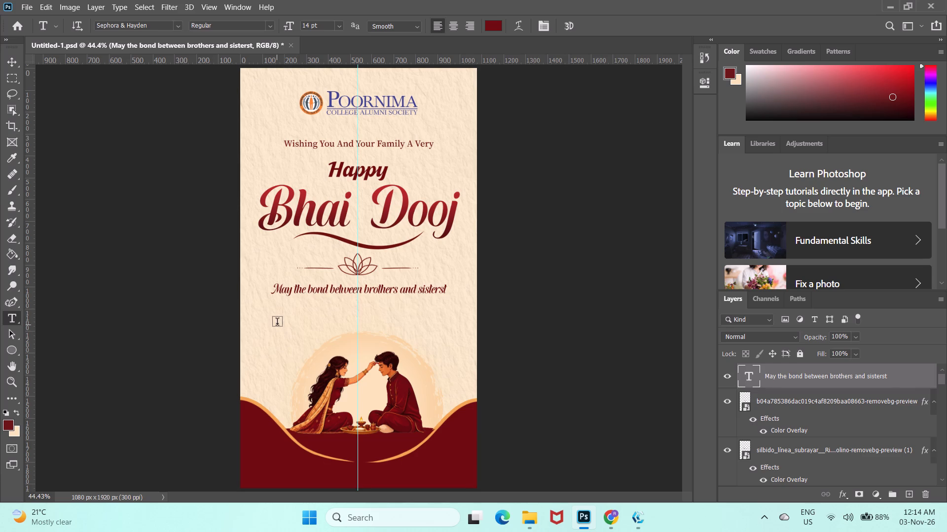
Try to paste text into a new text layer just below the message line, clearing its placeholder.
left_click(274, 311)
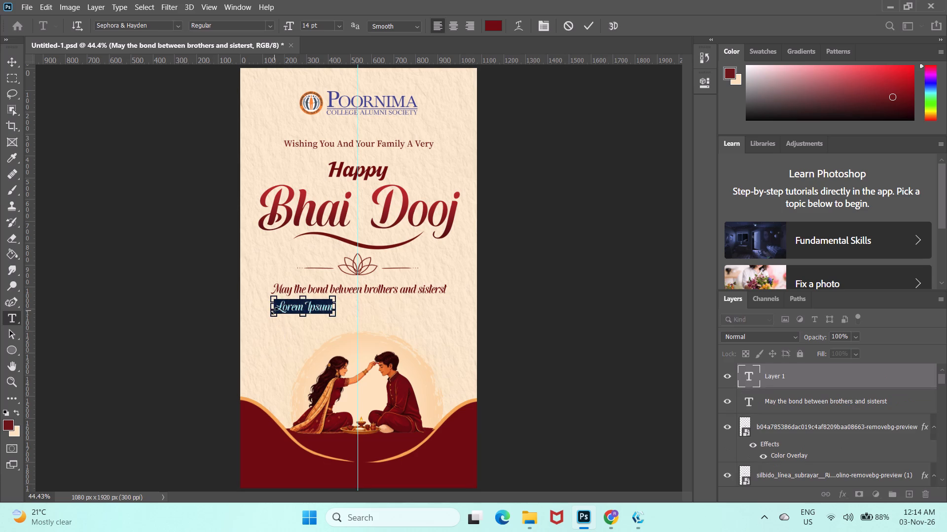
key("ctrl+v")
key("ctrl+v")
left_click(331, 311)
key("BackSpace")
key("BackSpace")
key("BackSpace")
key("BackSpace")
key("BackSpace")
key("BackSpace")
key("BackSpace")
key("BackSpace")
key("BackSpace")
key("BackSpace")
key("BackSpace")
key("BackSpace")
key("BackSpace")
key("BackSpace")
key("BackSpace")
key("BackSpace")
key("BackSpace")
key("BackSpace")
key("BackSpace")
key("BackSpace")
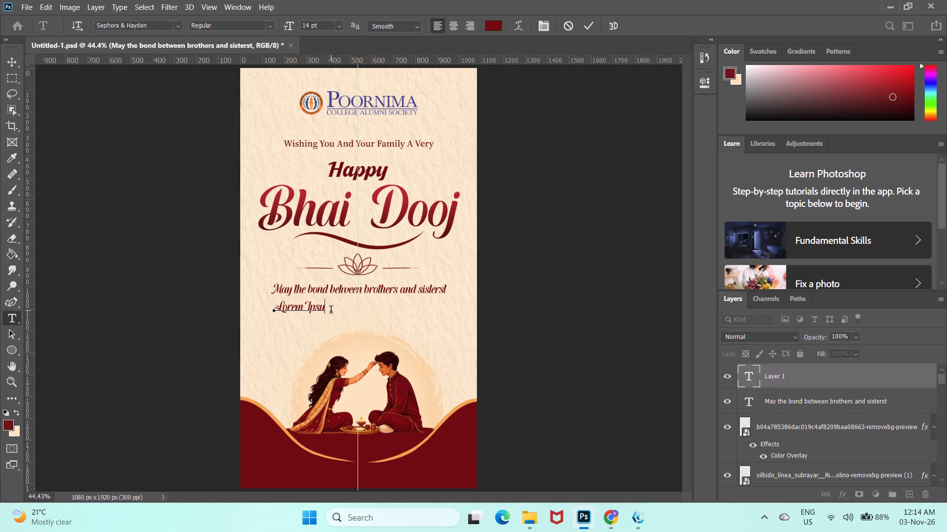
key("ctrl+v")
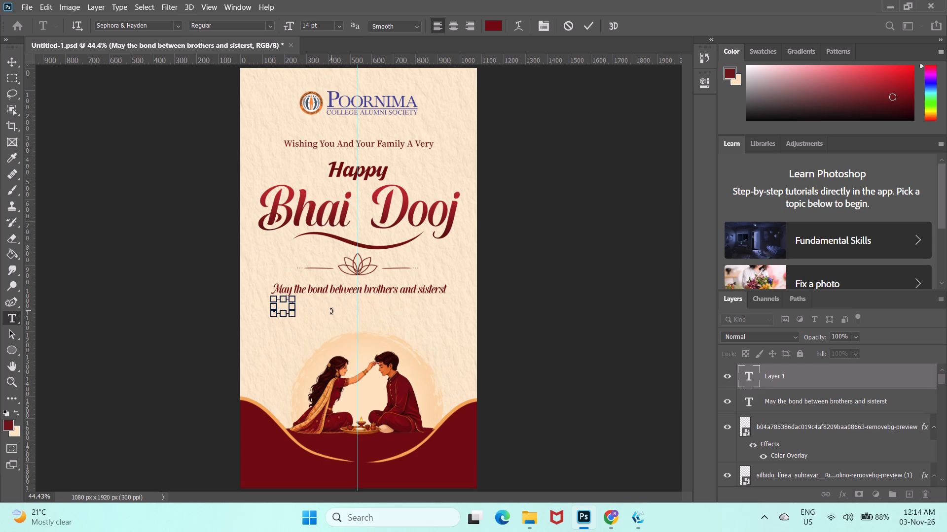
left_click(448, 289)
Remove the stray "t" after "sisters" in the message line and commit the text.
left_click(444, 289)
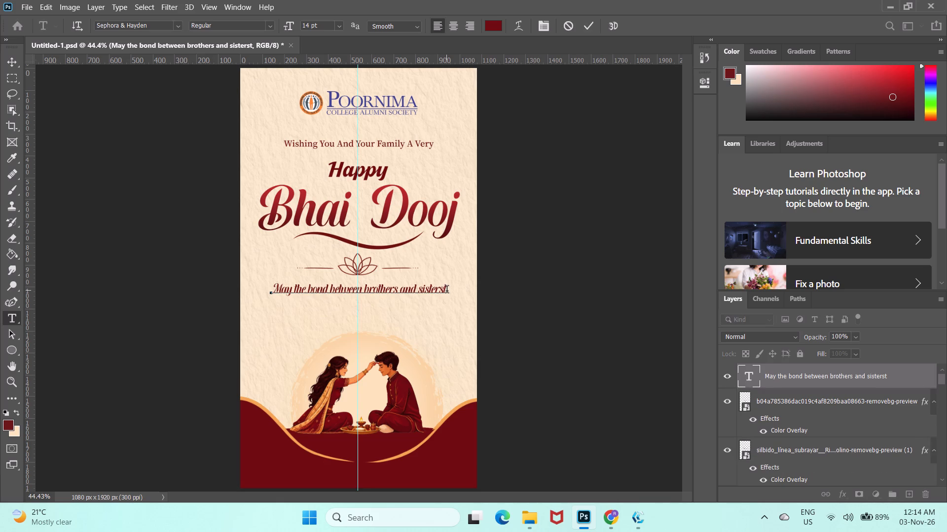
key("Right")
key("BackSpace")
key("Down")
left_click(594, 24)
Add a new text layer below the message line reading "continue to grow stronger with love," and start a second line.
left_click(274, 315)
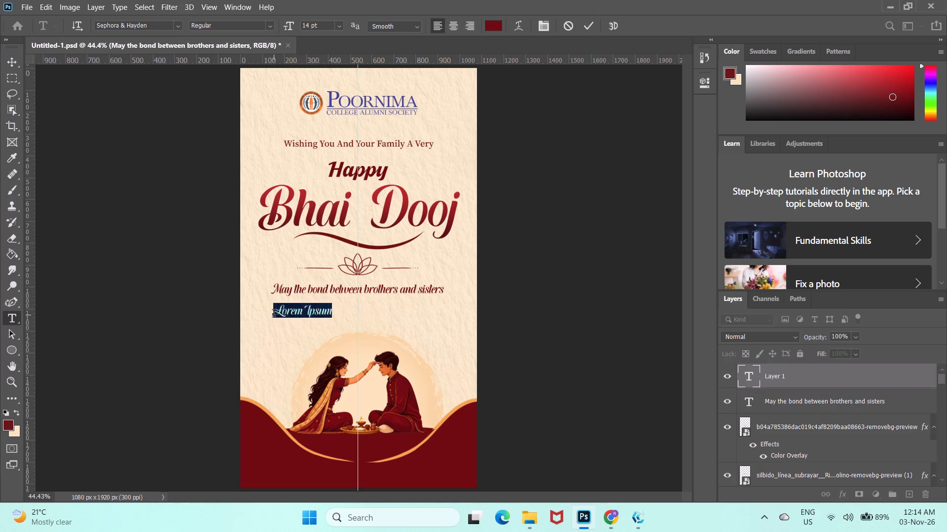
type("cjo")
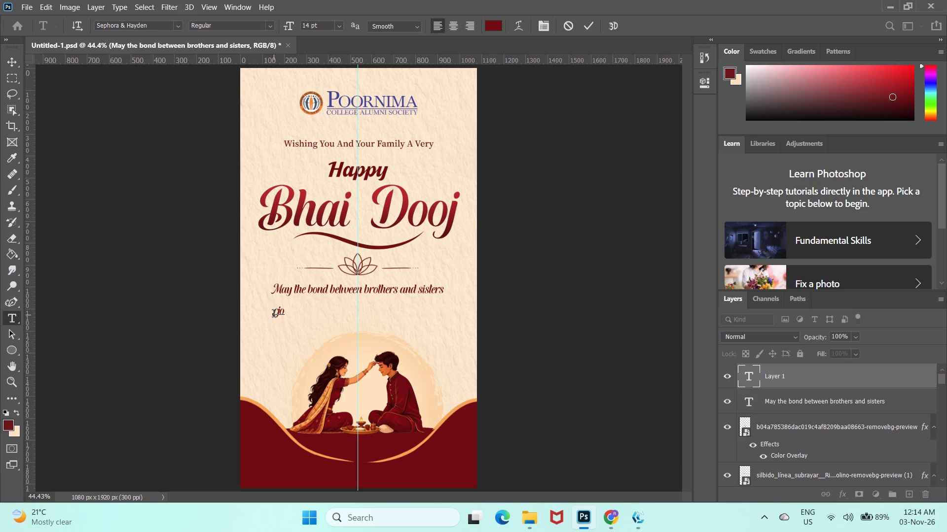
key("BackSpace")
key("BackSpace")
type("ontinue")
key("space")
type("to grow")
key("space")
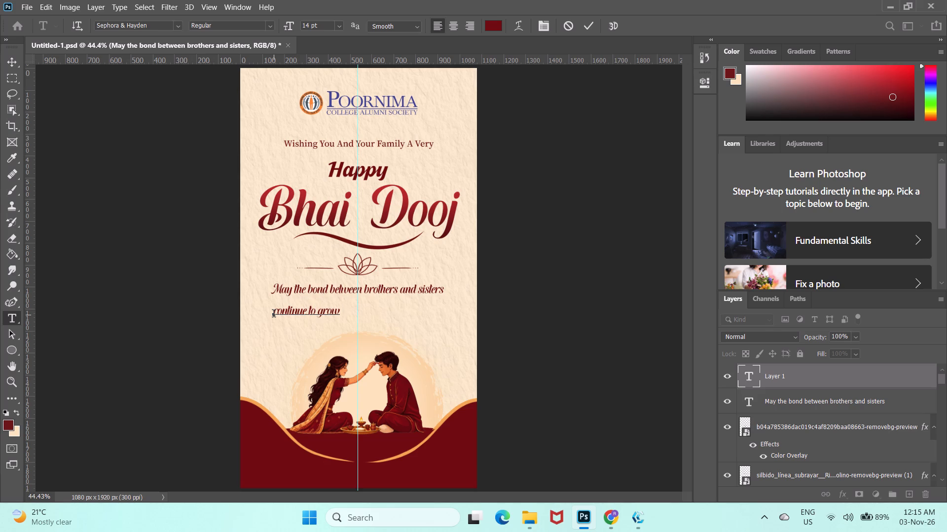
type("stron")
type("ger")
key("space")
type("with")
key("space")
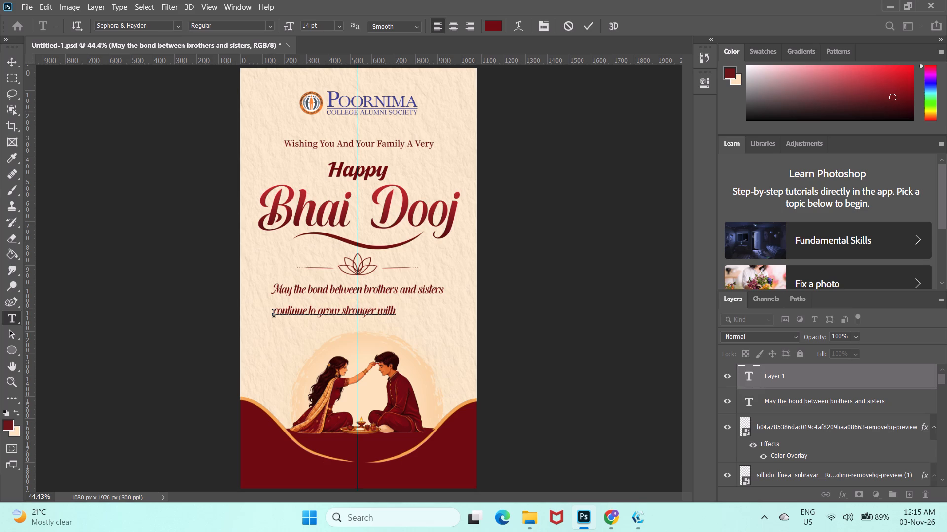
type("lo")
type("ve")
key("comma")
key("Return")
Write "trust and Happiness." as the layer's second line and commit the text.
type("tr")
type("ust")
key("space")
type("an d")
key("BackSpace")
key("BackSpace")
type("d")
key("space")
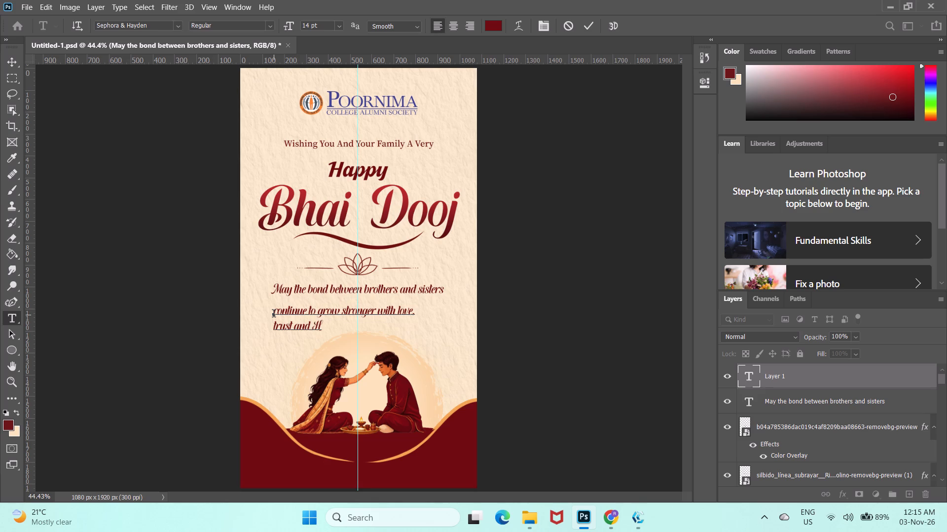
type("appi")
type("ne")
type("ss")
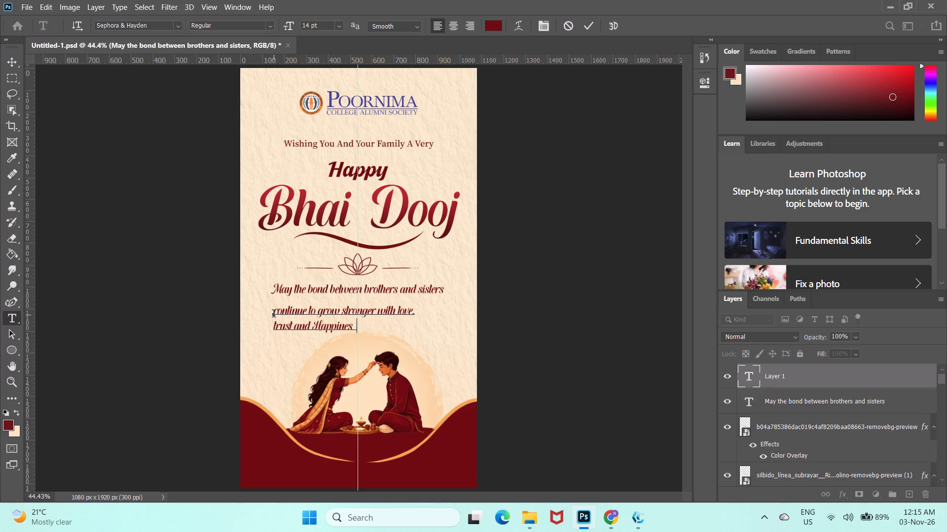
key("period")
key("Up")
key("Up")
key("Return")
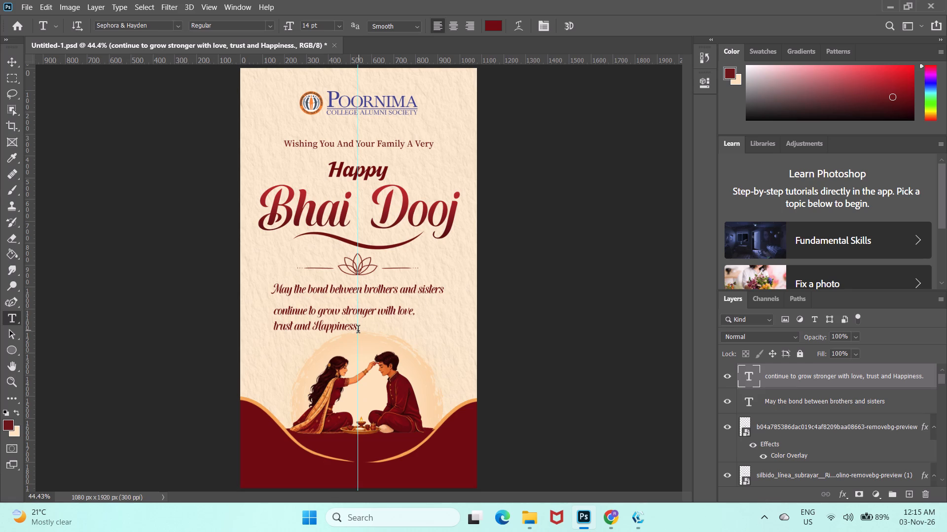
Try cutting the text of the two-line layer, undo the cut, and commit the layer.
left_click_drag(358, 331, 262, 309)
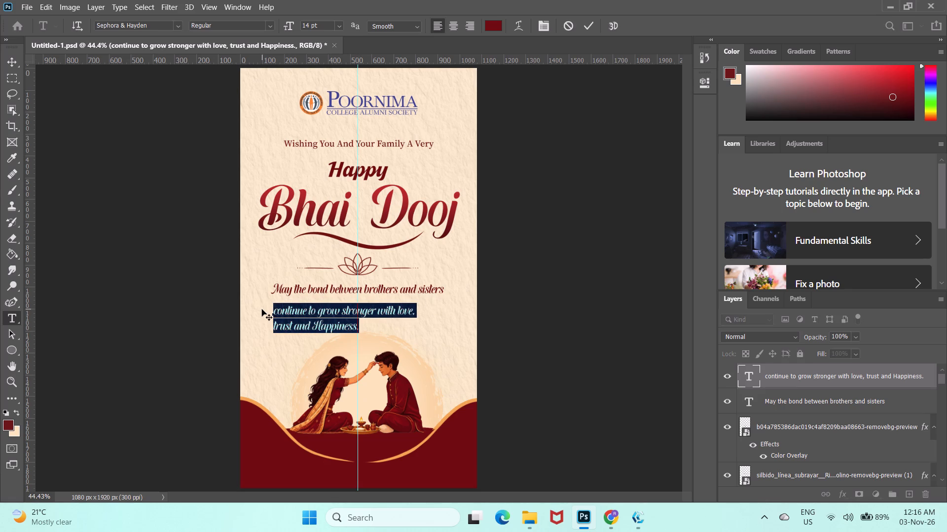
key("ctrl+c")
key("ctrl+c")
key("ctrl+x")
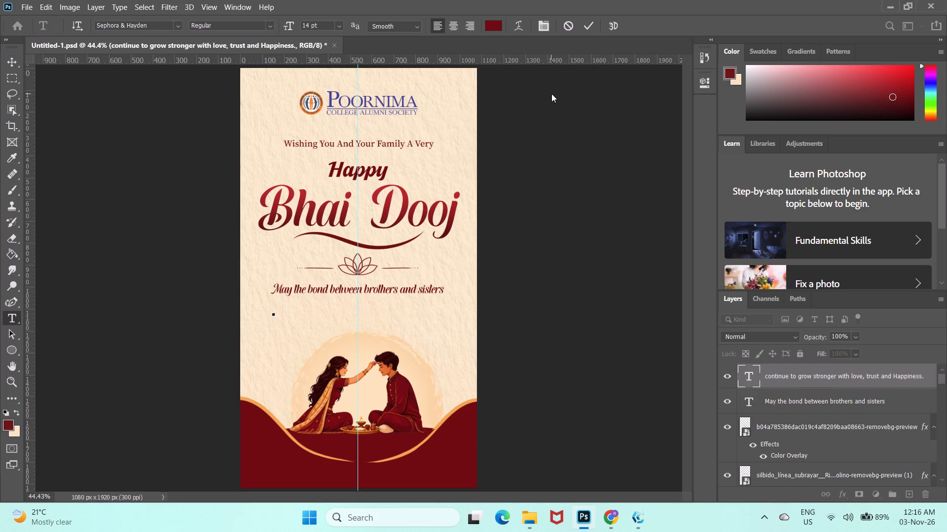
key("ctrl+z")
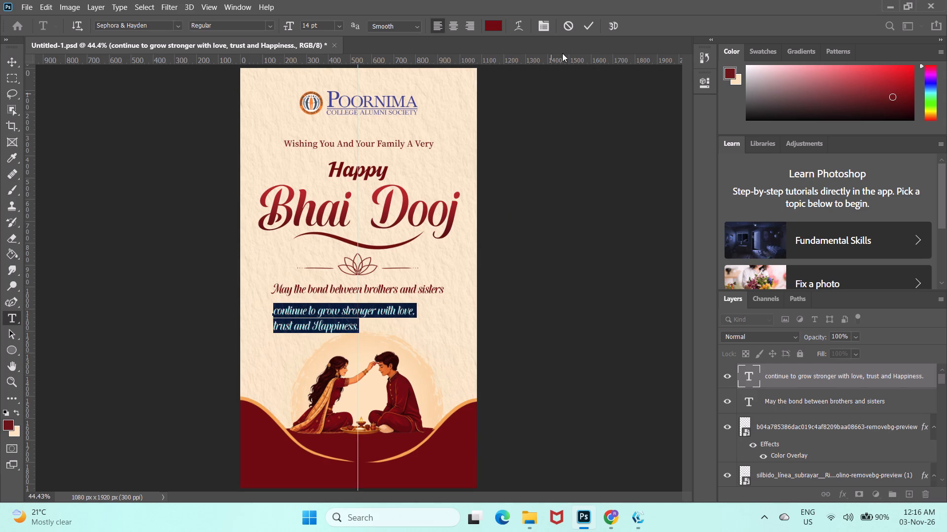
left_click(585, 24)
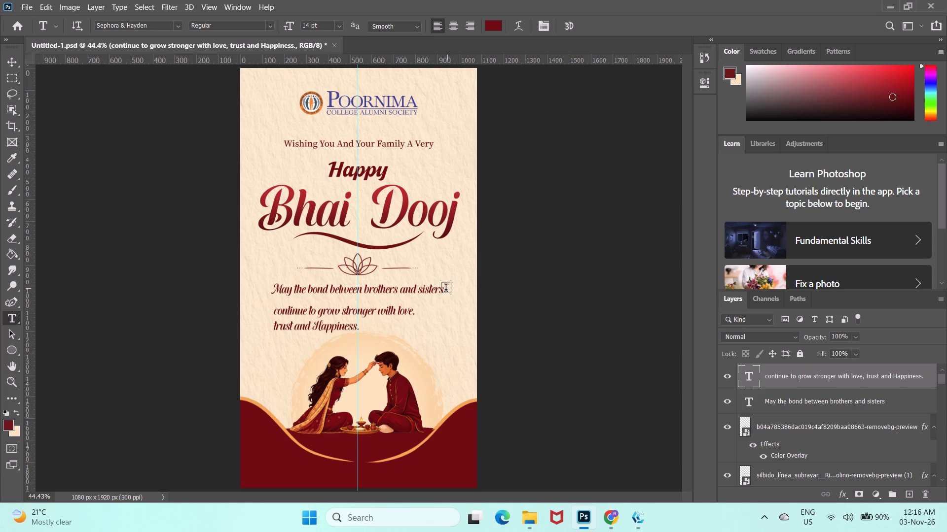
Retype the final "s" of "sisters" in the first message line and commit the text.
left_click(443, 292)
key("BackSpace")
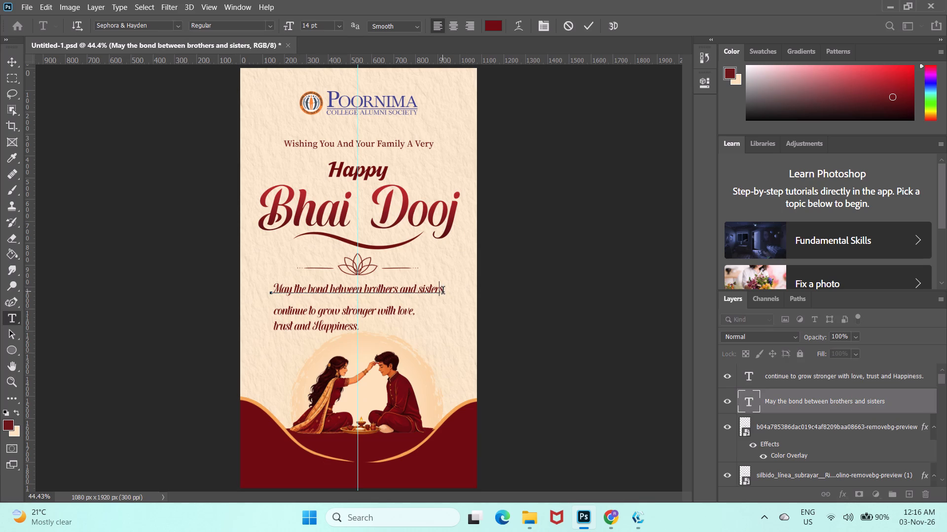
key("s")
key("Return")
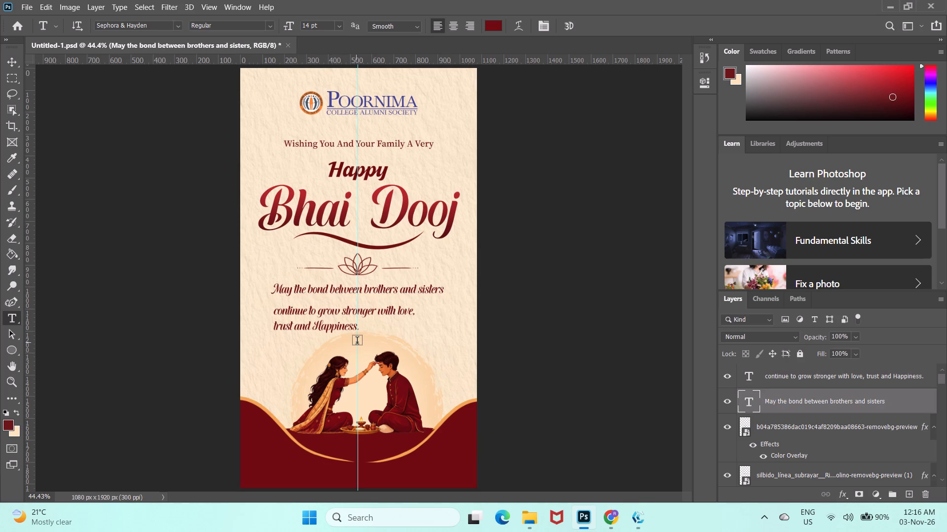
Centre-align the two lines "continue to grow stronger with love, trust and Happiness." and commit the change.
left_click_drag(358, 331, 266, 312)
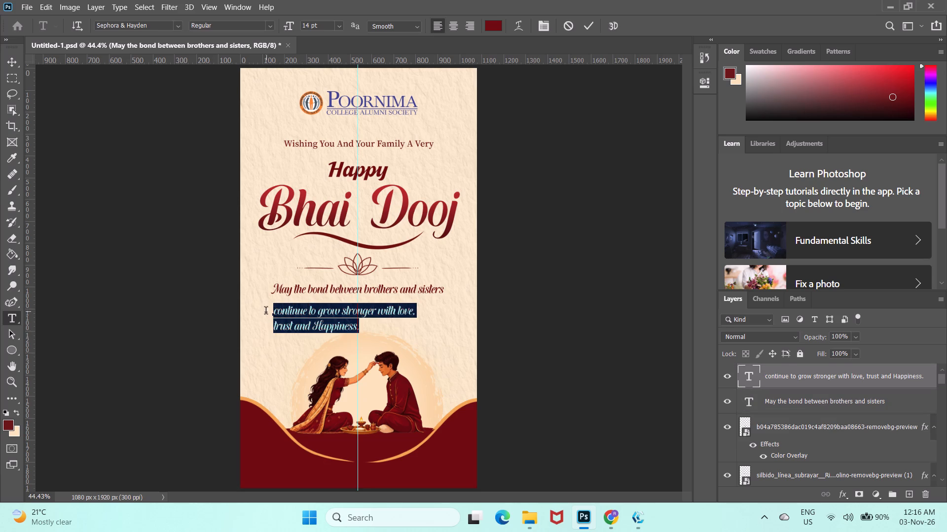
left_click(454, 18)
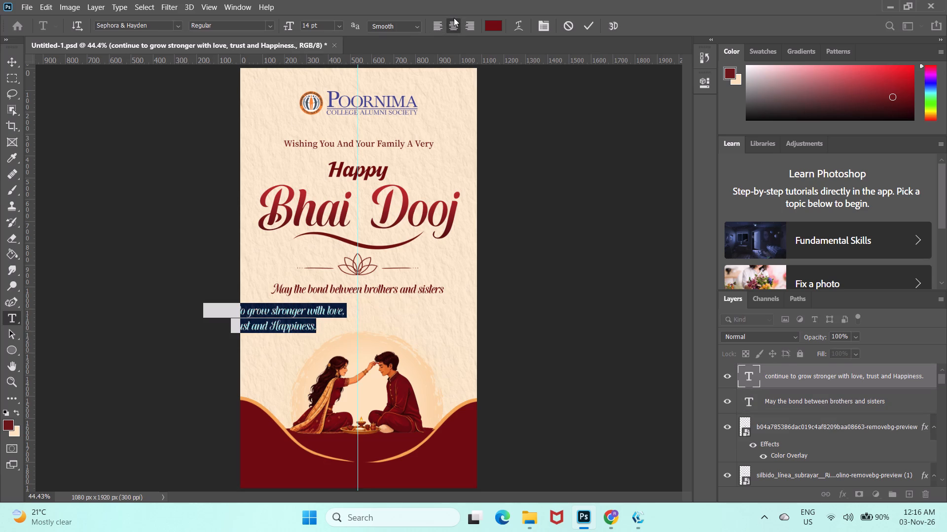
left_click(585, 32)
Move the two-line text layer horizontally until it is centred on the vertical guide.
key("v")
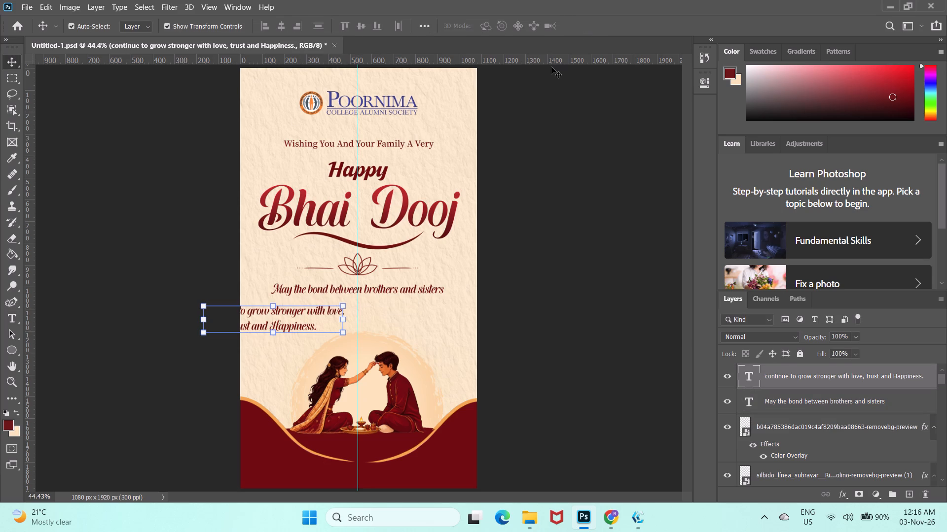
key("shift+Right")
key("shift+Right")
key("shift+Right")
key("shift+Right")
key("shift+Right")
key("shift+Right")
key("shift+Right")
key("shift+Right")
key("shift+Right")
key("shift+Right")
key("shift+Right")
key("shift+Right")
key("shift+Right")
key("shift+Right")
key("shift+Right")
key("shift+Right")
key("shift+Right")
key("shift+Right")
key("shift+Right")
key("shift+Right")
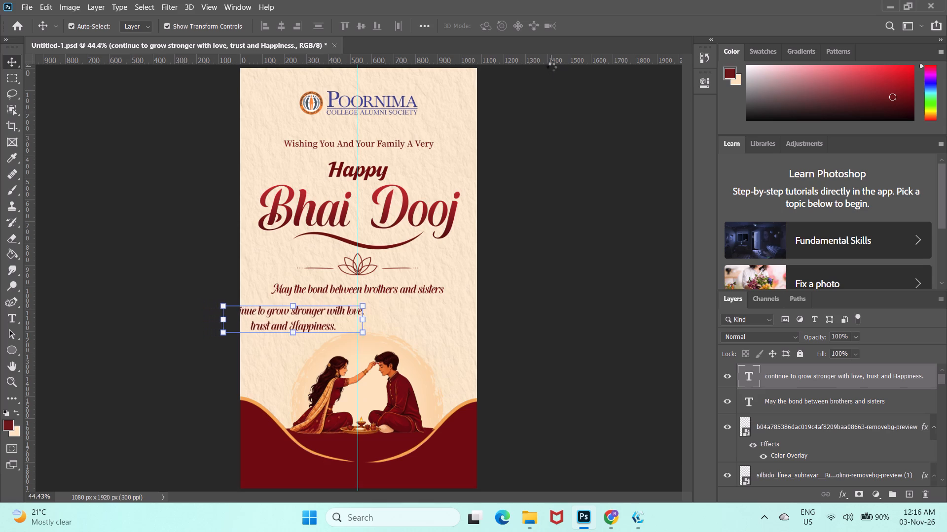
key("shift+Right")
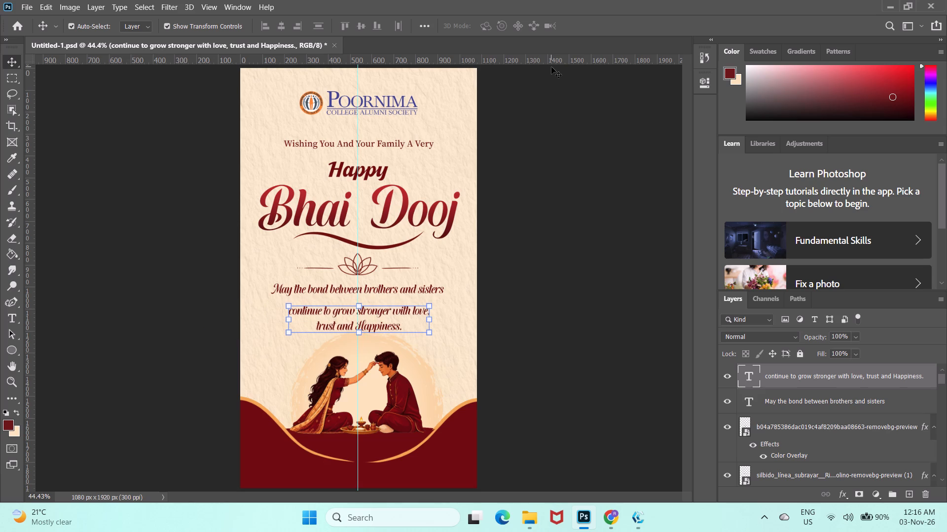
key("Left")
Nudge the two-line text up so its spacing below the first message line matches its own line spacing, and deselect it.
key("Up")
key("Up")
key("Up")
key("Up")
key("Up")
key("Up")
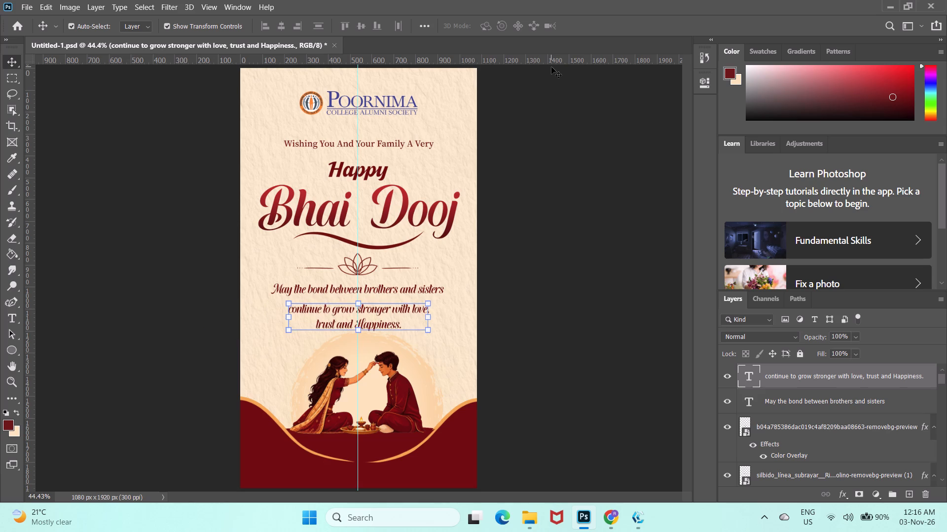
key("Up")
key("Up")
key("Up")
left_click(579, 145)
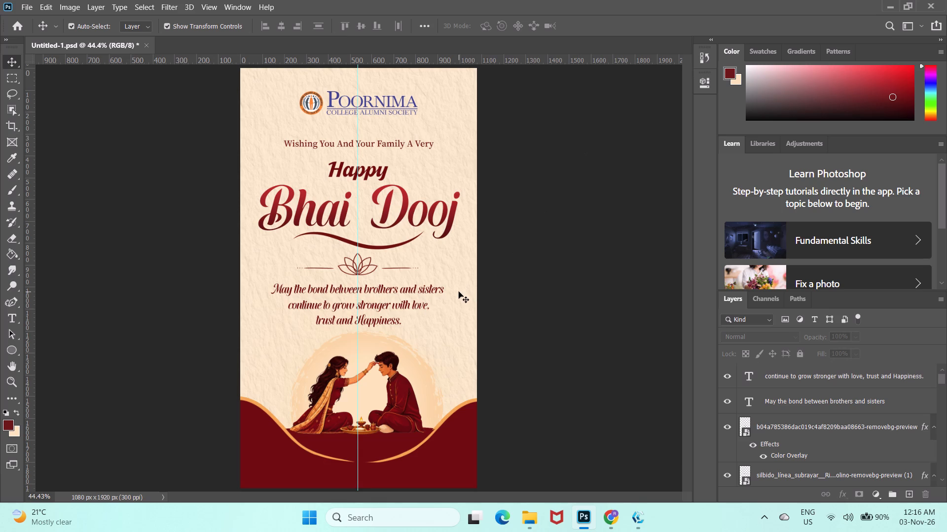
Nudge the first message line and the two-line text below it up slightly by equal amounts towards the lotus divider, and deselect.
left_click(401, 294)
key("Up")
key("Up")
key("Up")
key("Up")
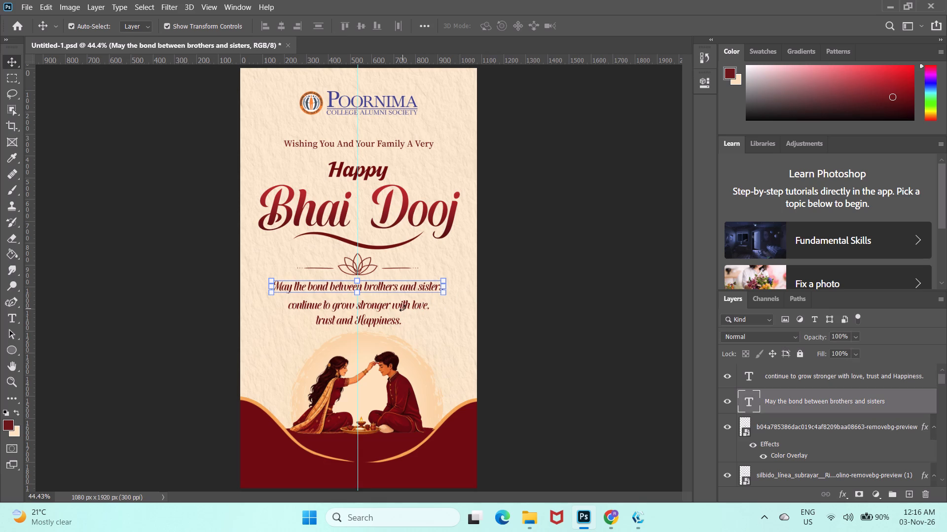
left_click(406, 309)
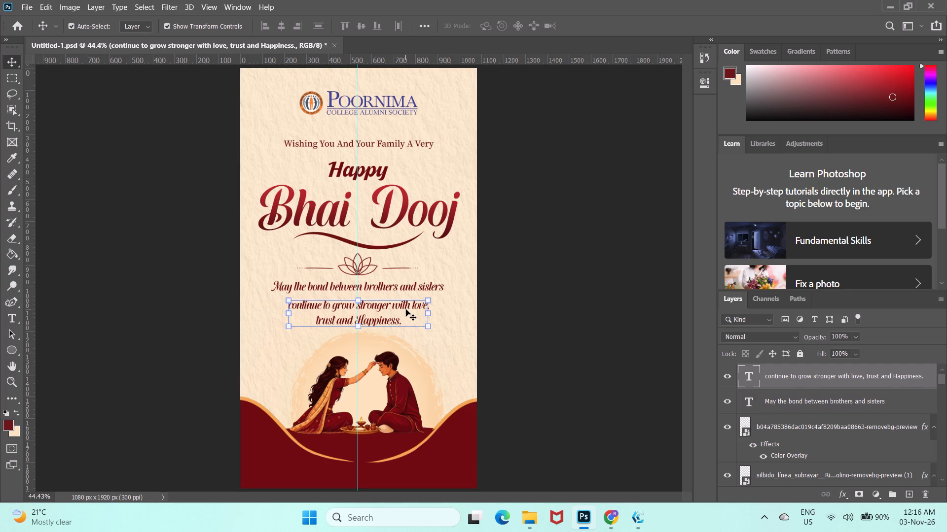
key("Up")
key("Up")
key("Up")
key("Up")
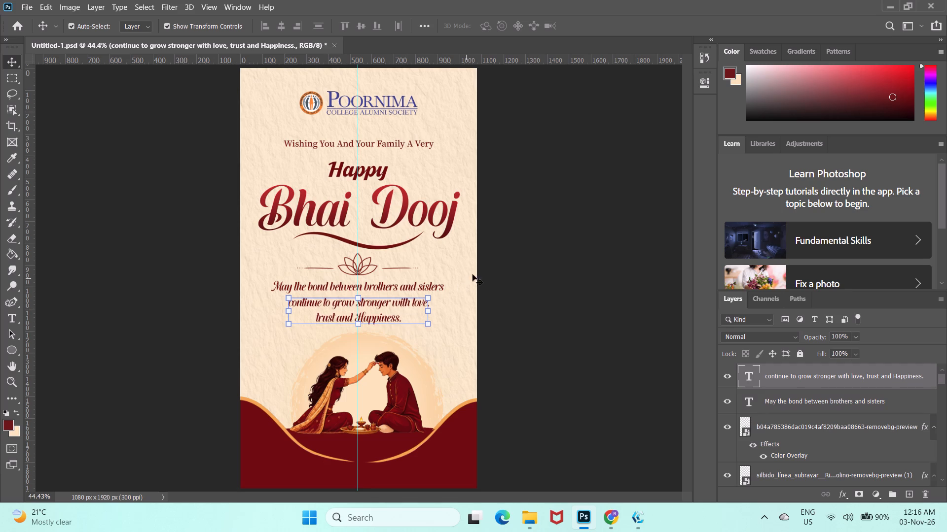
left_click(485, 270)
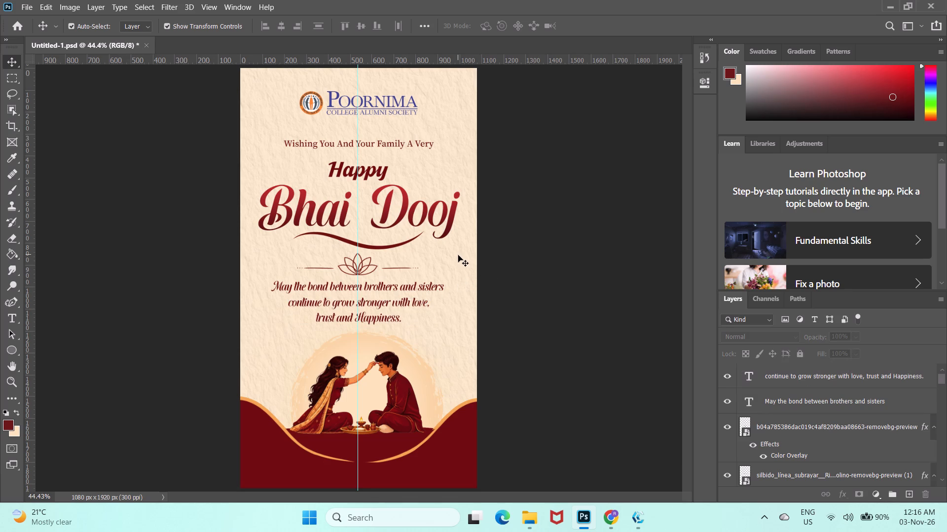
Change the font of the first message line, "May the bond between brothers and sisters", to Garamond and commit the text.
double_click(429, 288)
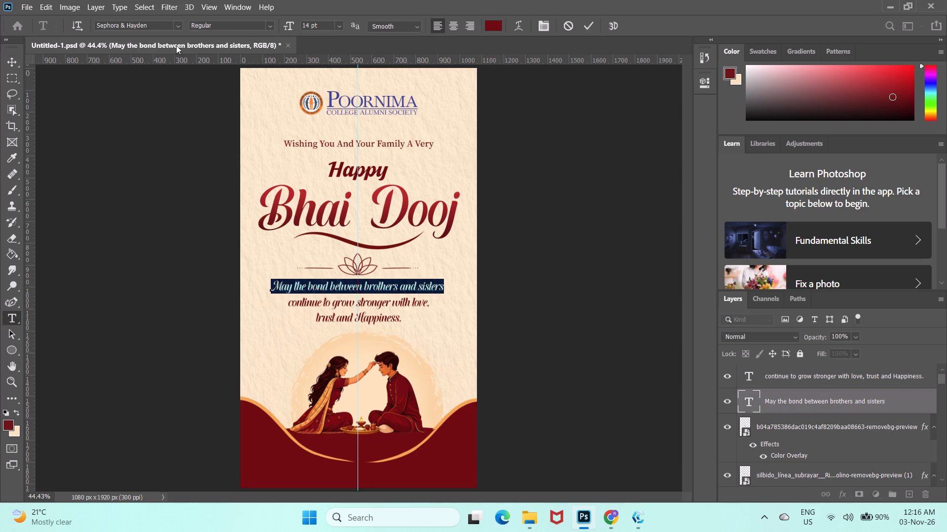
left_click(178, 25)
scroll(178, 25, "down", 1)
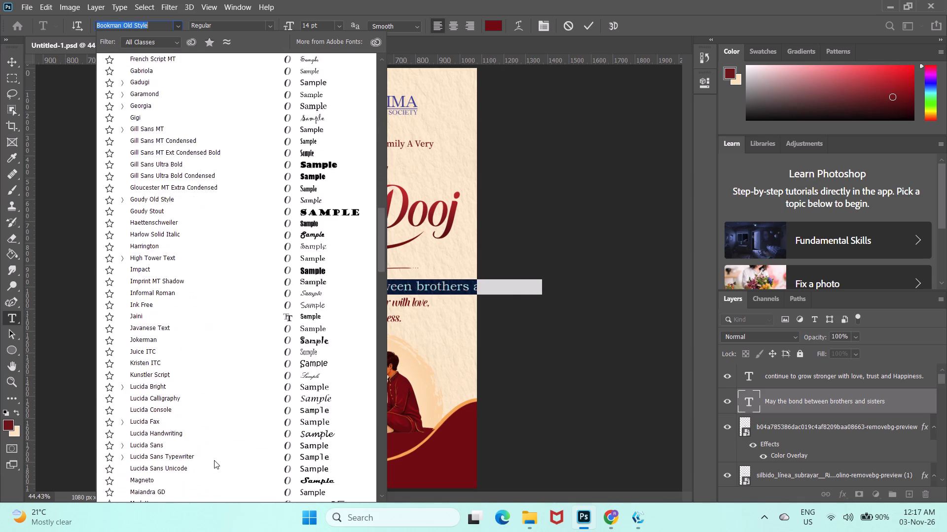
scroll(214, 460, "up", 3)
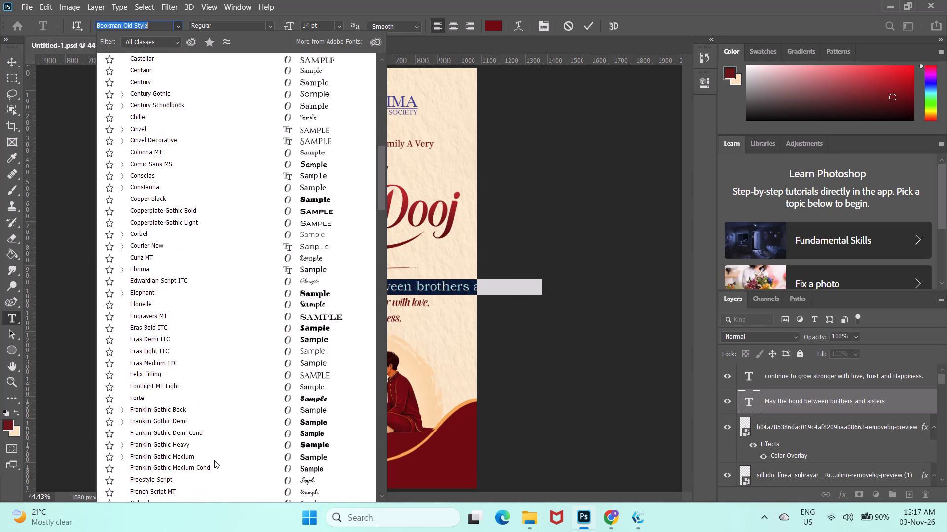
scroll(214, 460, "up", 3)
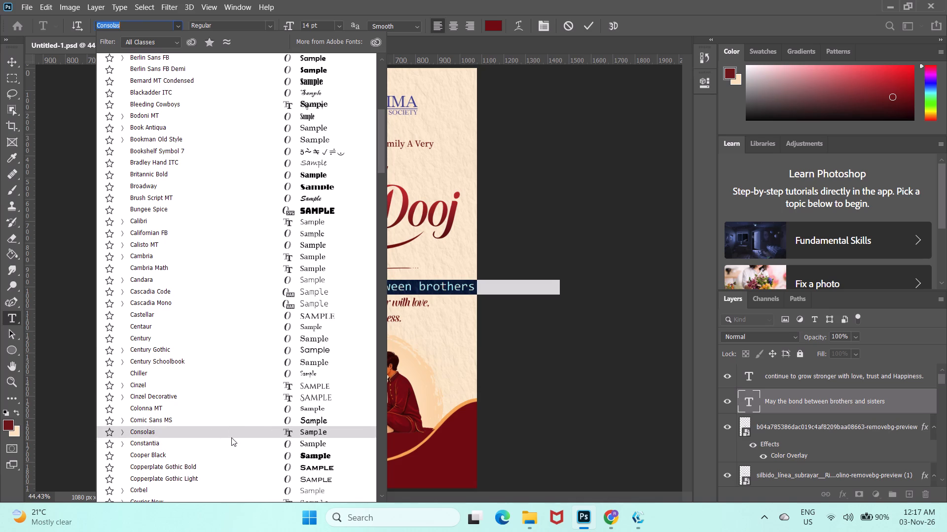
scroll(231, 437, "down", 2)
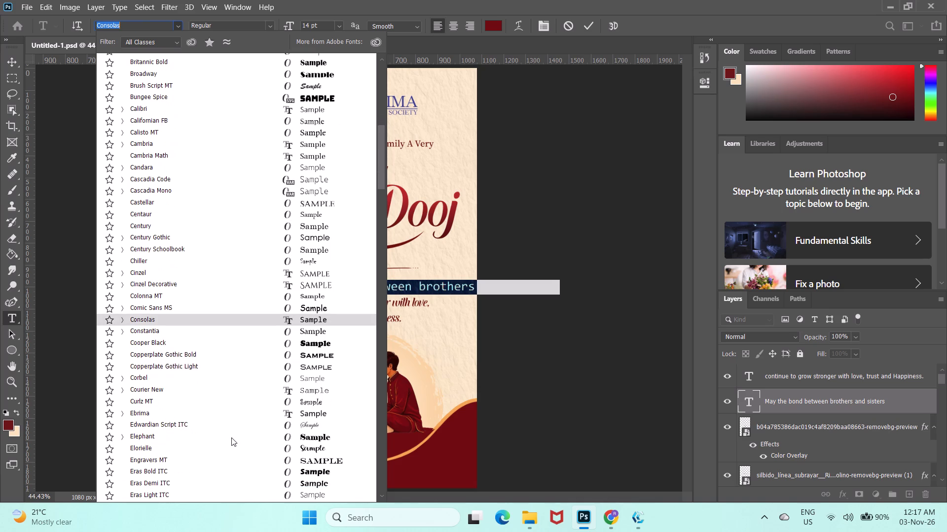
scroll(231, 437, "down", 1)
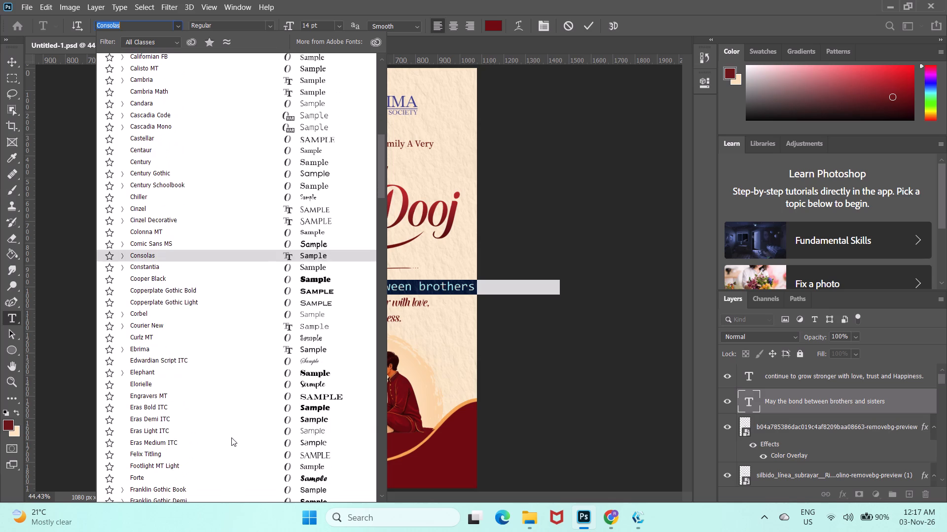
scroll(231, 437, "down", 3)
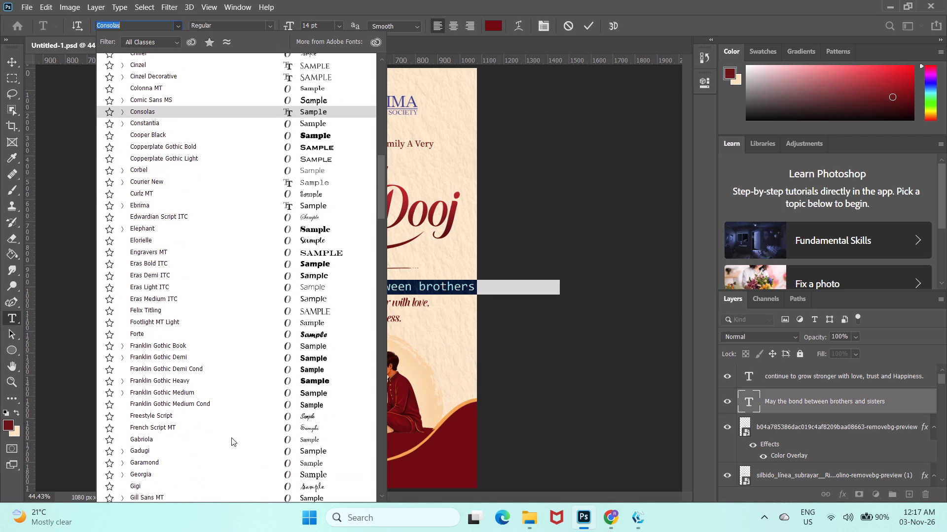
scroll(231, 437, "down", 2)
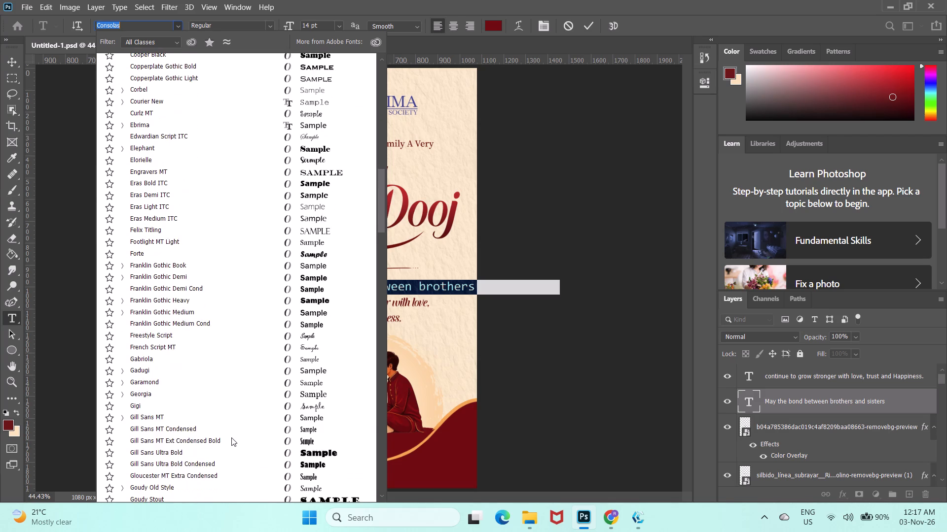
scroll(231, 437, "down", 3)
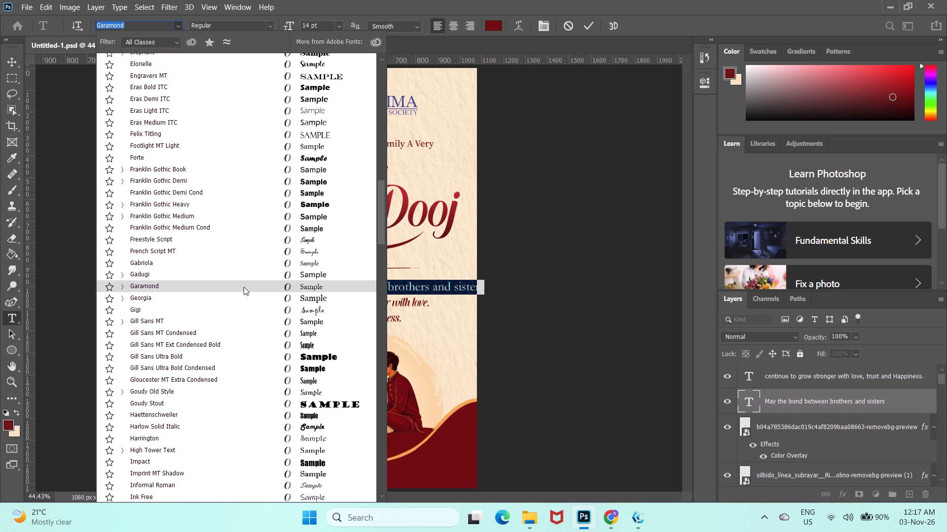
left_click(244, 287)
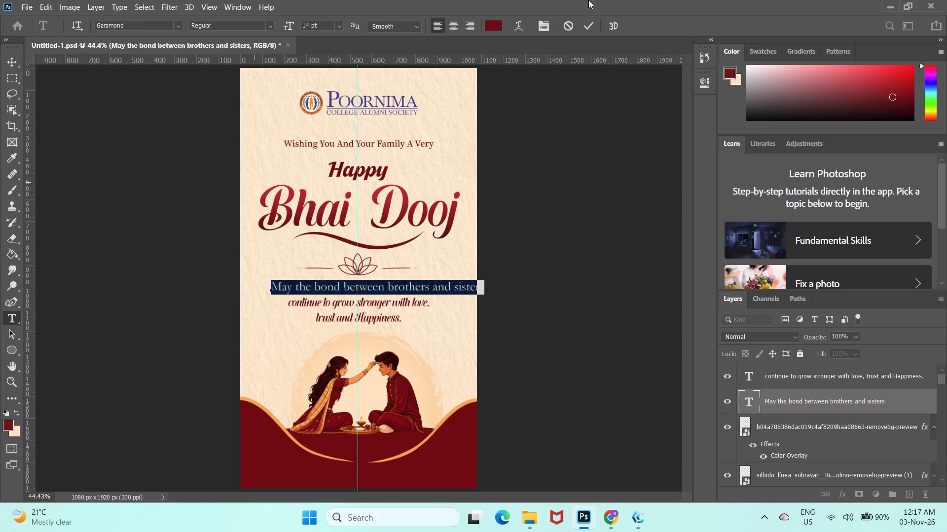
left_click(591, 28)
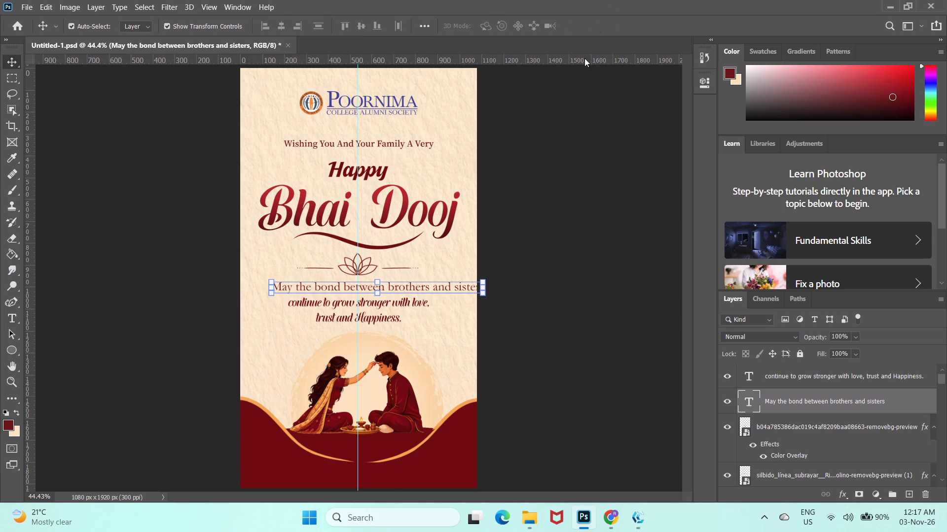
Set the font style of the whole first message line to Bold and commit the change.
double_click(443, 287)
left_click(443, 287)
left_click_drag(443, 287, 361, 171)
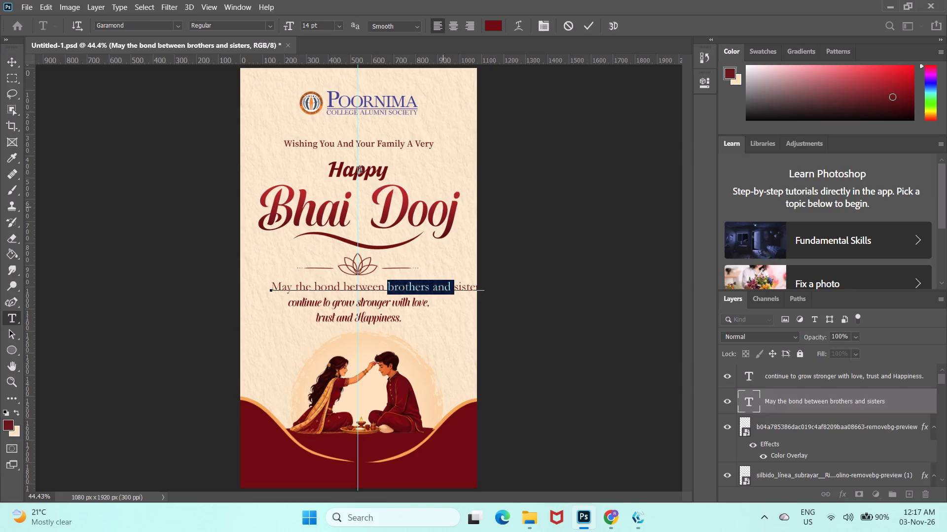
left_click_drag(361, 171, 296, 268)
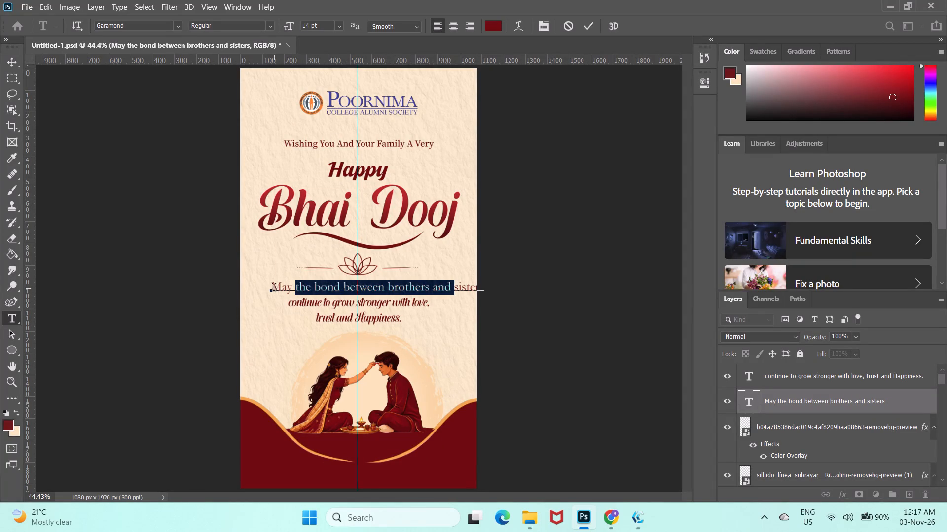
left_click_drag(274, 288, 528, 252)
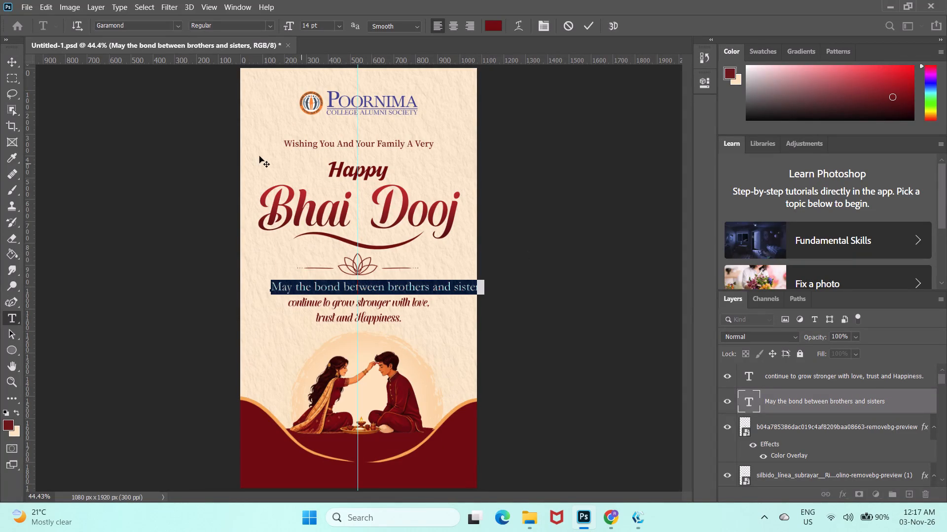
left_click(267, 26)
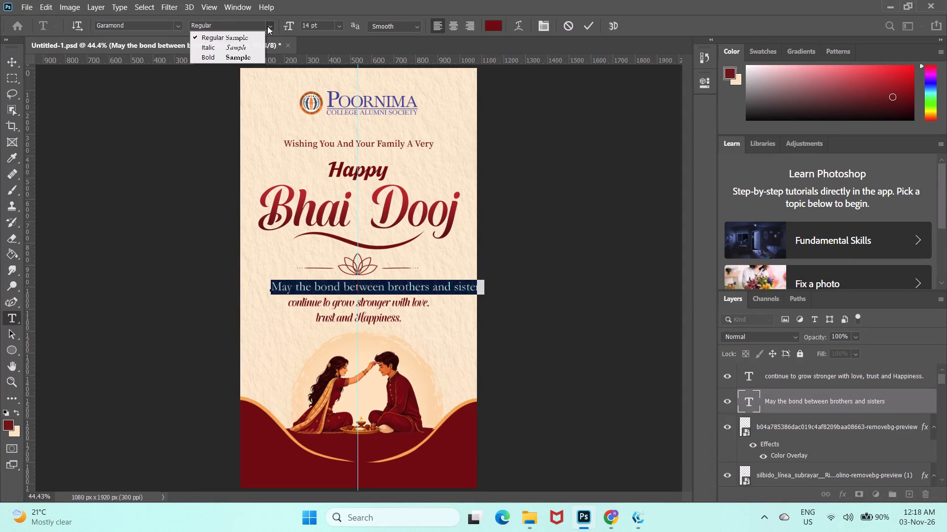
left_click(246, 60)
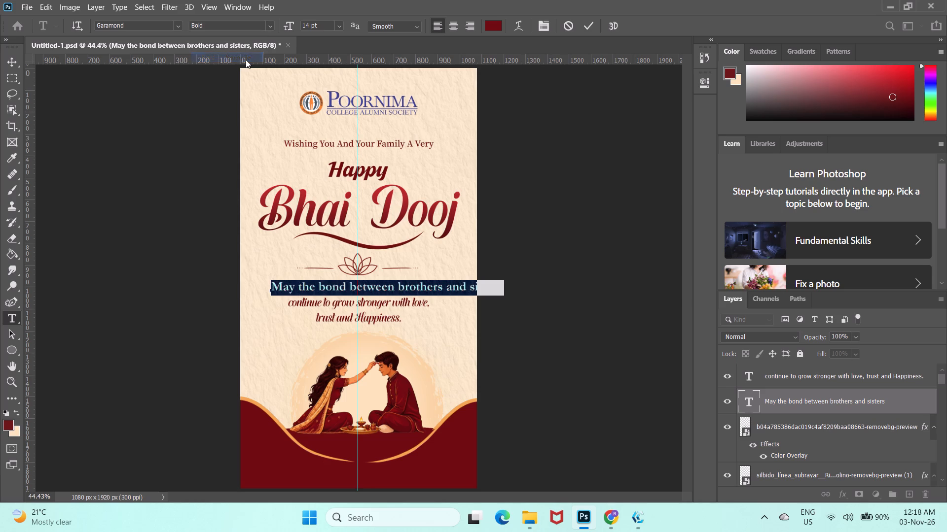
left_click(585, 24)
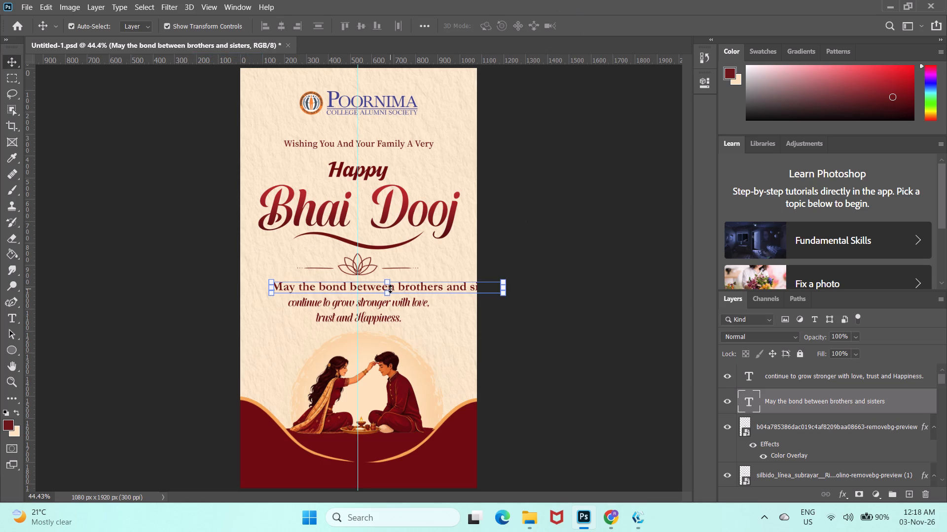
Move the bold first message line left until it is centred on the vertical guide, and deselect it.
key("shift+Left")
key("shift+Left")
key("shift+Left")
key("shift+Left")
key("shift+Left")
key("shift+Left")
key("shift+Left")
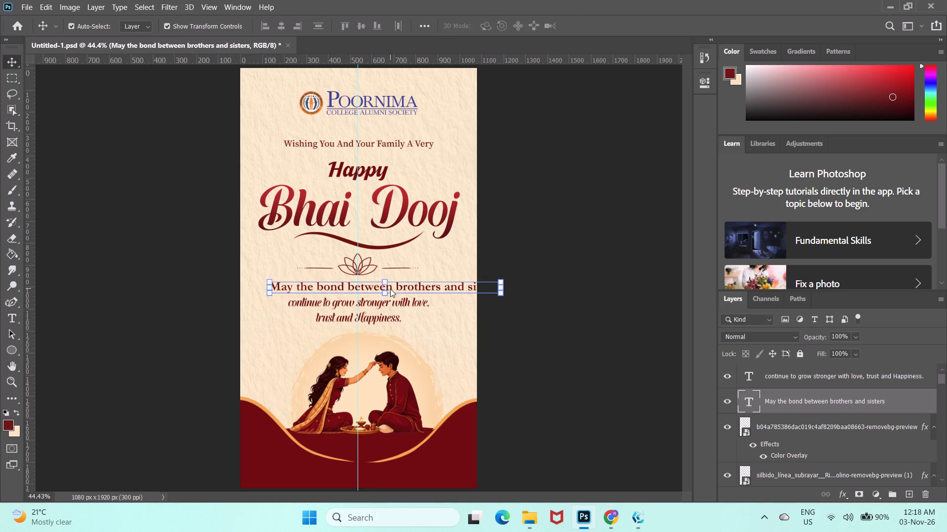
key("shift+Left")
key("shift+Left")
key("shift+Left")
key("shift+Left")
key("shift+Left")
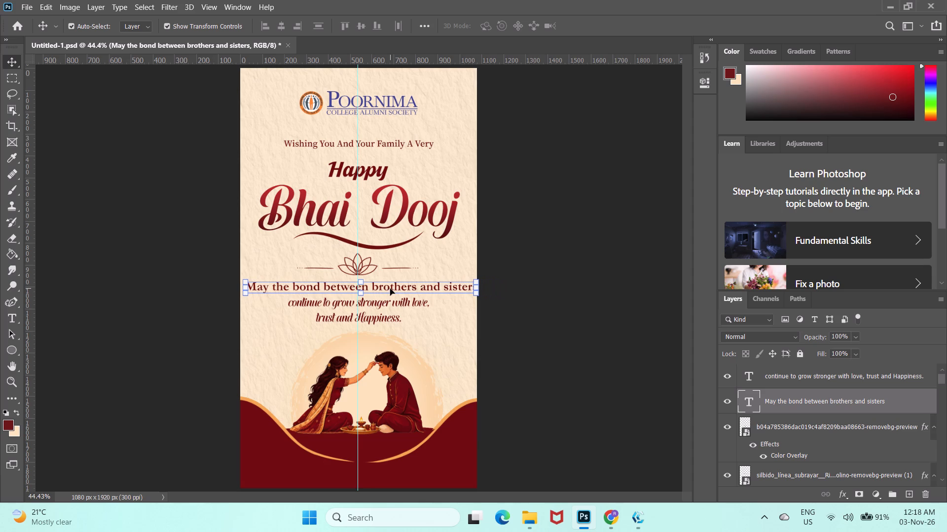
key("shift+Left")
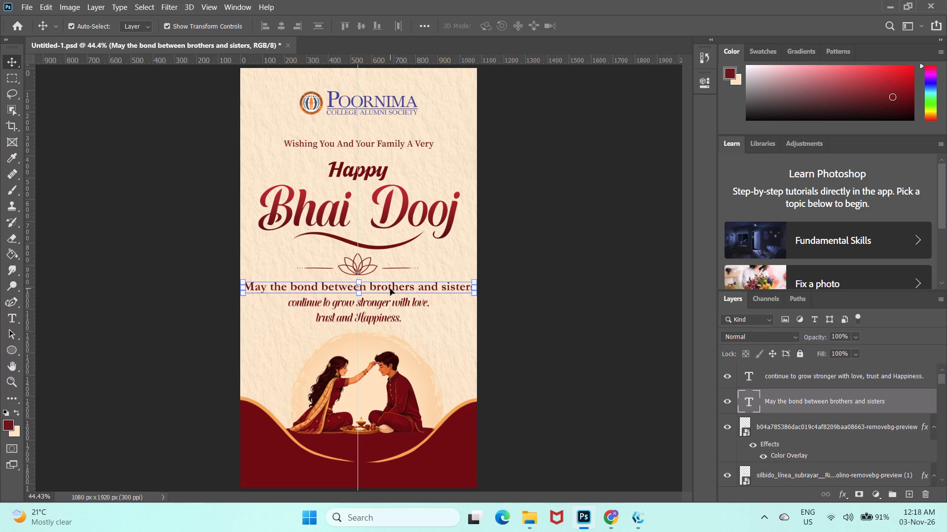
left_click(566, 284)
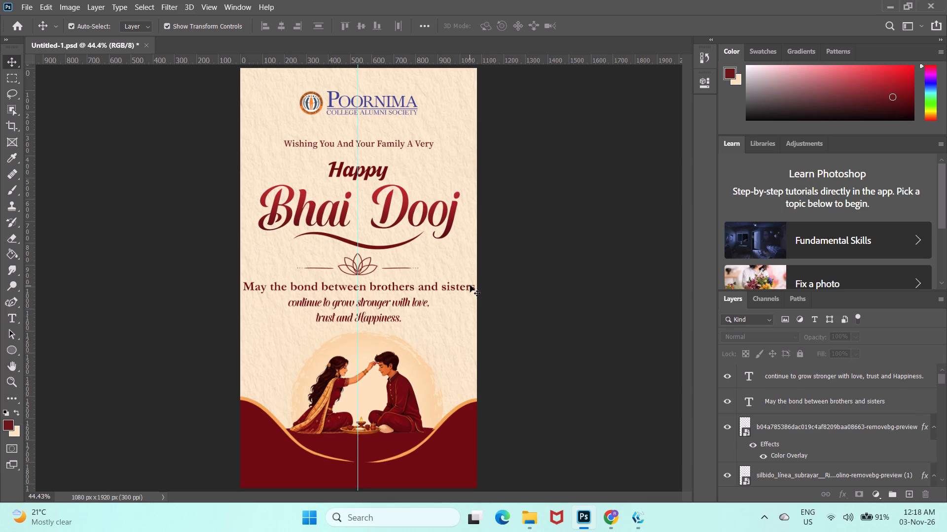
Set the font size of the entire first message line to 12 pt and commit the text.
key("t")
left_click_drag(474, 291, 335, 288)
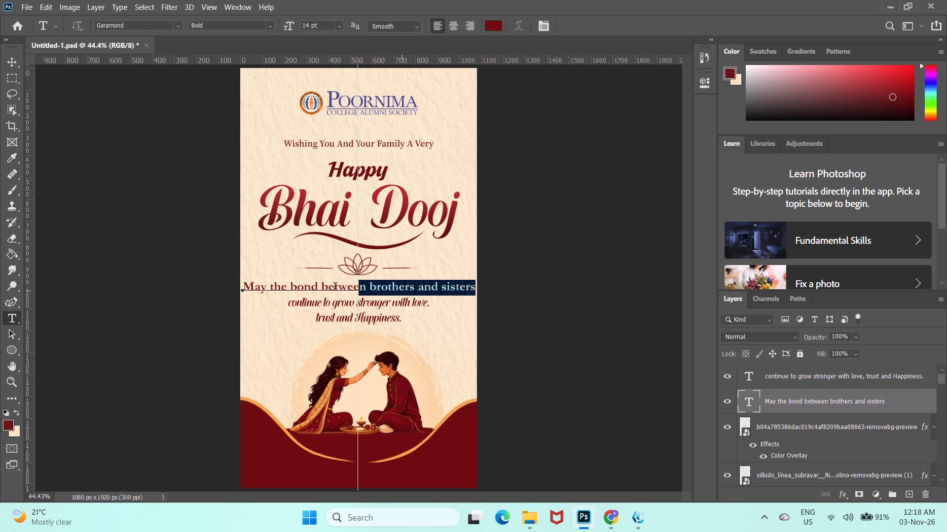
left_click_drag(335, 288, 245, 284)
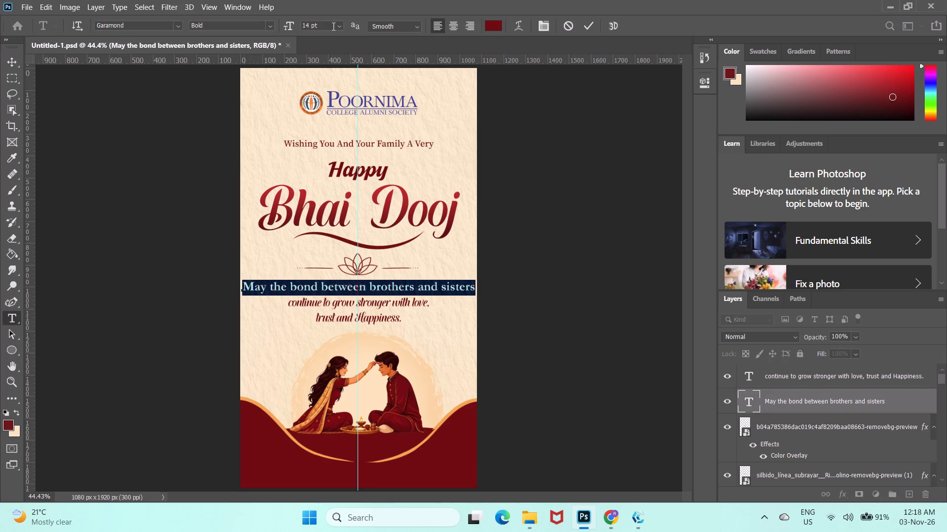
left_click(340, 26)
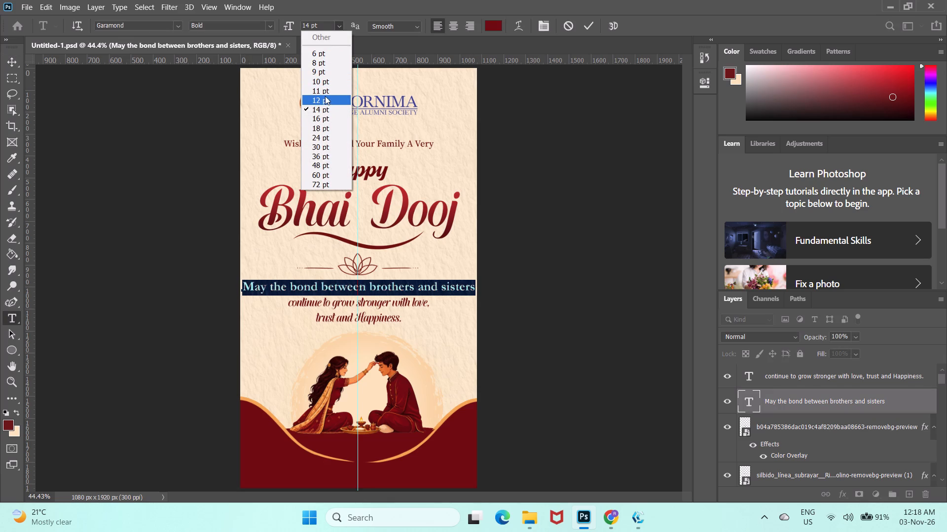
left_click(325, 97)
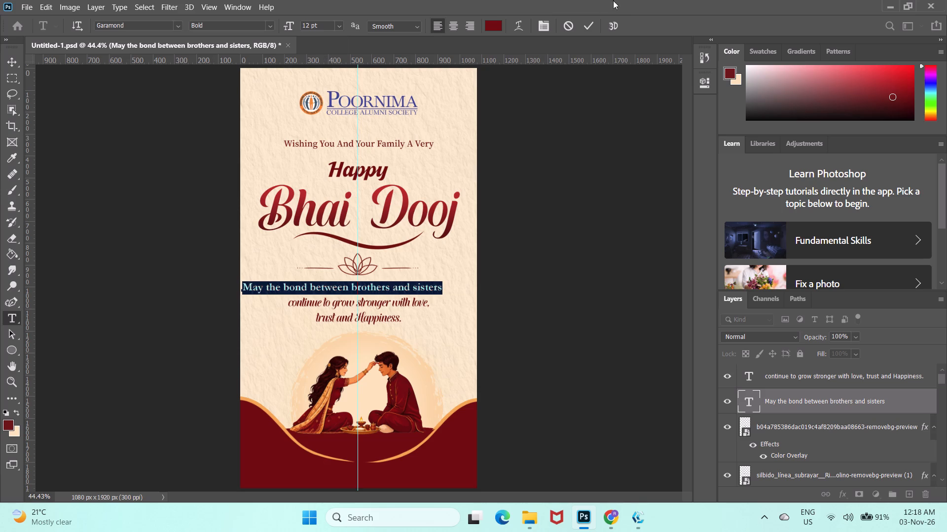
left_click(589, 30)
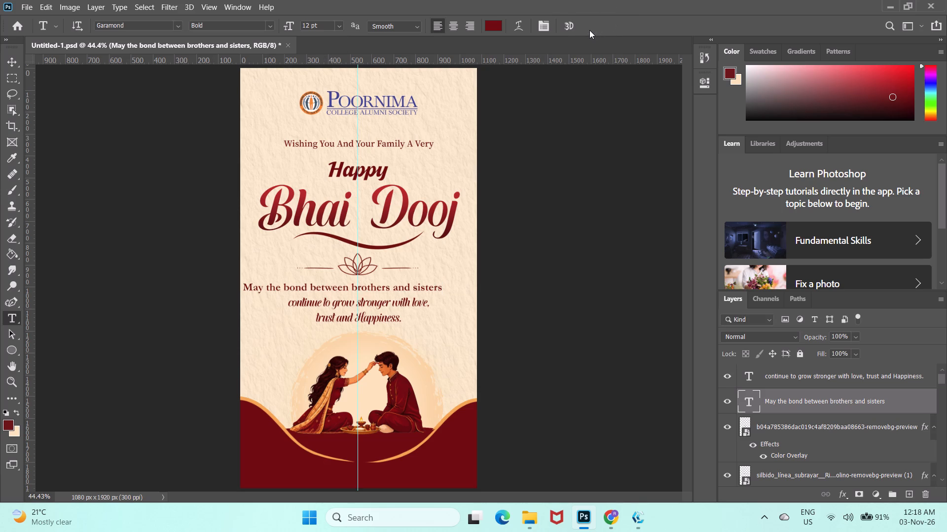
Move the resized first message line right until it is centred on the vertical guide again, and deselect it.
key("v")
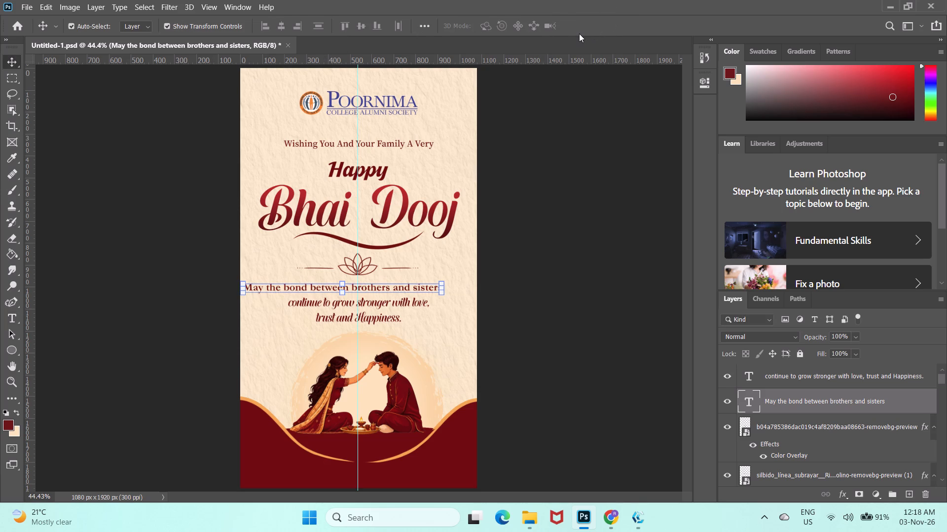
key("shift+Right")
key("shift+Right")
key("shift+Right")
key("shift+Right")
key("shift+Right")
key("shift+Right")
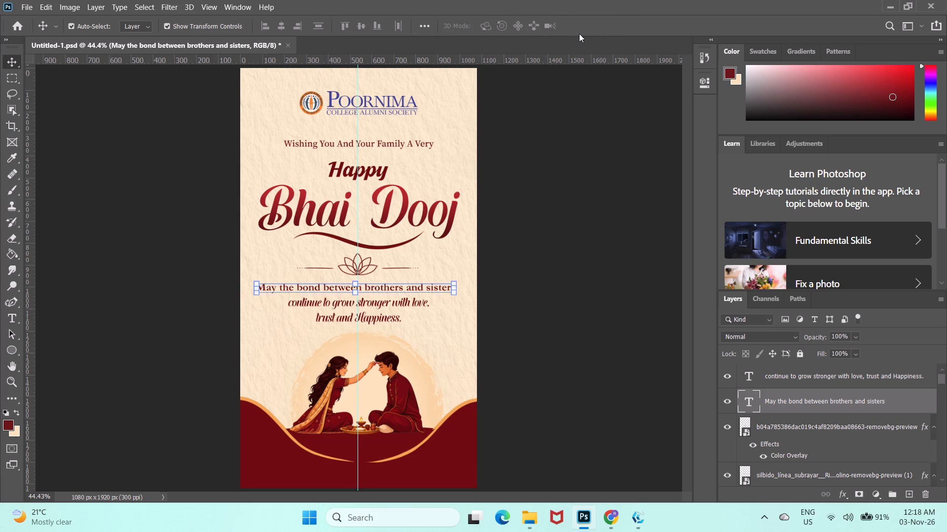
key("shift+Right")
left_click(557, 135)
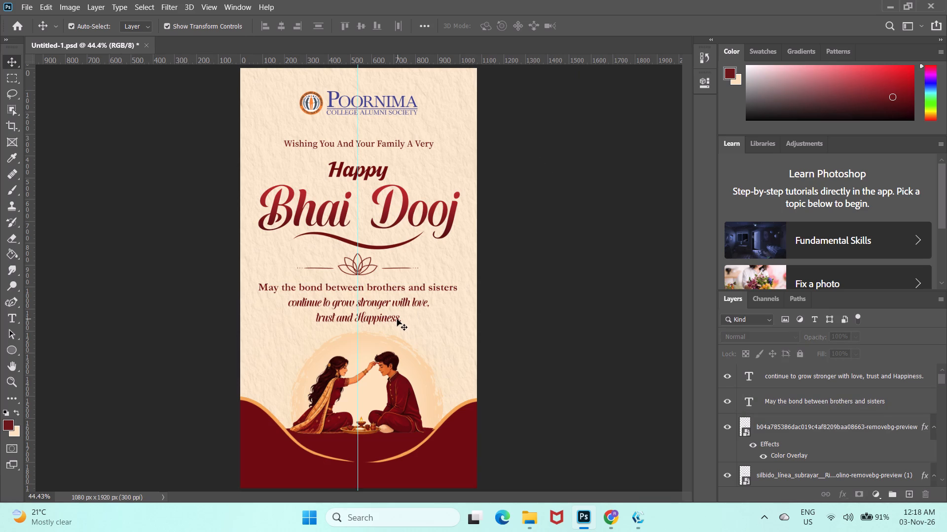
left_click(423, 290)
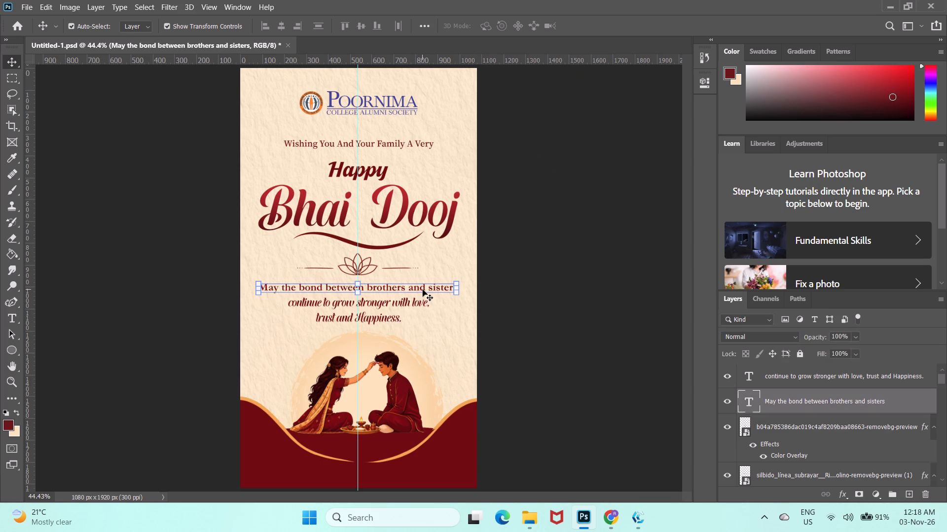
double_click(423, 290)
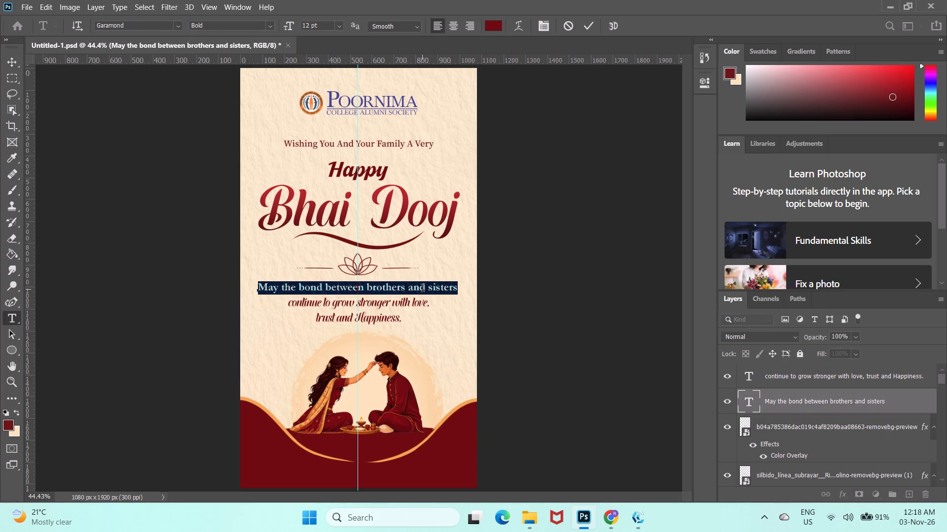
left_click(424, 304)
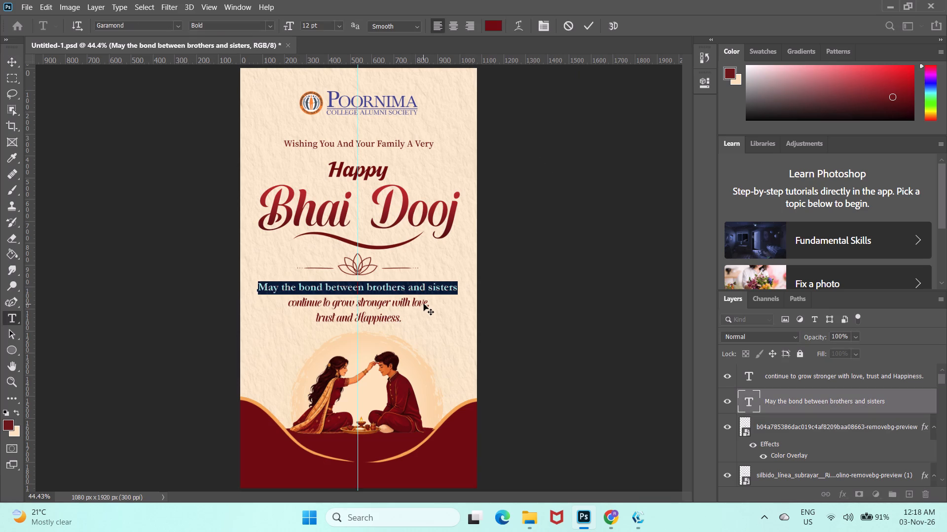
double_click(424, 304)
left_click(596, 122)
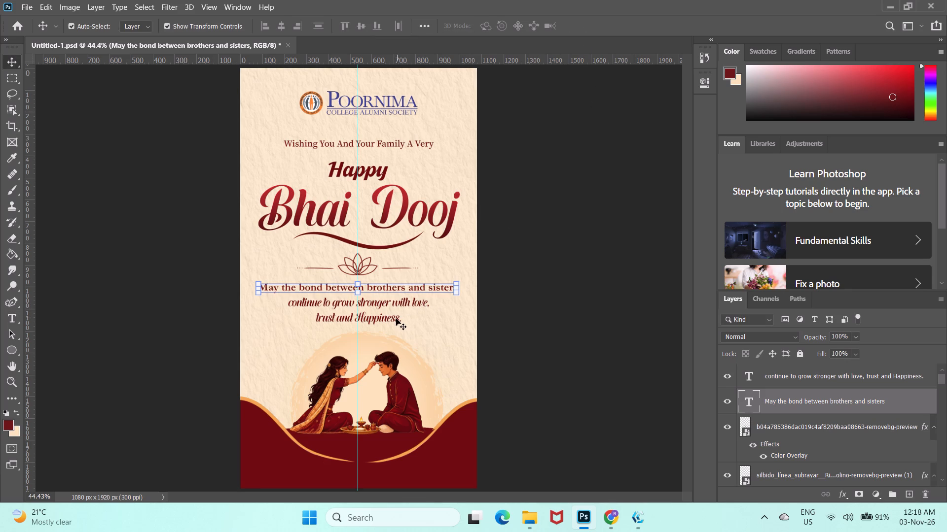
Set both lines of the "continue to grow stronger with love, trust and Happiness." text to Garamond Bold at 12 pt and commit the change.
left_click(396, 314)
double_click(396, 314)
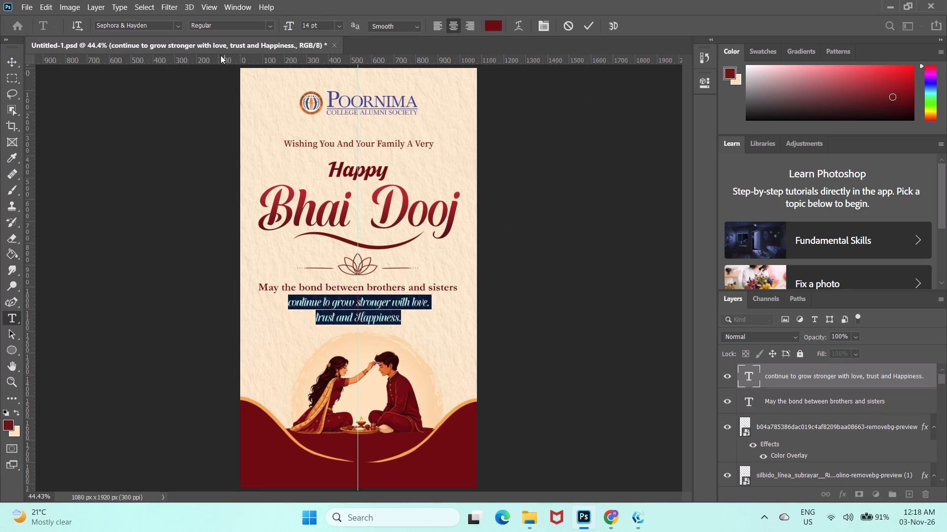
left_click(177, 25)
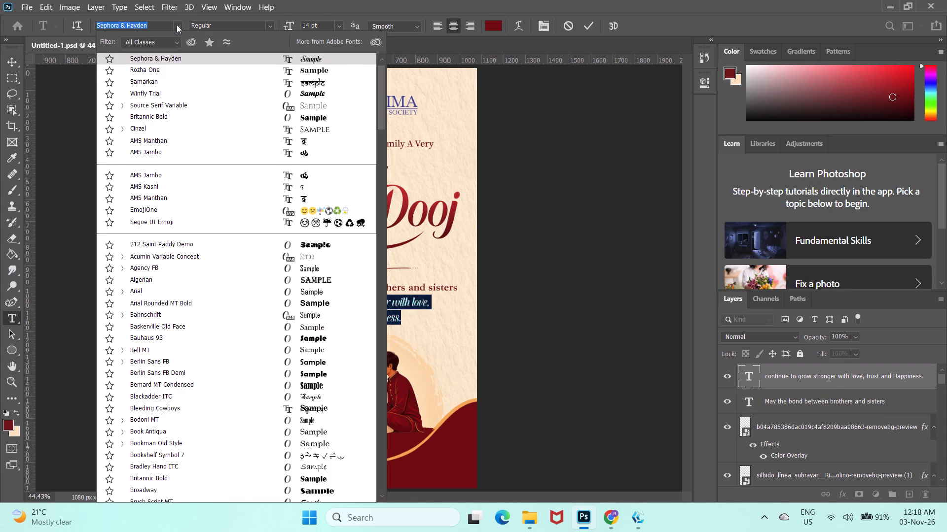
type("gae")
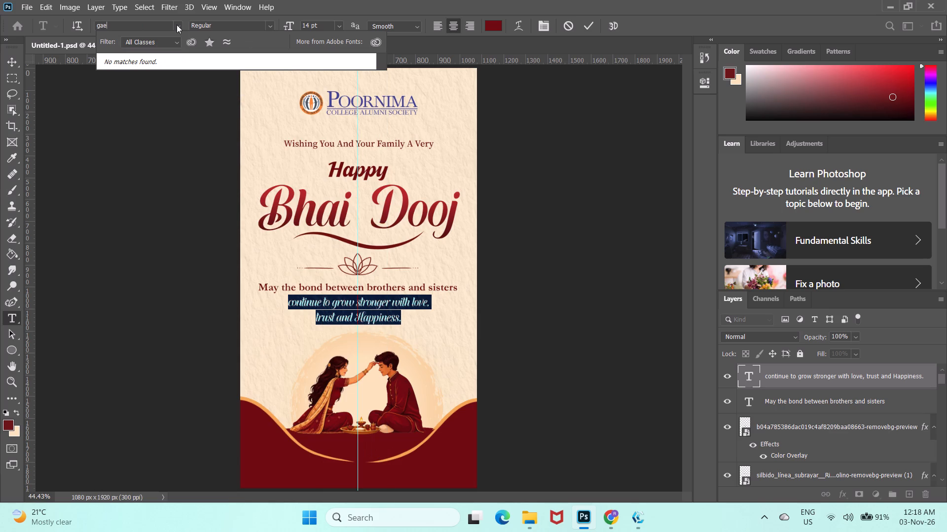
key("BackSpace")
key("r")
key("a")
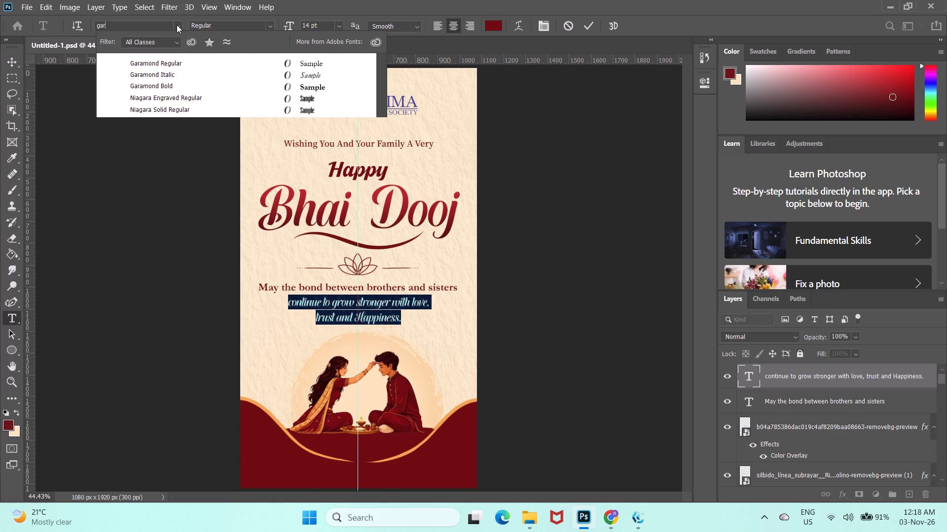
left_click(172, 88)
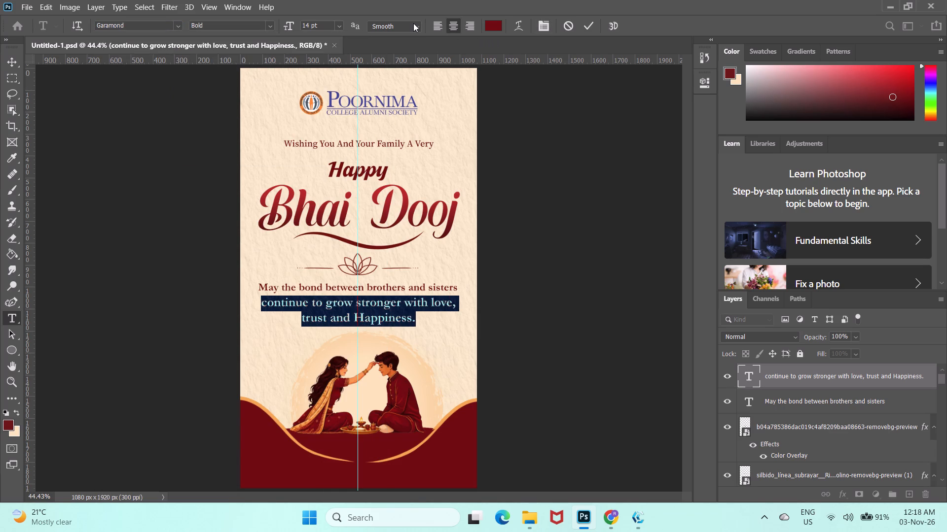
left_click(341, 25)
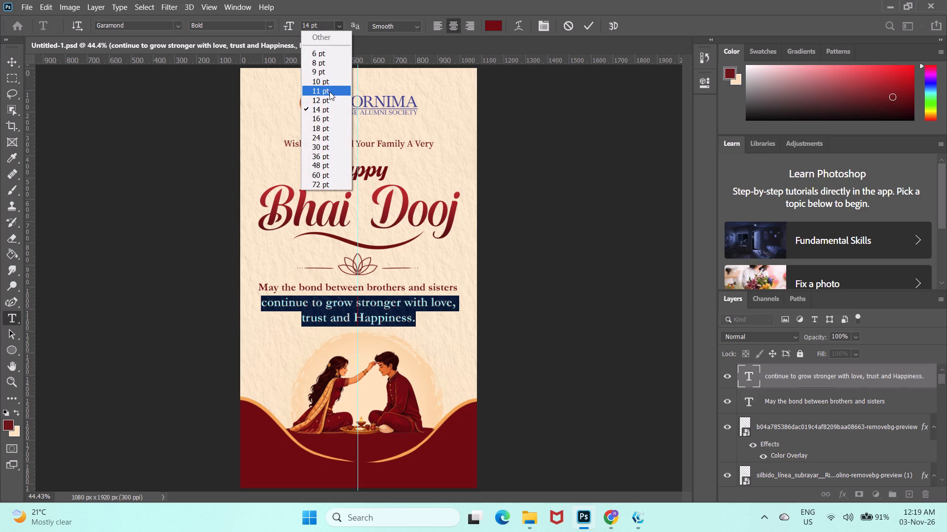
left_click(326, 99)
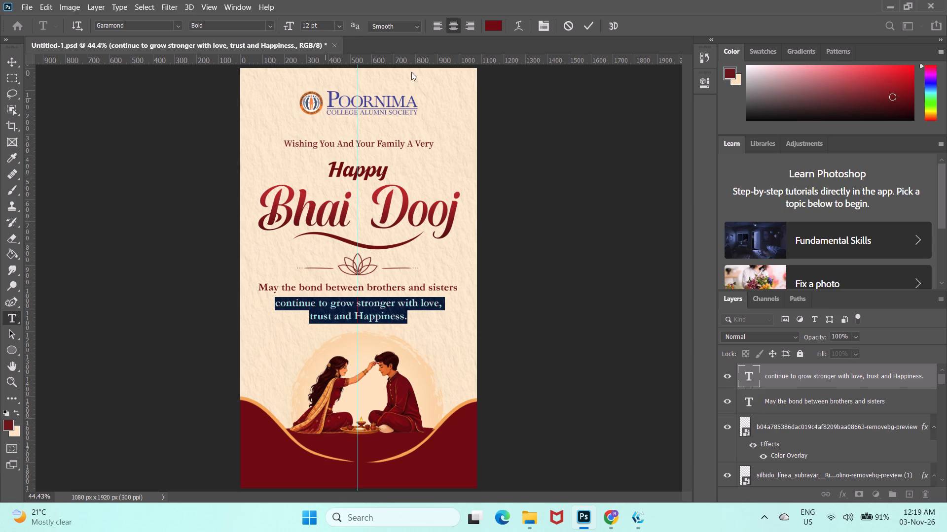
left_click(594, 25)
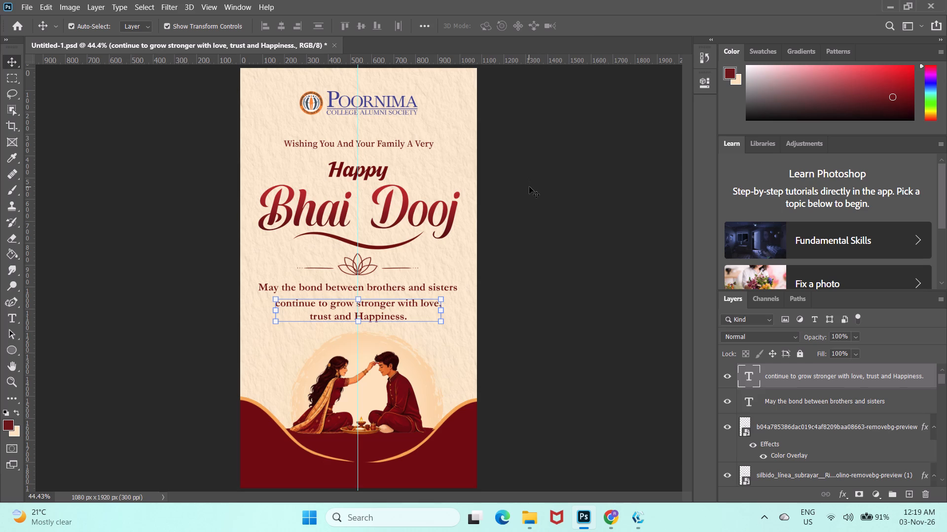
Nudge the restyled two-line text slightly up, closer to the first message line, and deselect it.
key("Up")
key("Up")
key("Up")
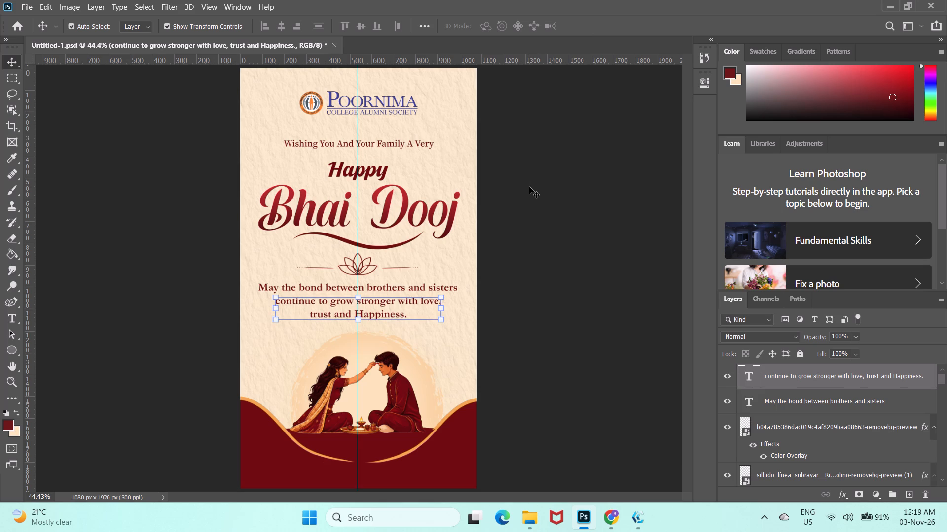
key("Up")
left_click(529, 187)
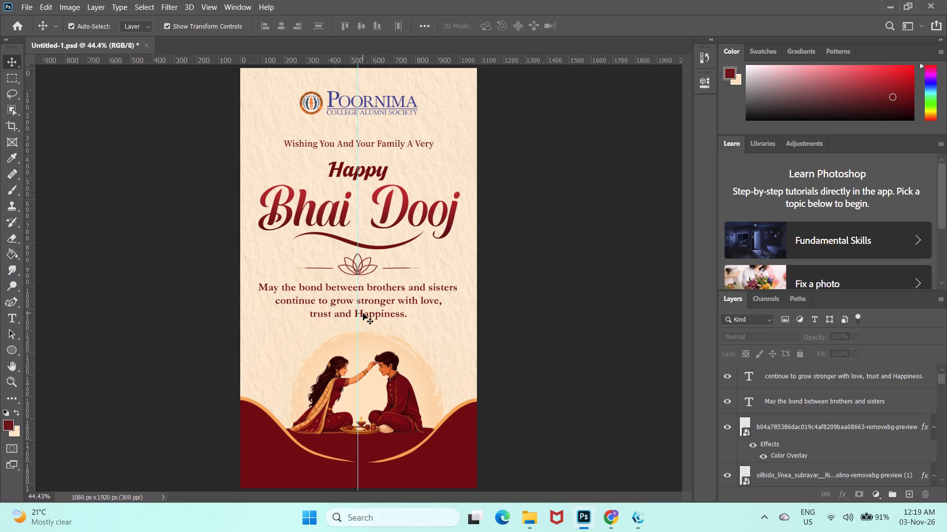
Change the capital H of "Happiness" in the last message line to a lowercase h and commit the text.
key("t")
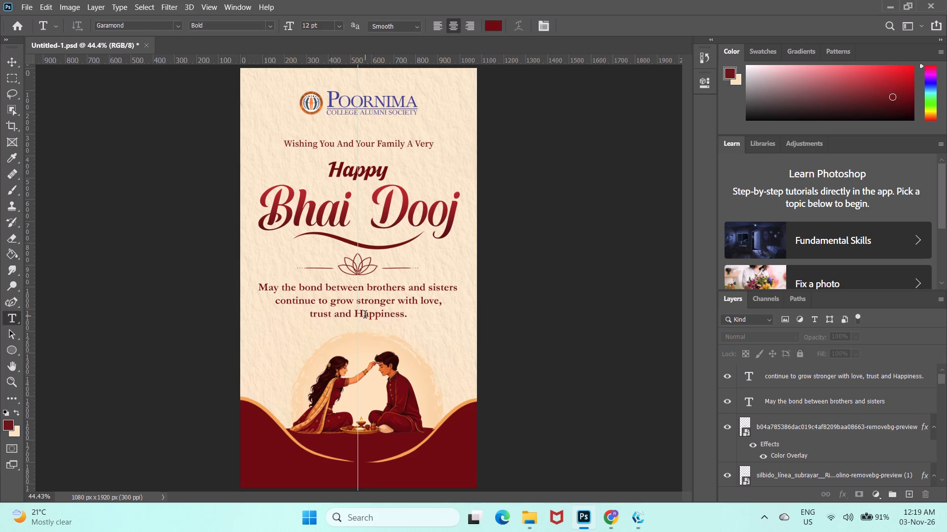
left_click(365, 315)
key("BackSpace")
key("h")
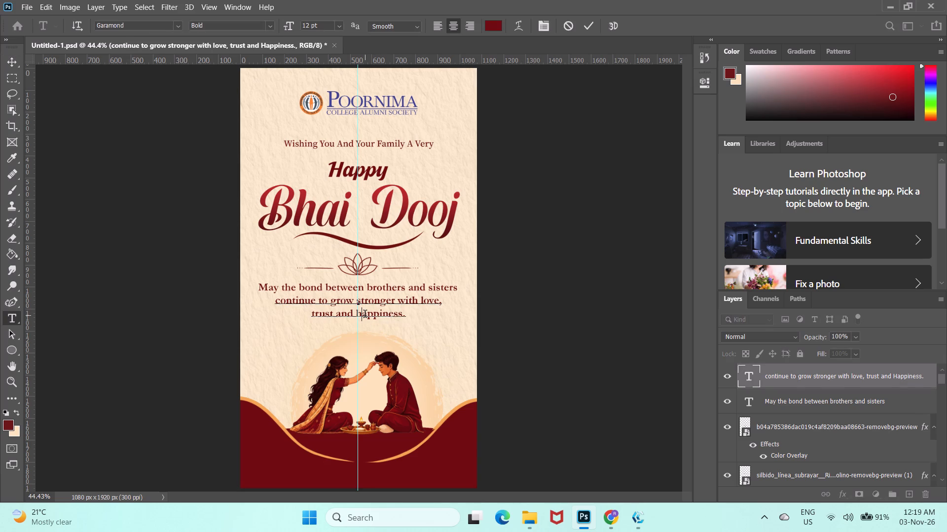
left_click(483, 294)
left_click(586, 28)
left_click(554, 227)
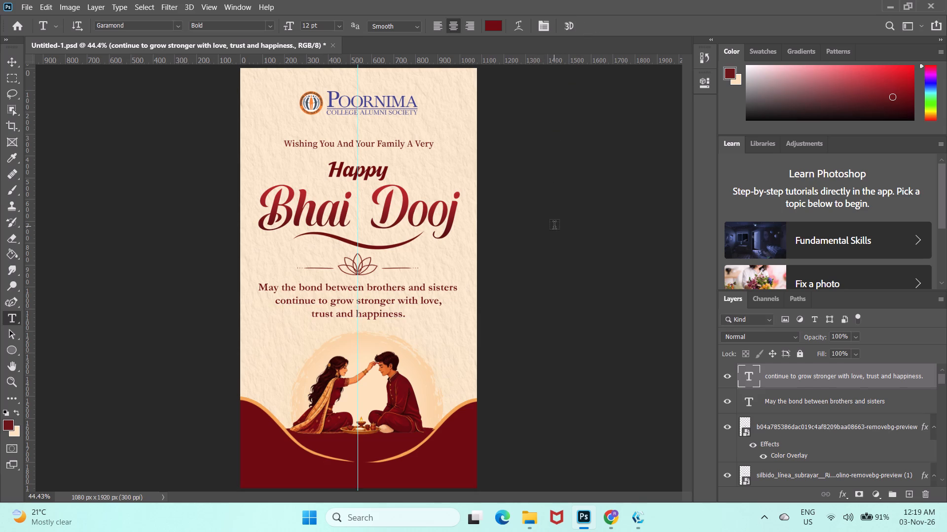
left_click(367, 265)
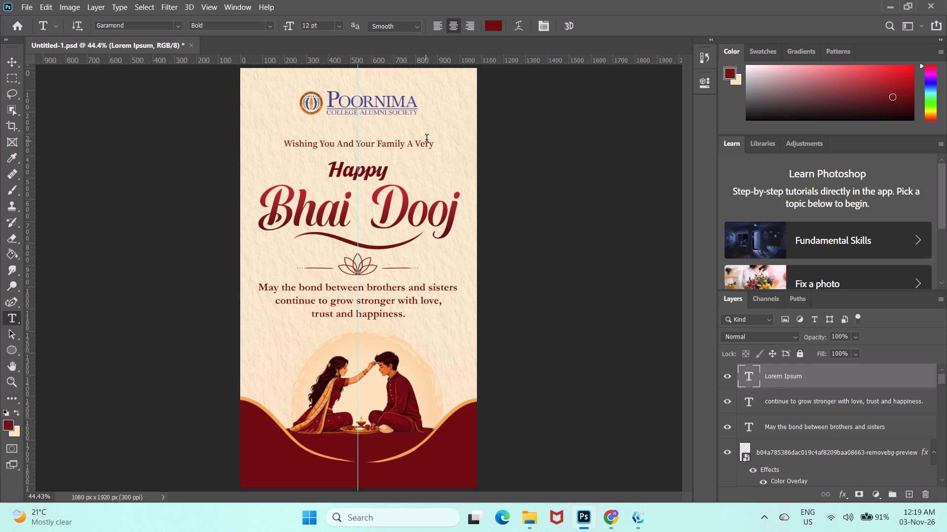
Set the whole "Wishing You And Your Family A Very" line to Garamond Bold at 12 pt and commit the change.
left_click_drag(433, 147, 332, 147)
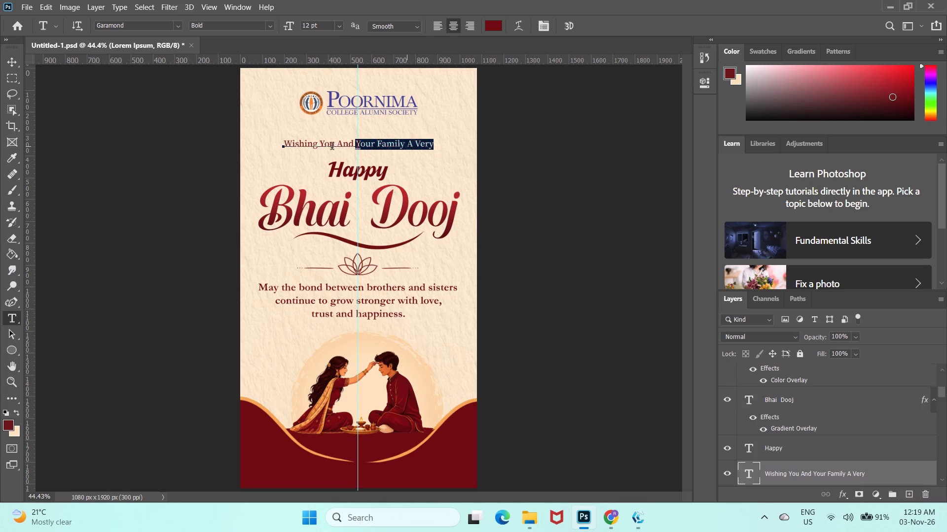
left_click_drag(332, 147, 281, 144)
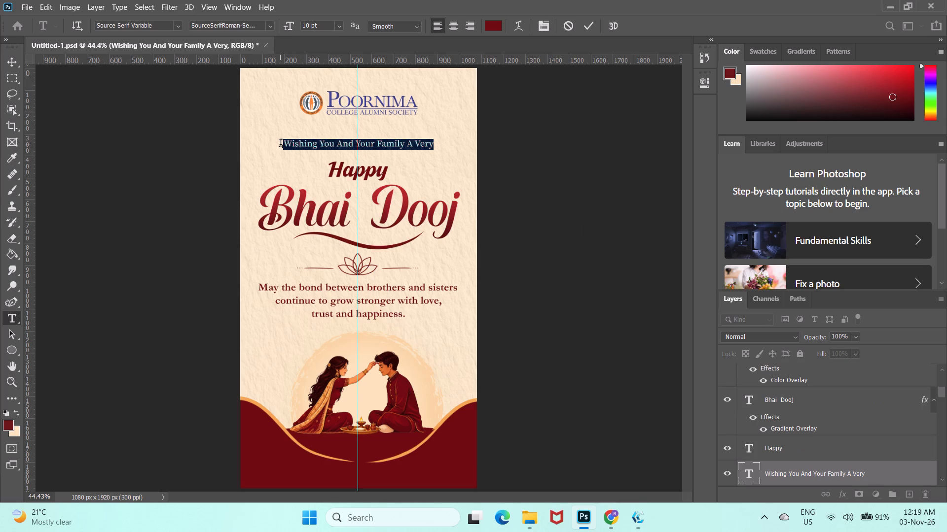
left_click(179, 25)
type("gara")
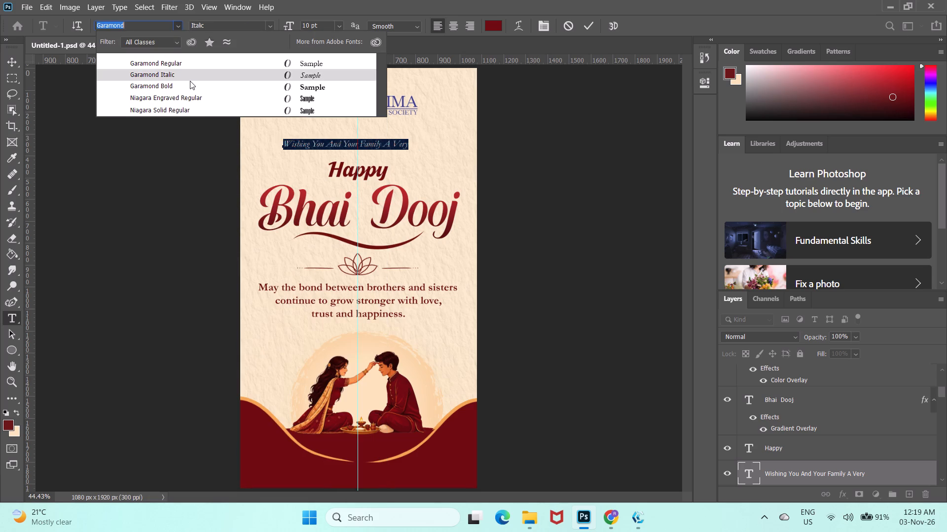
left_click(189, 84)
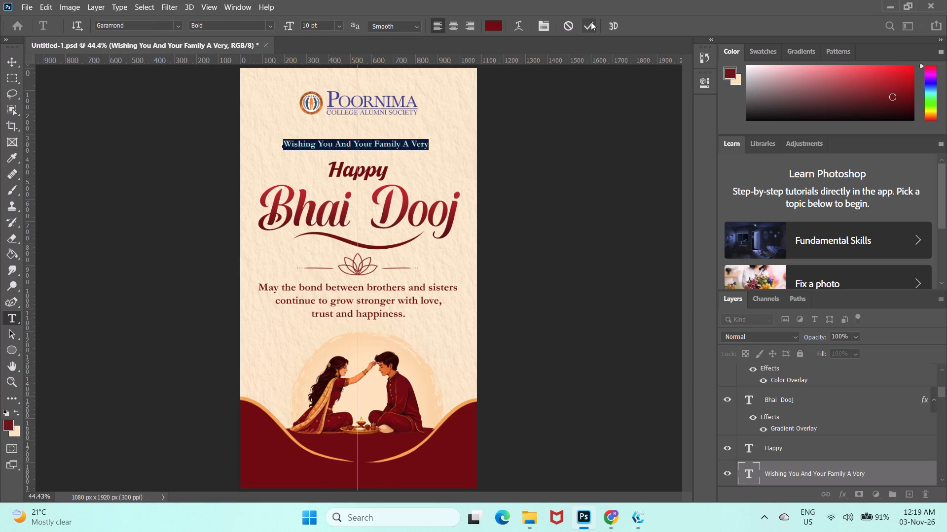
left_click(341, 23)
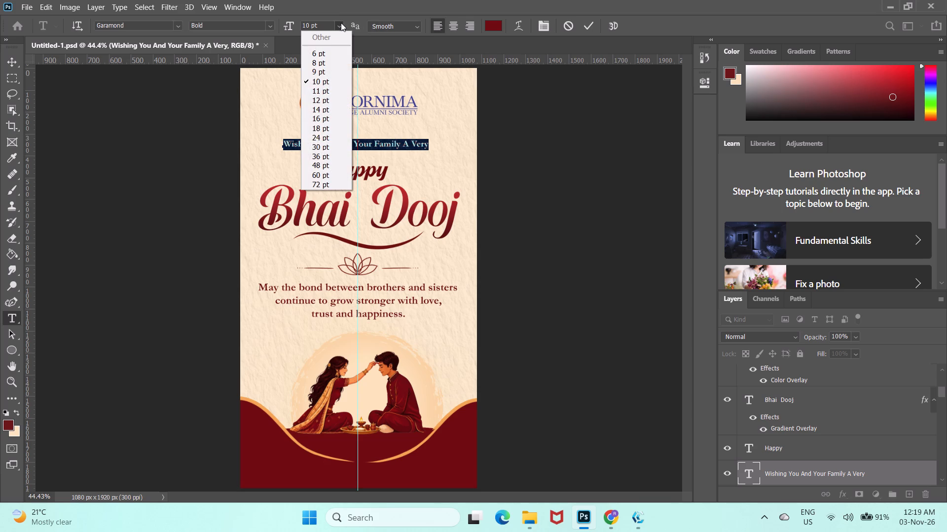
left_click(326, 98)
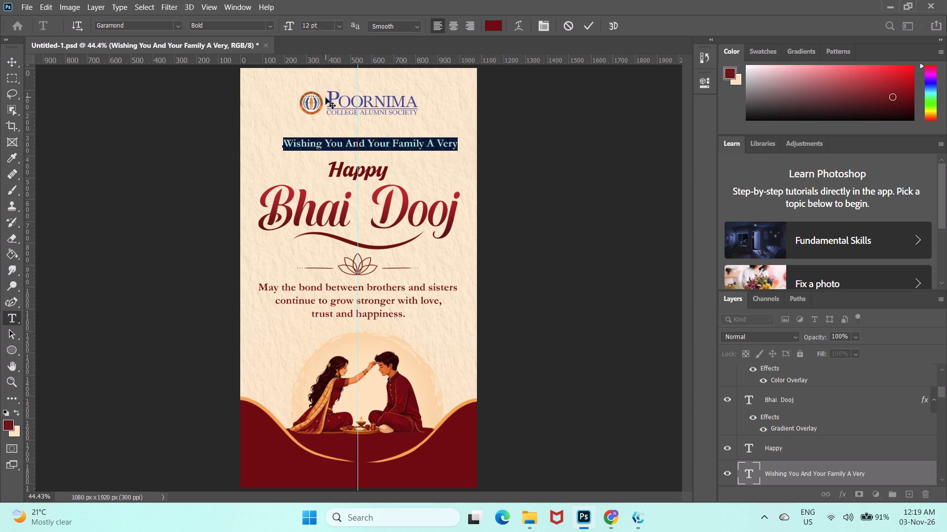
left_click(586, 28)
Move the "Wishing You And Your Family A Very" line left until it is centred on the vertical guide, and deselect it.
key("v")
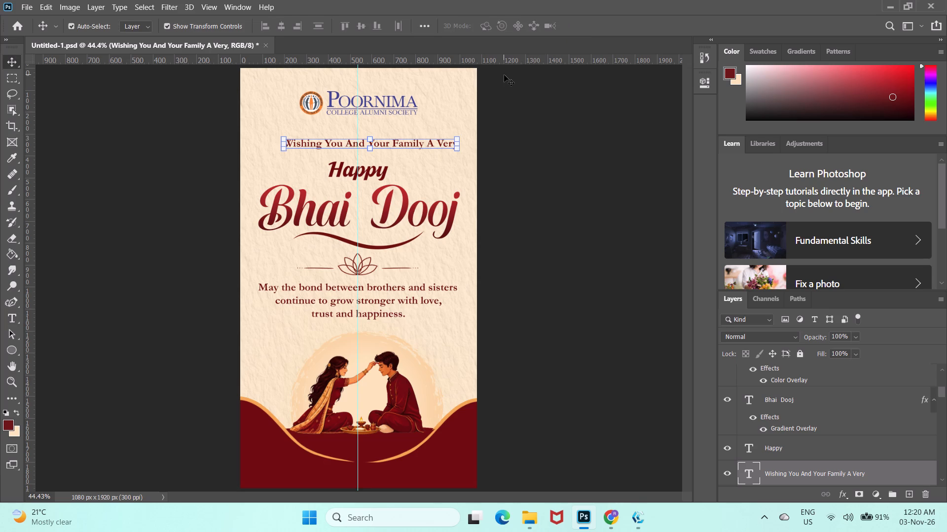
key("shift+Left")
key("shift+Left")
key("shift+Left")
key("shift+Left")
key("shift+Left")
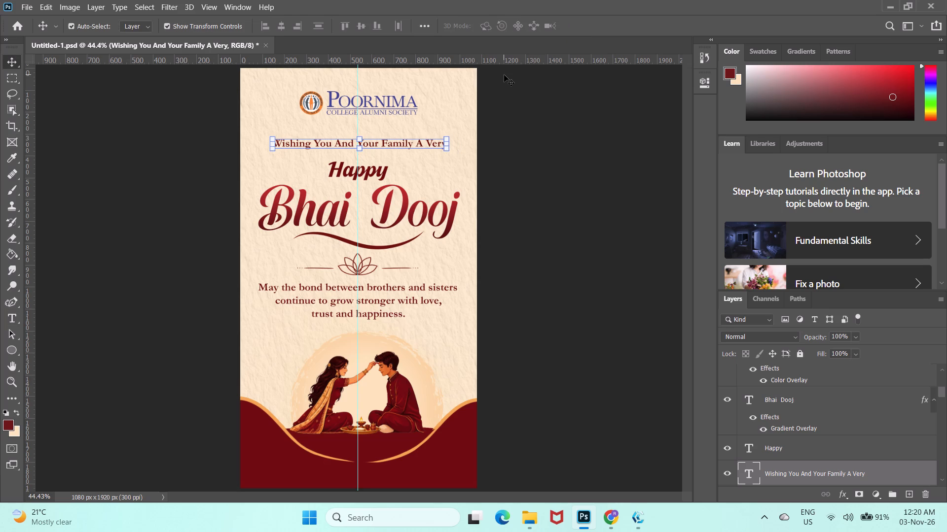
key("Left")
key("Left")
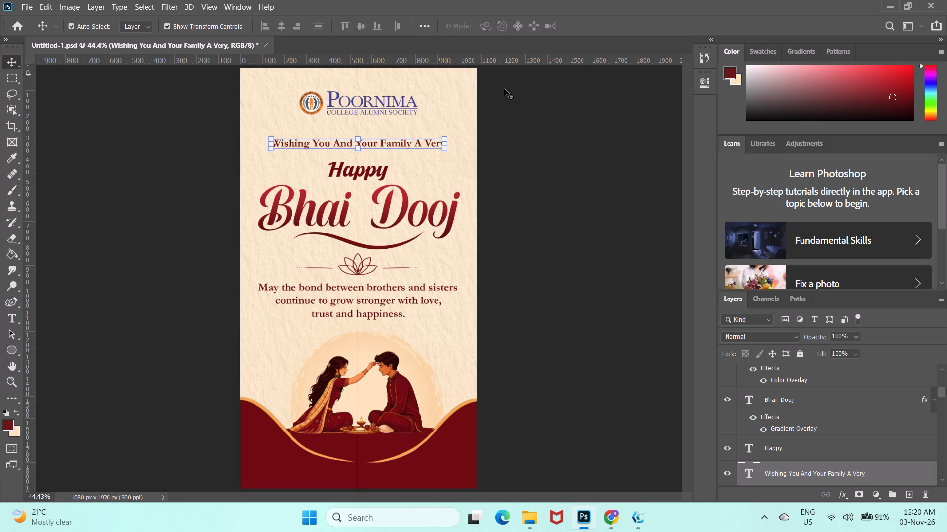
left_click(527, 133)
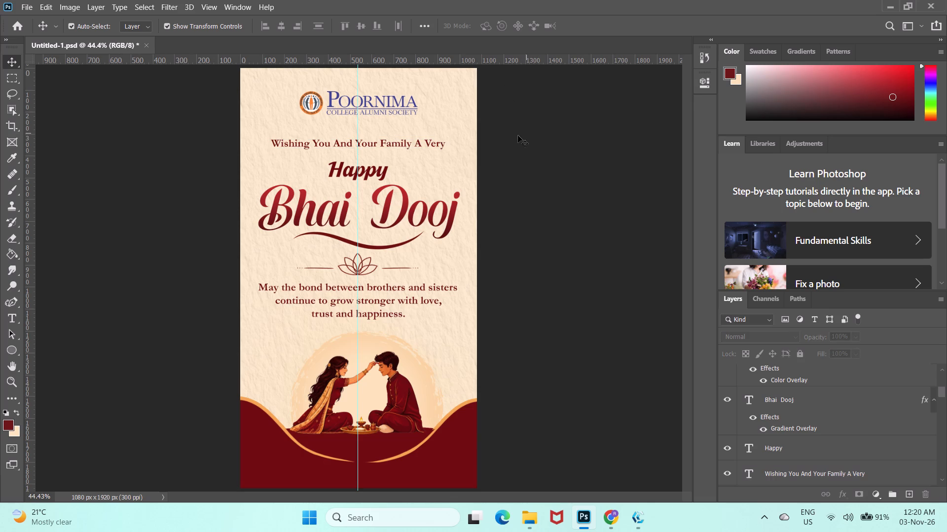
Nudge the word "Happy" slightly down towards the "Bhai Dooj" title, and deselect it.
left_click(376, 207)
left_click(557, 161)
left_click(365, 172)
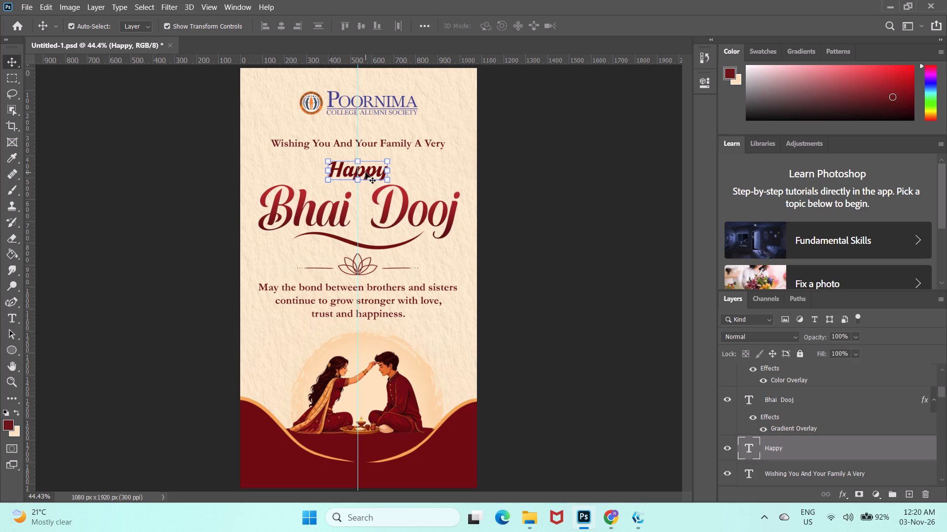
key("Down")
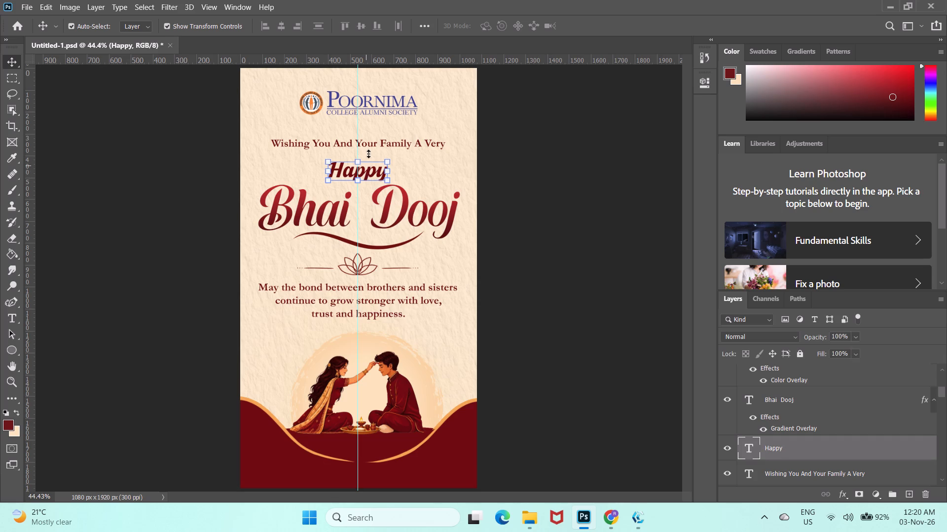
left_click(513, 149)
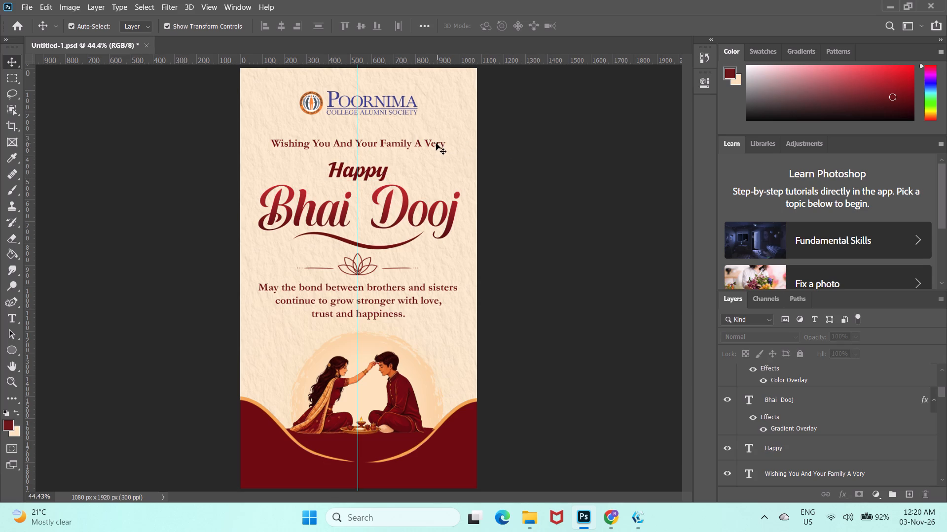
Nudge the "Wishing You And Your Family A Very" line slightly down towards the word "Happy", and deselect it.
left_click(435, 144)
key("Down")
key("Down")
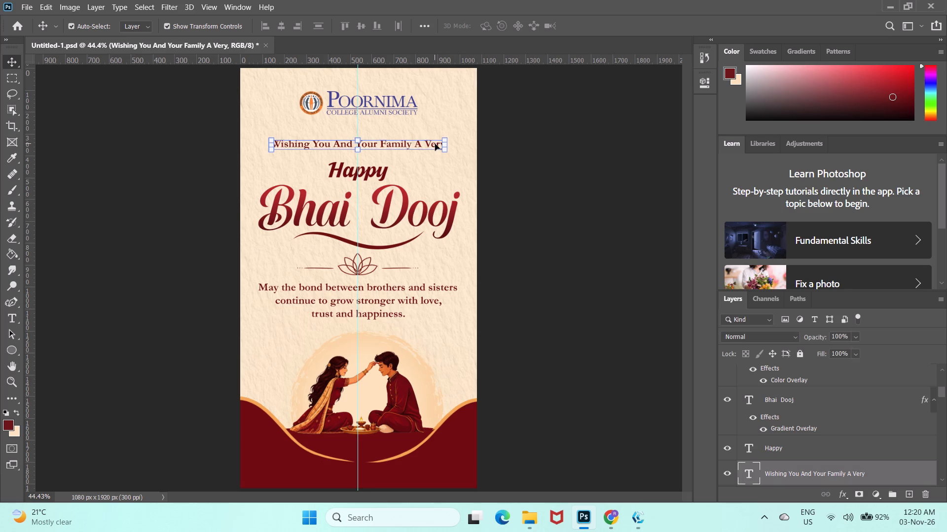
key("Down")
key("Down")
key("Down")
key("Down")
key("Down")
key("Down")
key("Down")
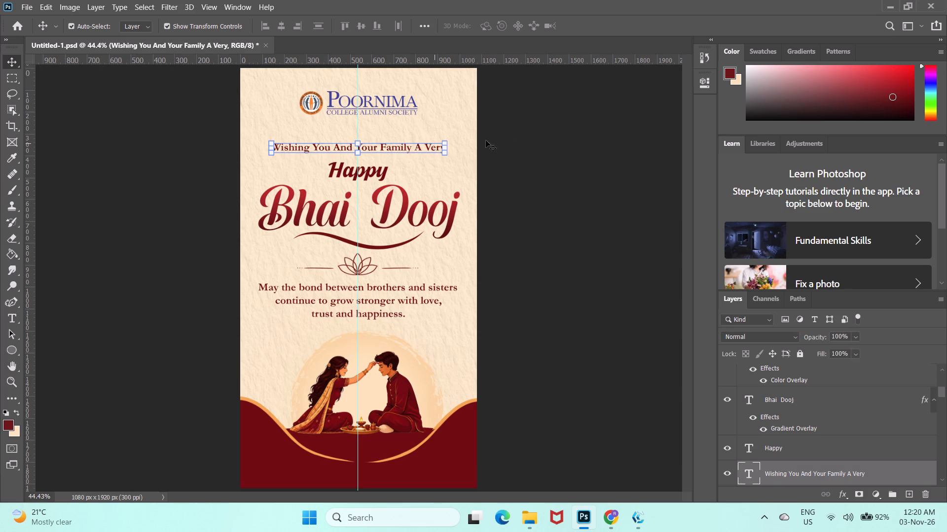
left_click(565, 145)
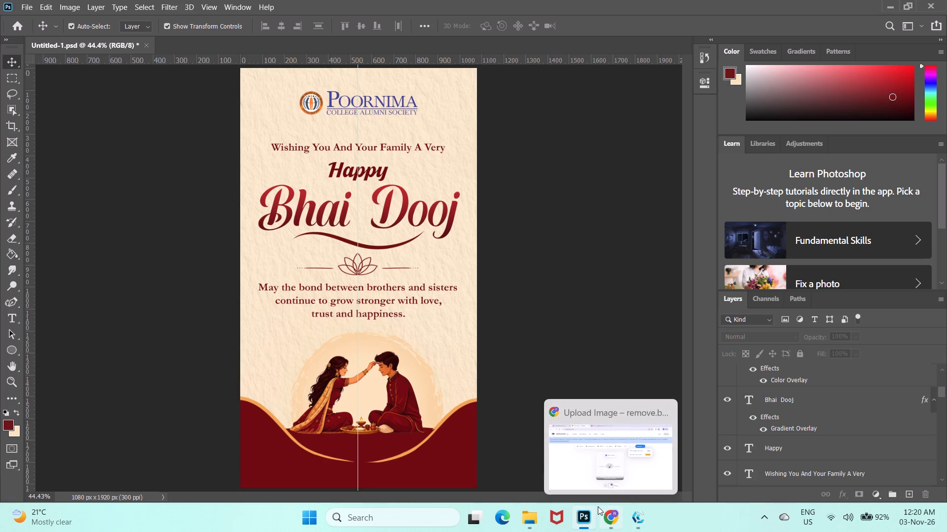
left_click(607, 342)
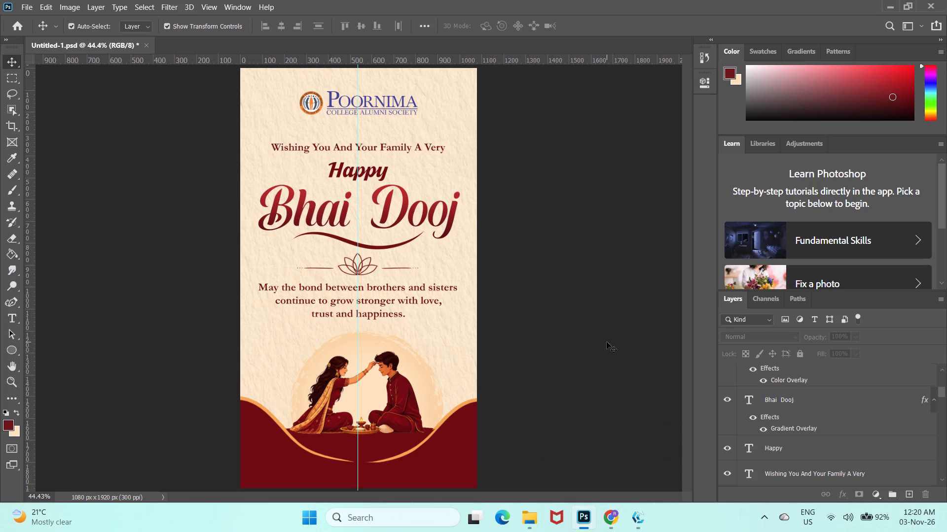
Switch to Chrome and search Pinterest for "hanging lanters".
left_click(611, 511)
left_click(62, 0)
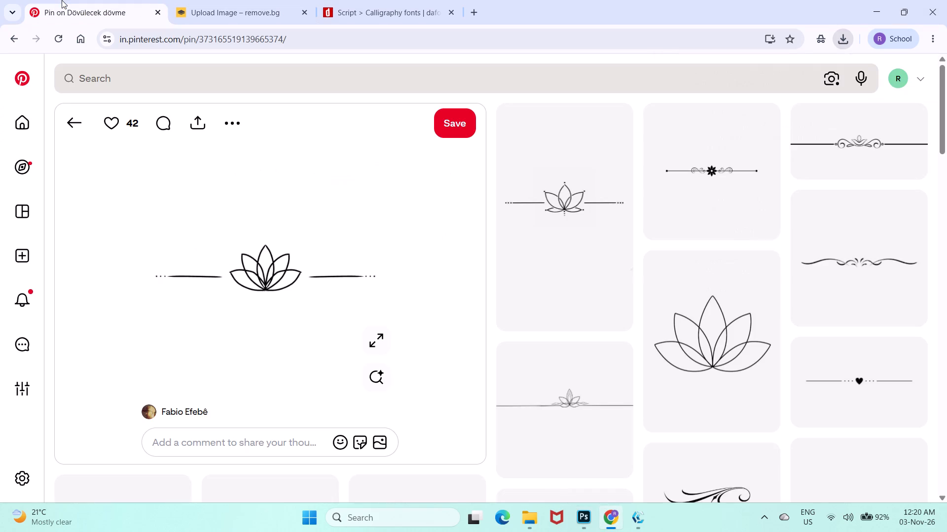
left_click(274, 84)
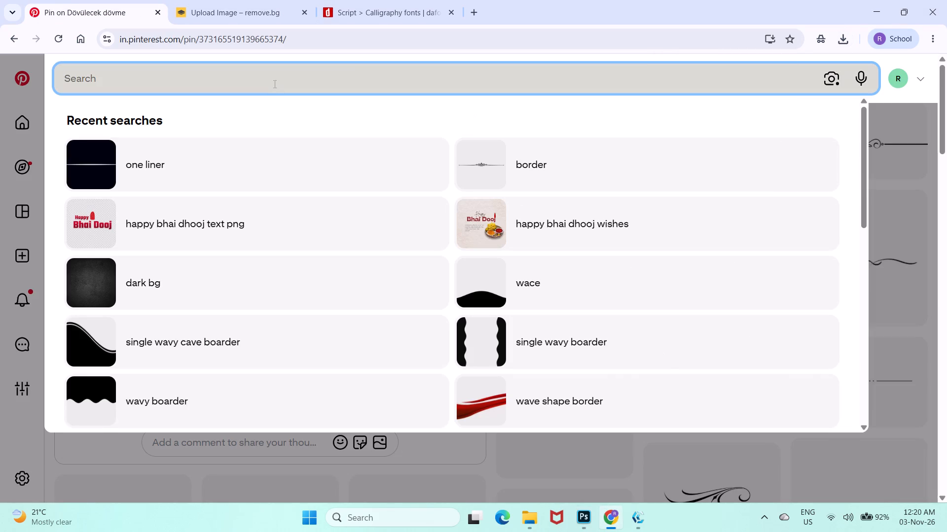
type("han")
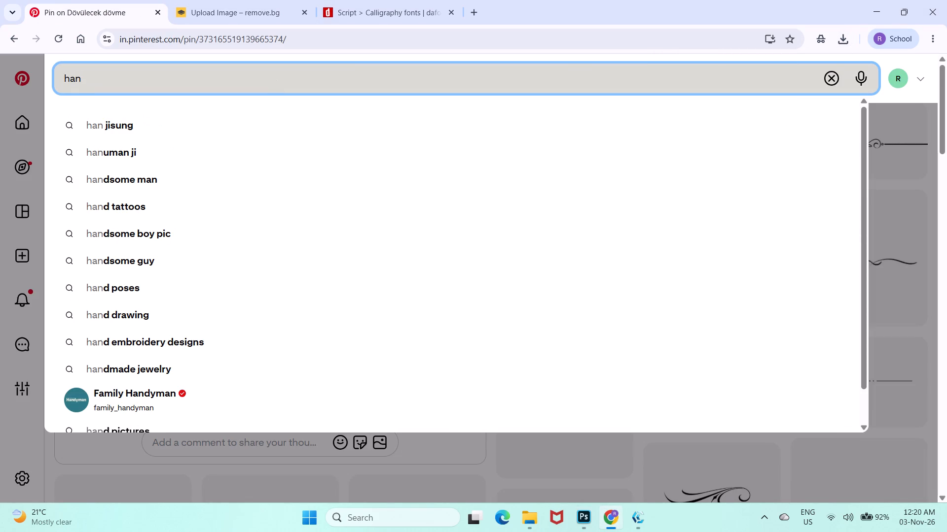
type("ging")
key("space")
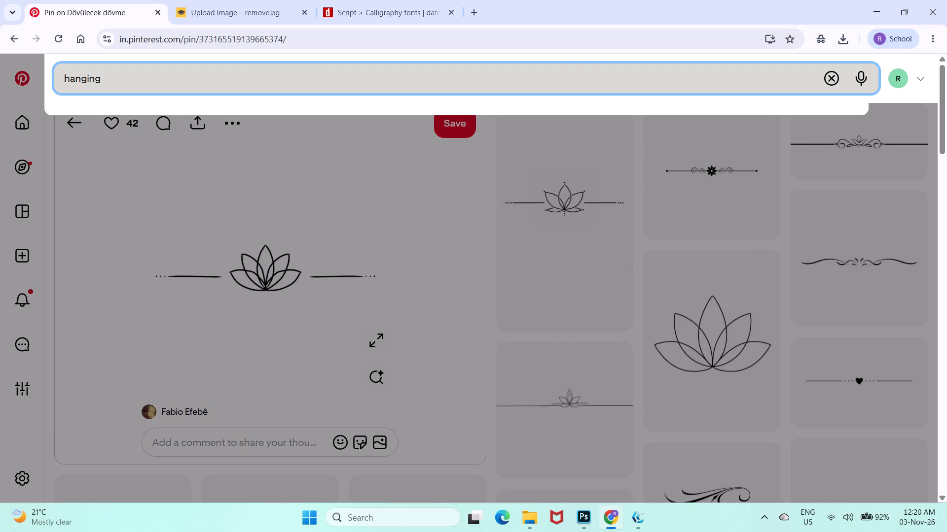
type("lanters")
key("Return")
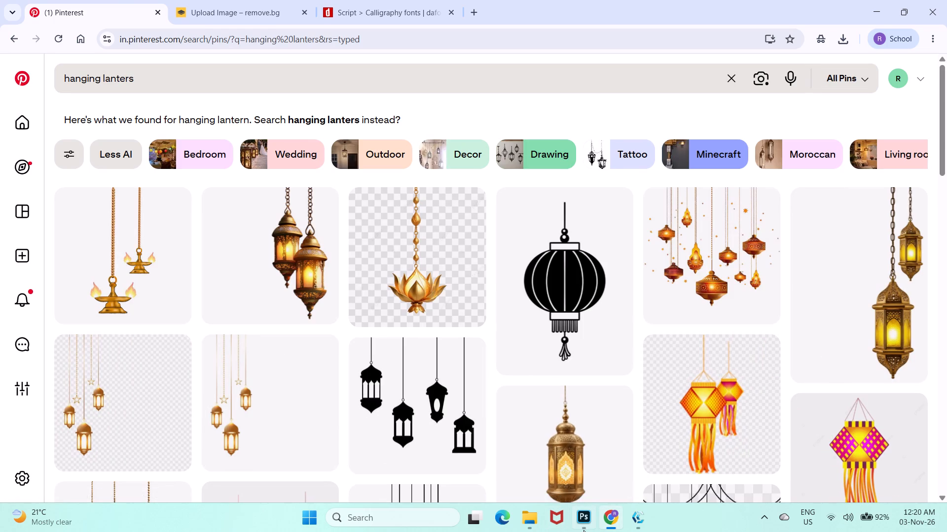
Switch back to Photoshop and unlock the ele-removebg-preview layer holding the brother-and-sister illustration.
left_click(583, 530)
left_click(406, 407)
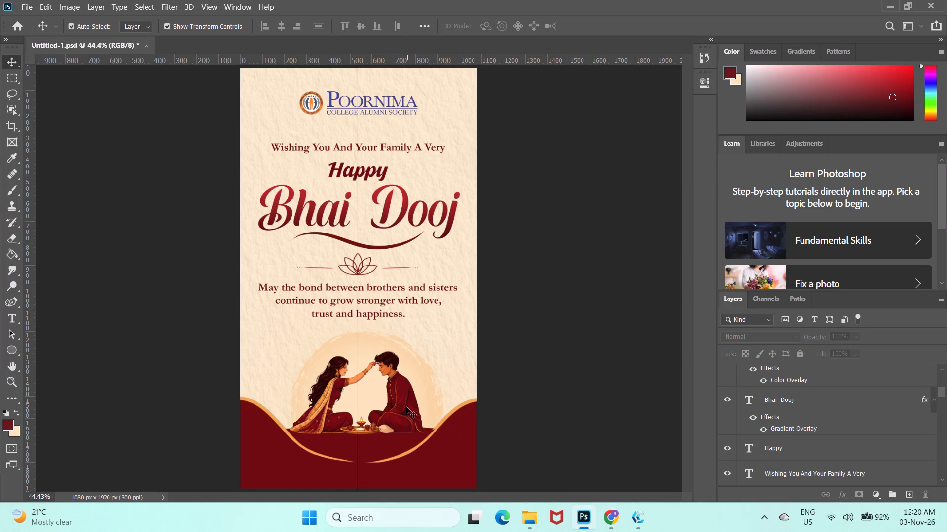
scroll(791, 395, "down", 1)
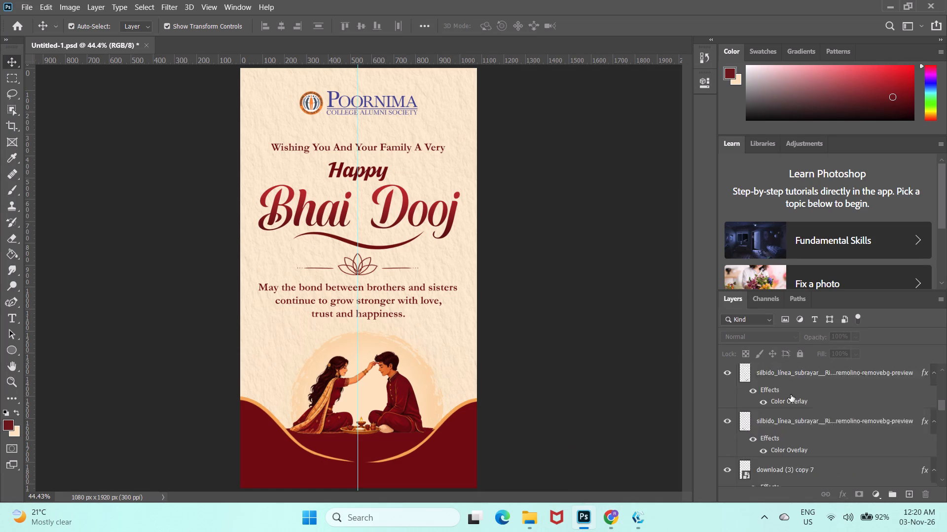
scroll(791, 395, "down", 6)
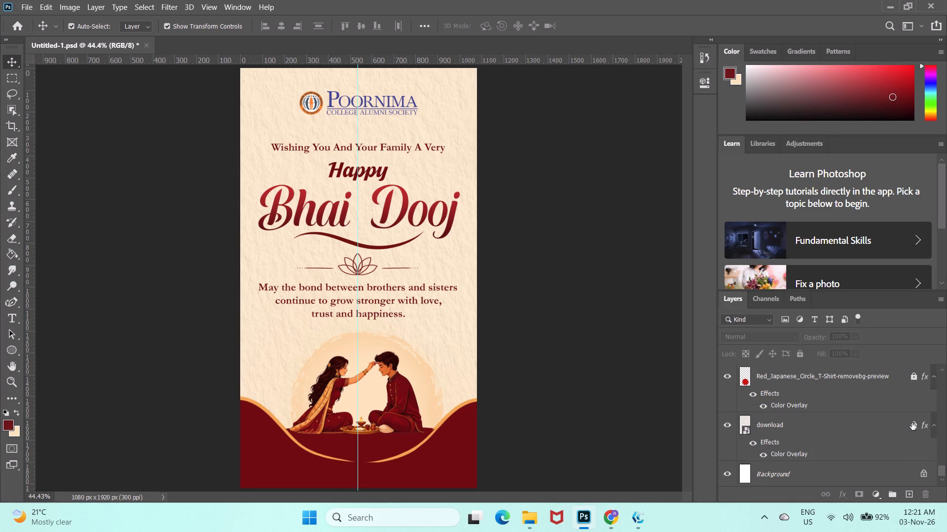
scroll(912, 423, "up", 1)
scroll(876, 400, "up", 2)
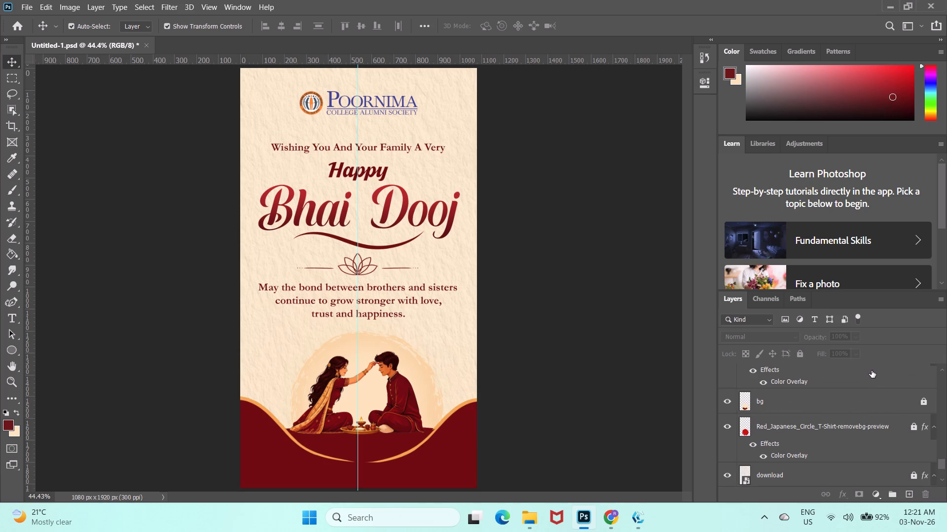
left_click(923, 377)
Apply a dark red Color Overlay in Normal mode at 80% opacity to the brother-and-sister illustration, and deselect it.
double_click(890, 375)
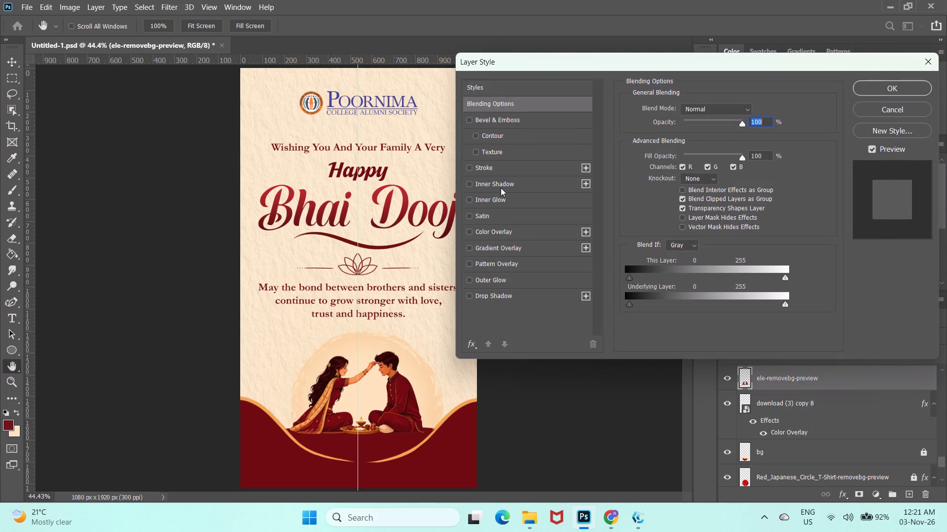
left_click(498, 229)
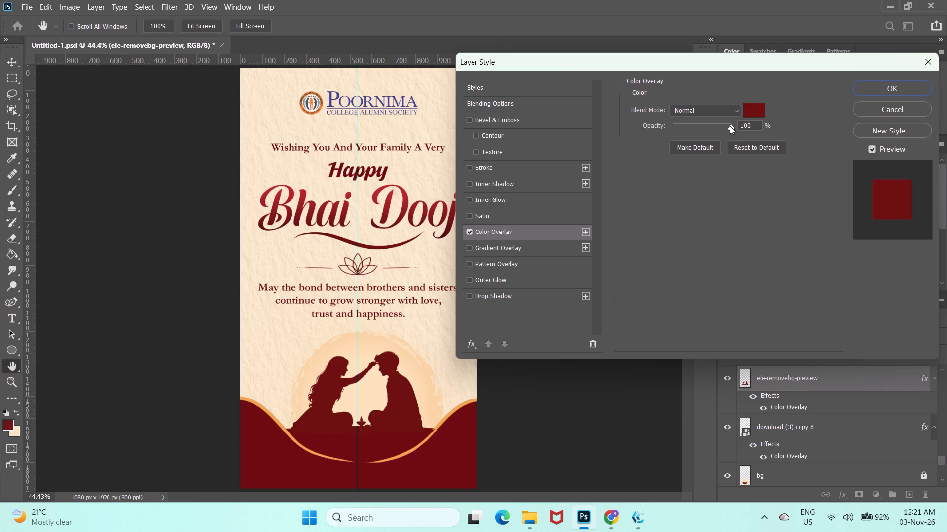
left_click_drag(730, 126, 716, 126)
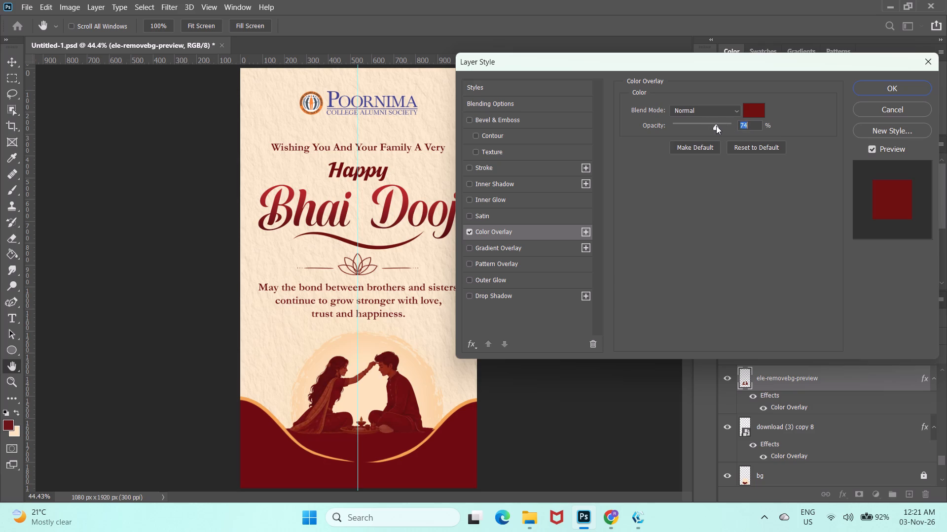
left_click_drag(716, 126, 721, 124)
left_click_drag(721, 124, 720, 124)
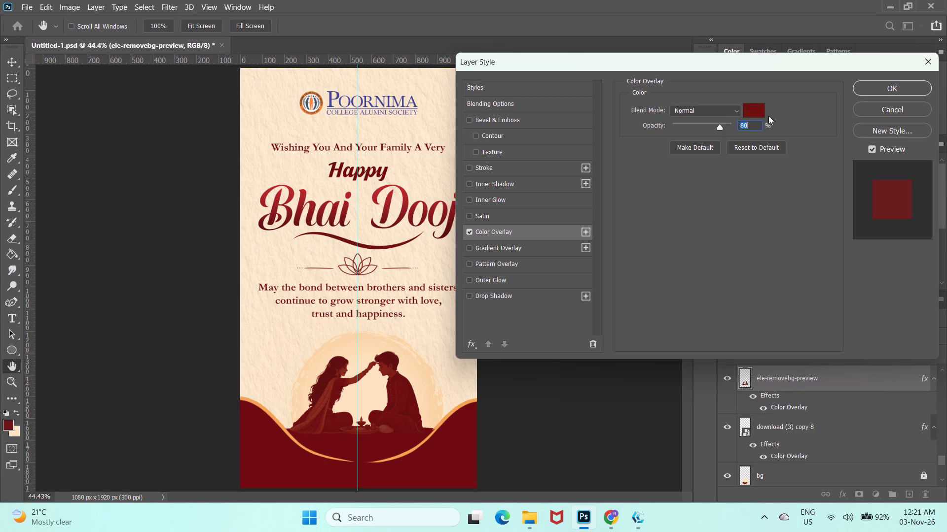
left_click(867, 88)
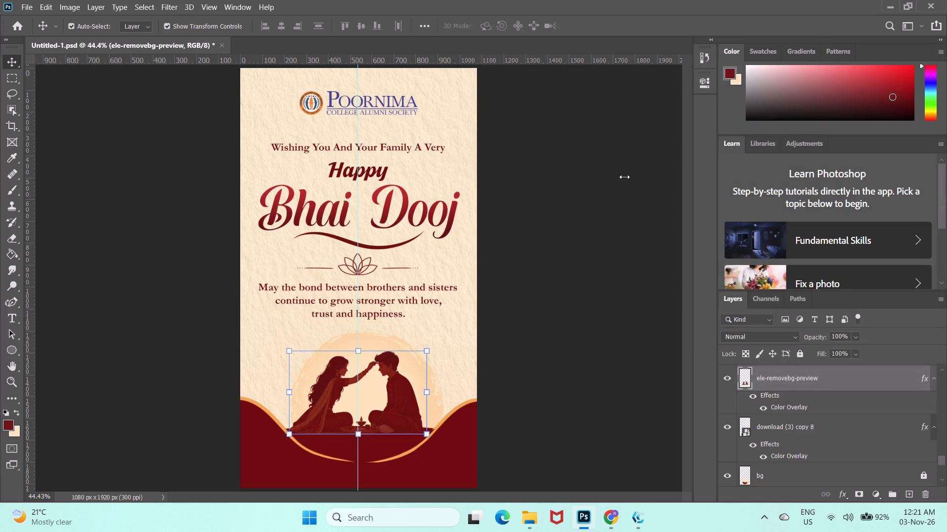
left_click(529, 174)
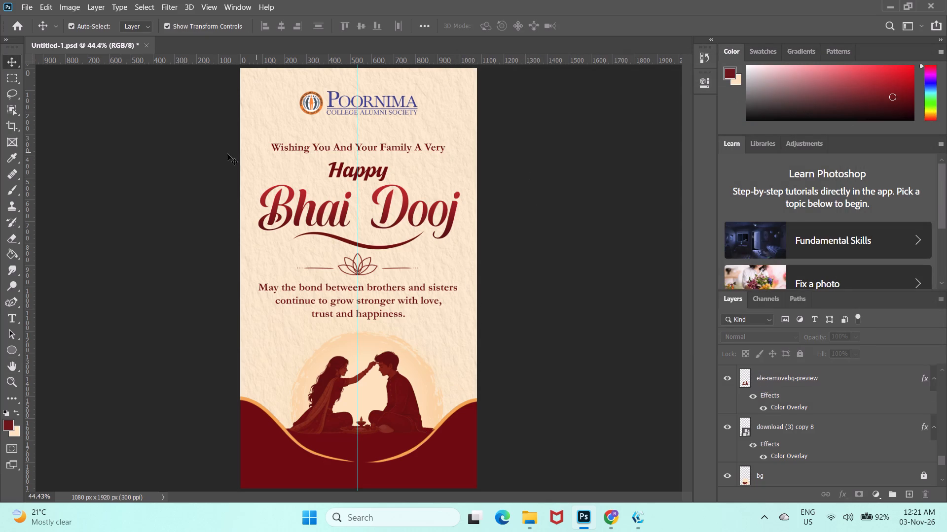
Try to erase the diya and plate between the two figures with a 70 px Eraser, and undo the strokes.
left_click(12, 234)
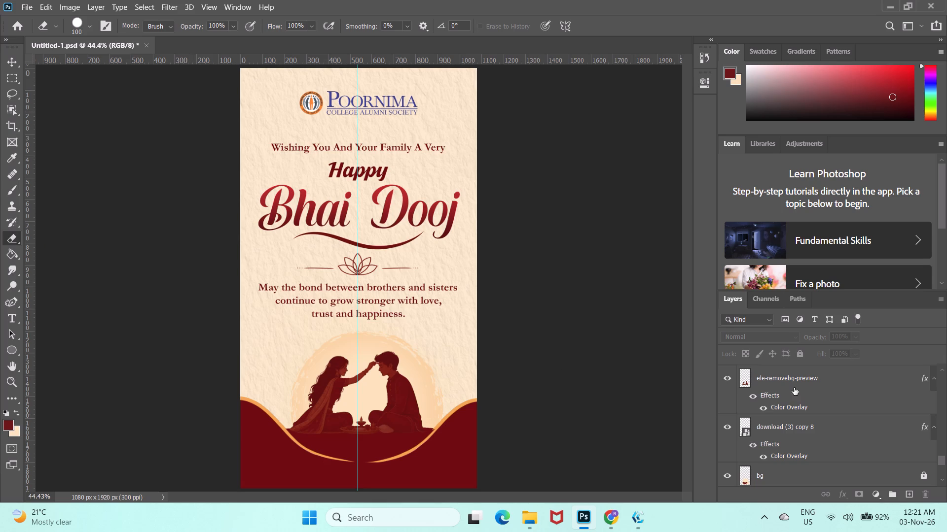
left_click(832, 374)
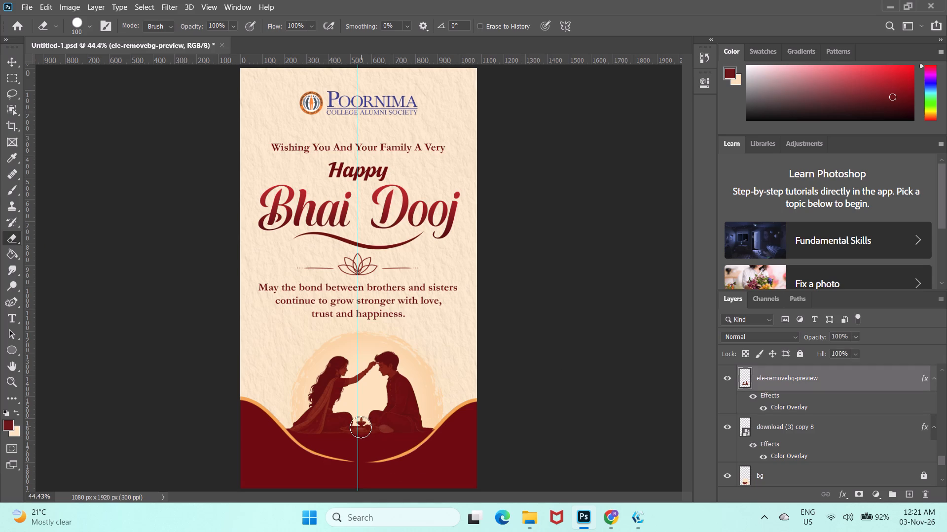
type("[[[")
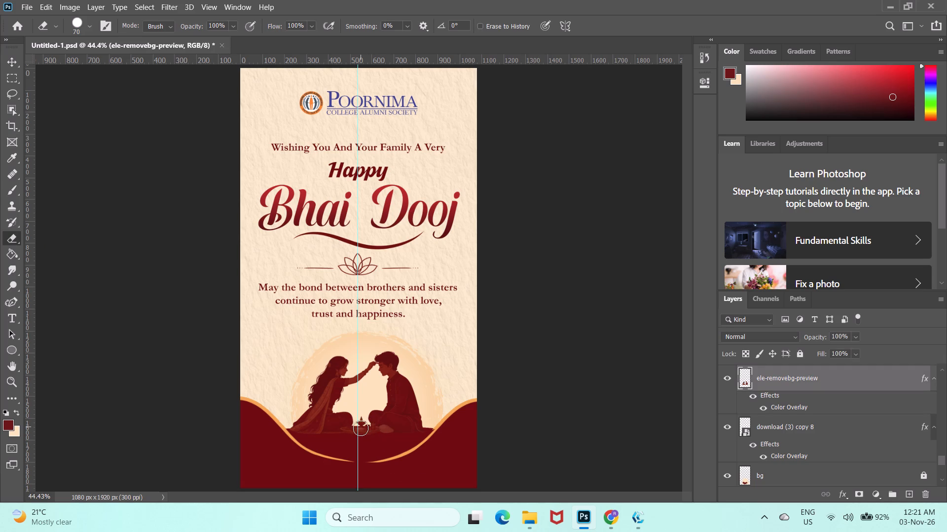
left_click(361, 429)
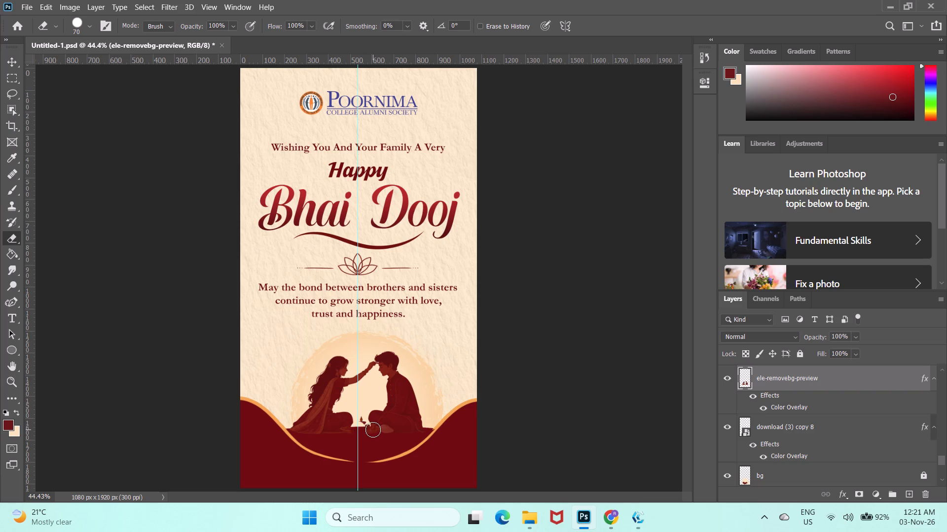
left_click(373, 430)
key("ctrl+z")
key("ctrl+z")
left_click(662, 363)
Switch to Chrome, look through the Pinterest hanging lantern results and open the pin with three red lotus lanterns.
left_click(612, 524)
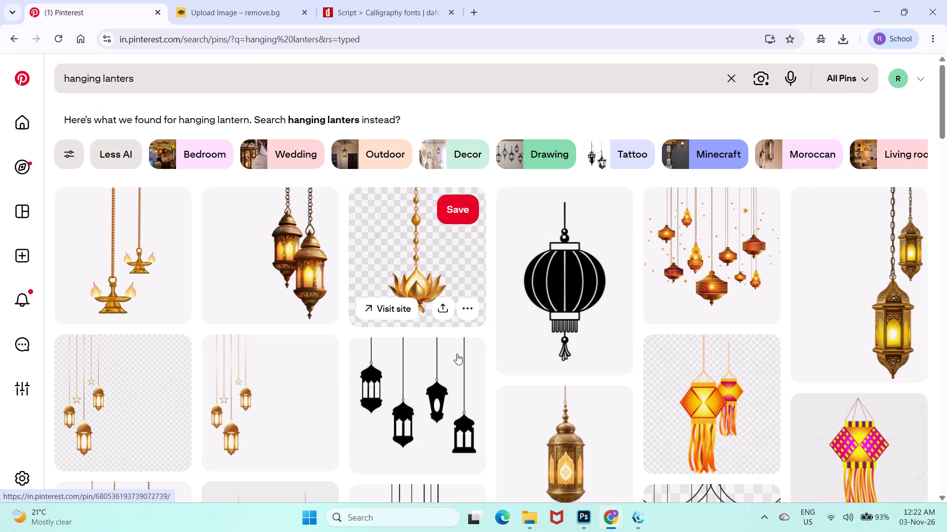
scroll(465, 308, "down", 2)
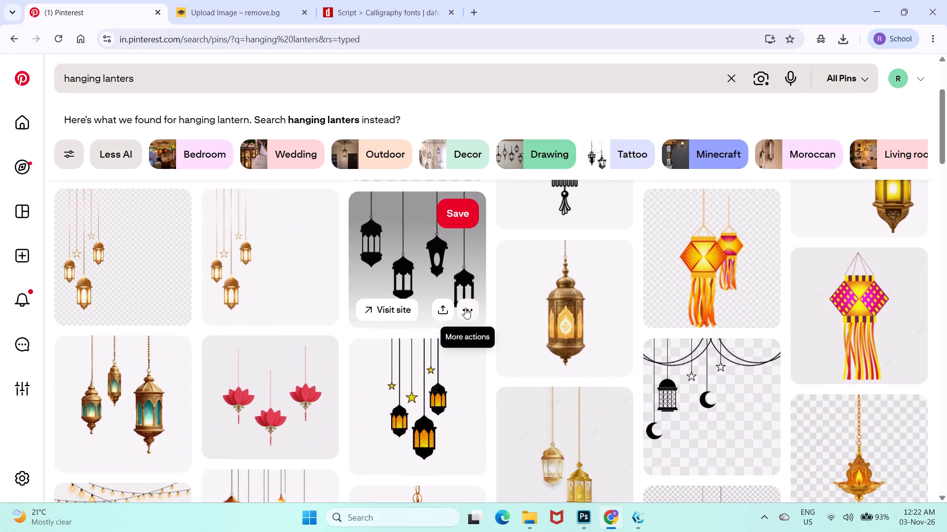
scroll(465, 308, "down", 4)
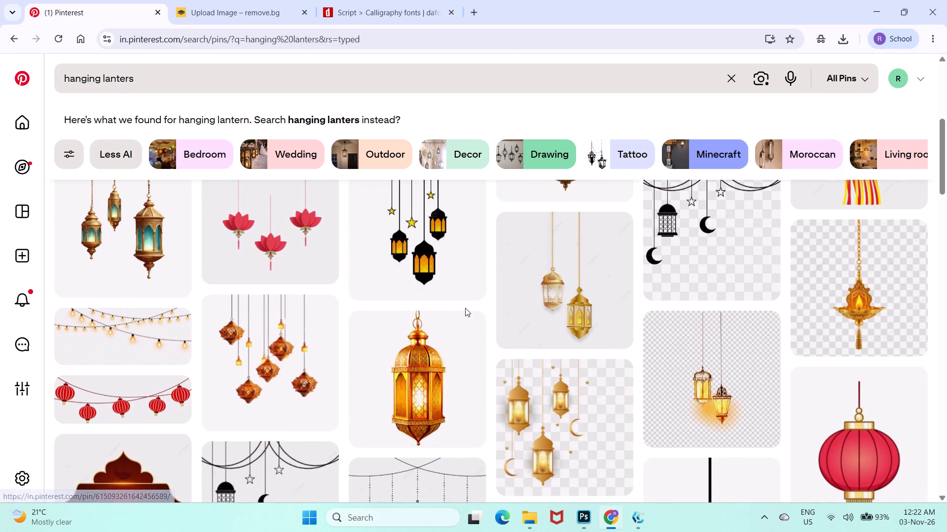
scroll(465, 308, "up", 1)
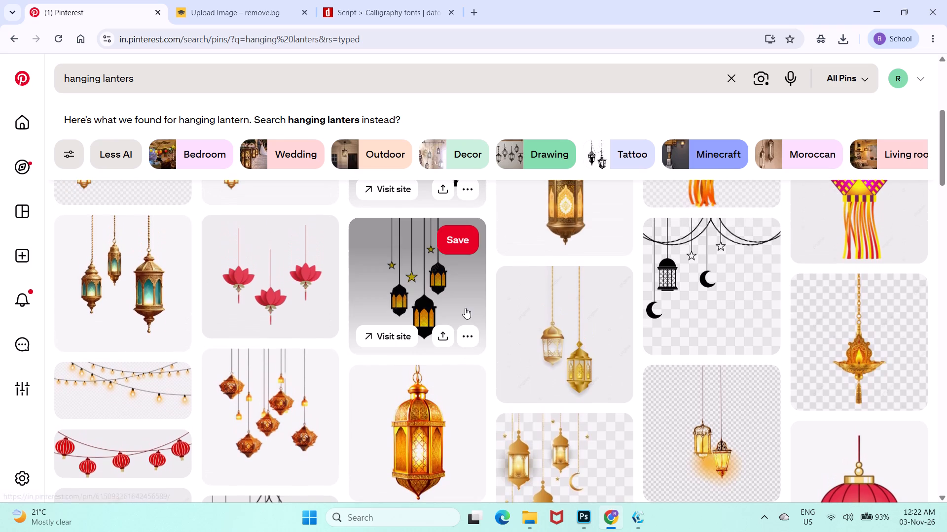
double_click(320, 300)
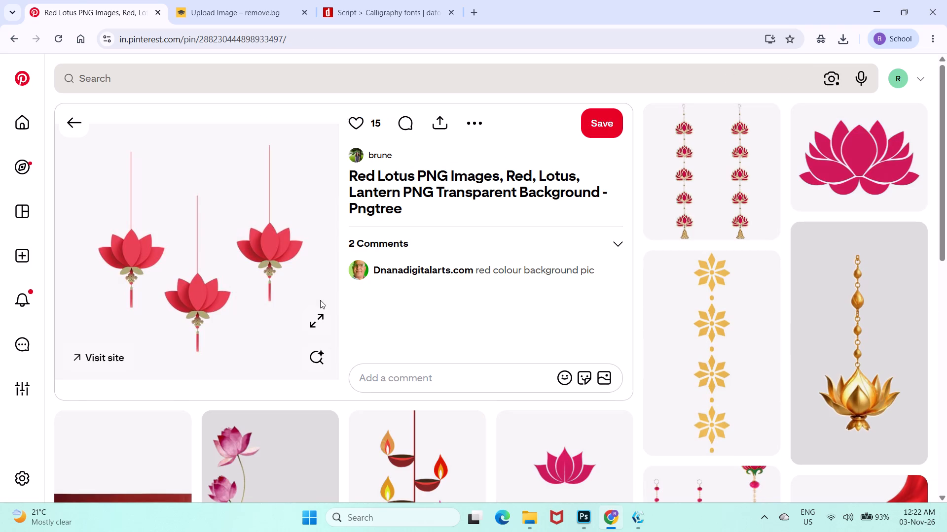
Browse the pins related to the red lotus lanterns for hanging decorations and open the dark red Chinese lantern on cream background.
scroll(320, 300, "down", 4)
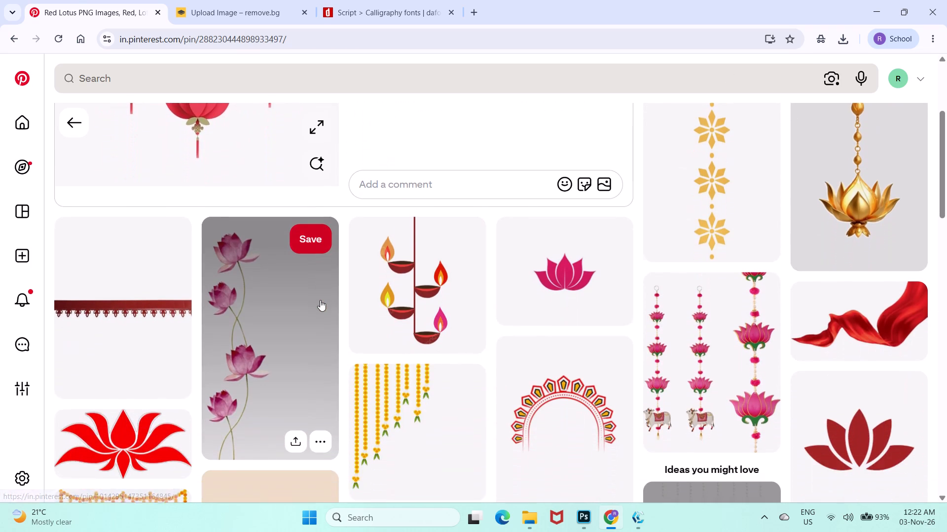
scroll(320, 300, "down", 5)
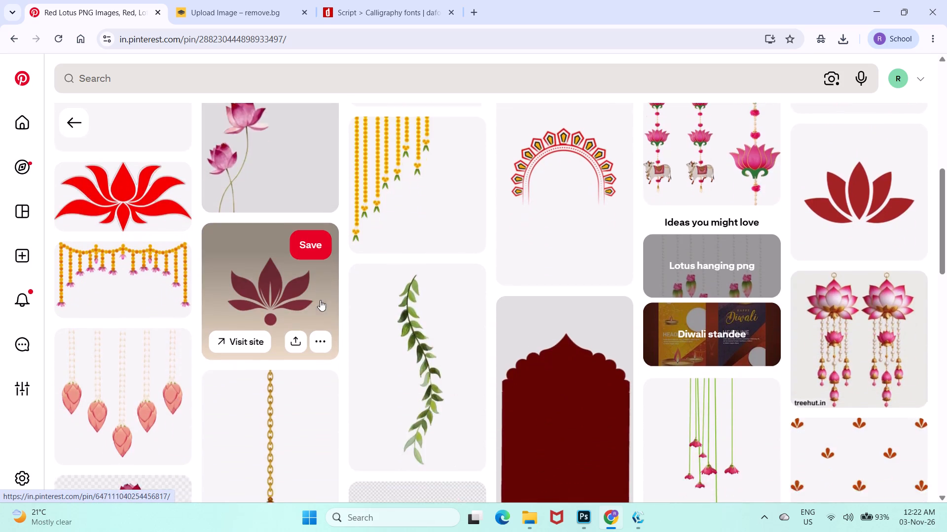
scroll(320, 300, "down", 6)
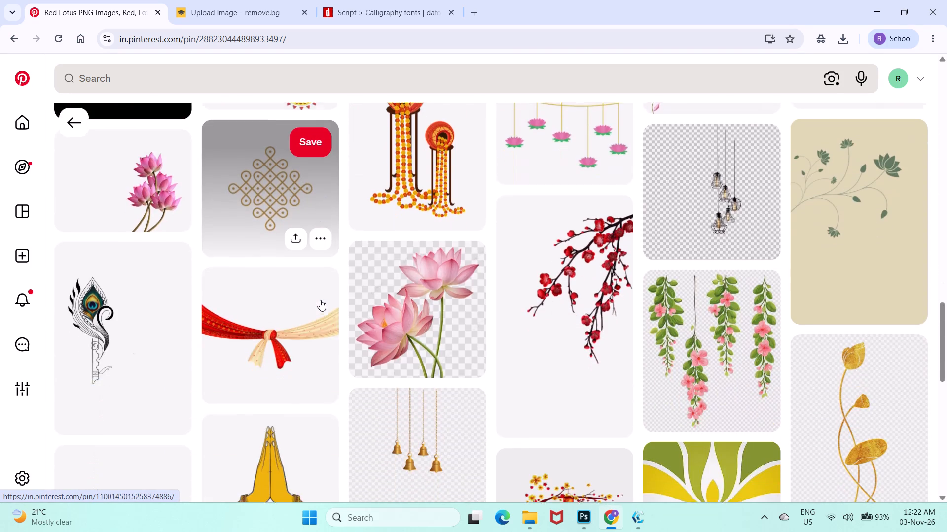
scroll(320, 300, "down", 4)
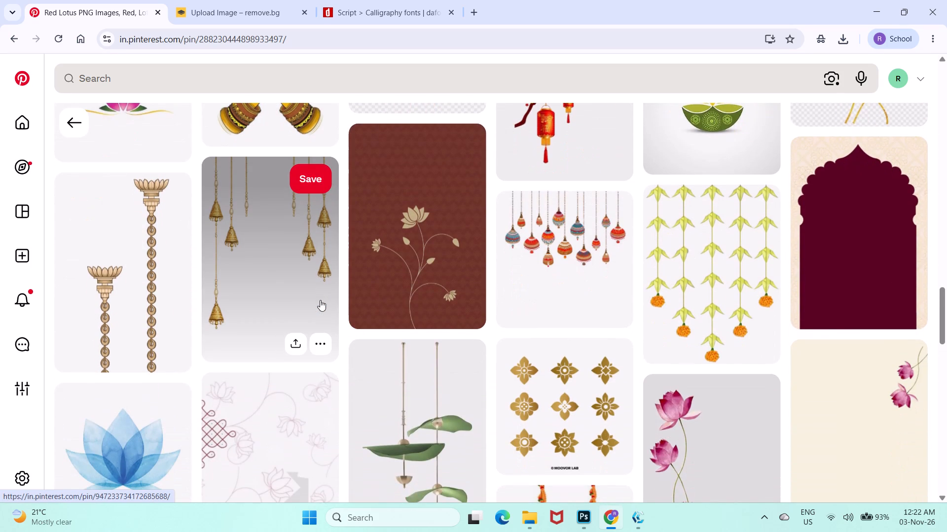
scroll(320, 300, "down", 4)
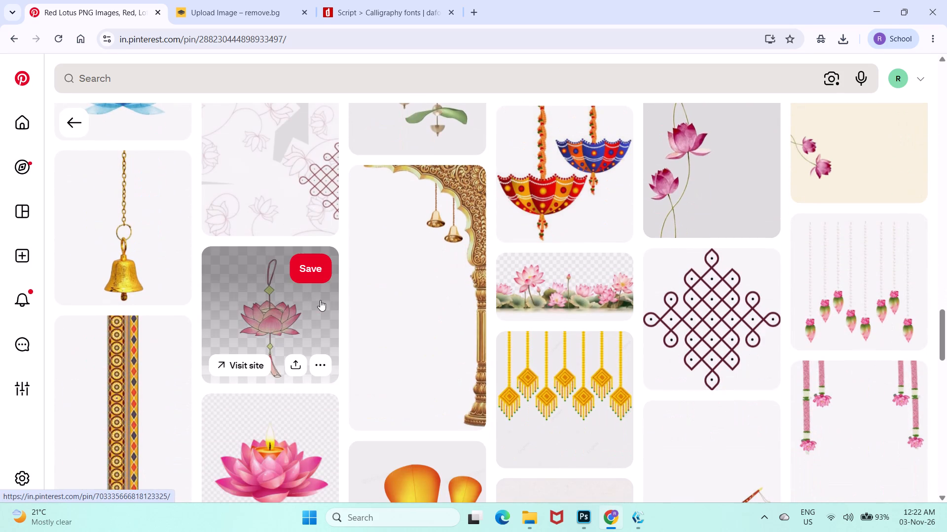
scroll(320, 300, "down", 3)
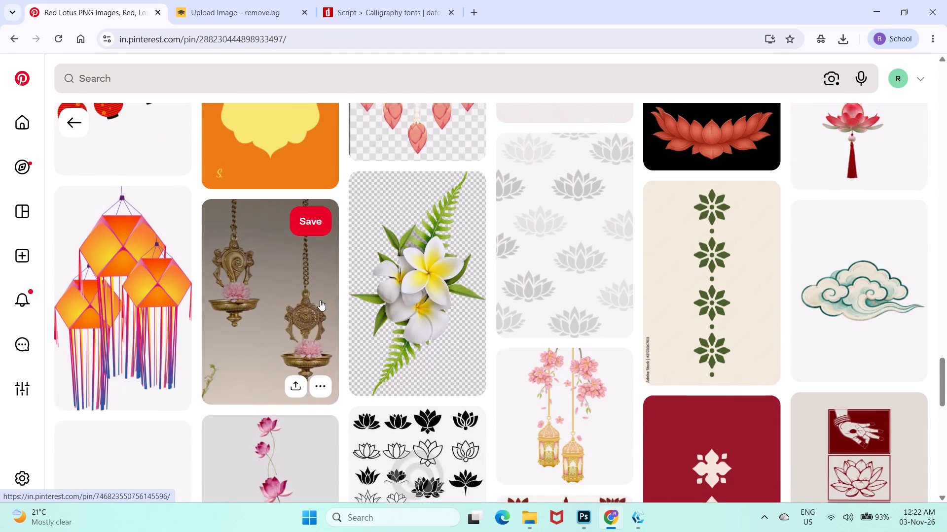
scroll(320, 300, "down", 6)
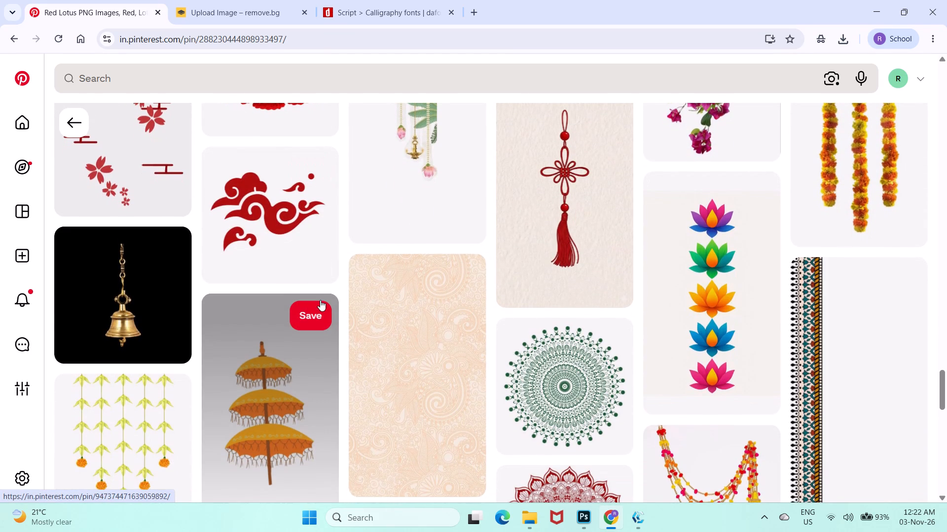
scroll(320, 300, "down", 4)
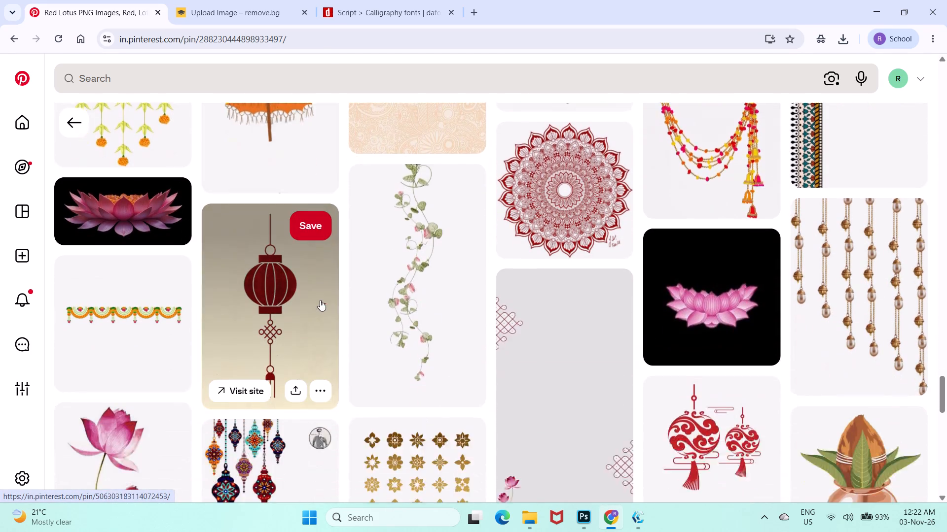
scroll(320, 300, "down", 1)
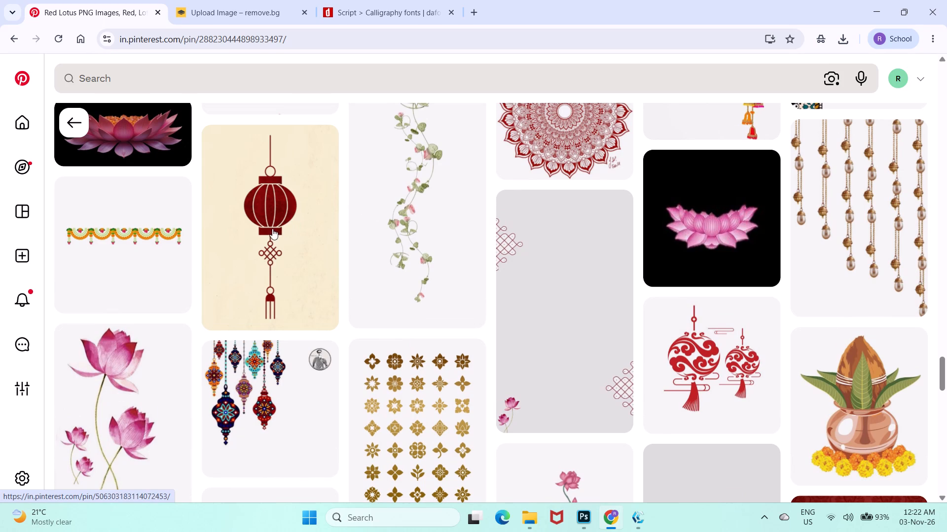
left_click(318, 311)
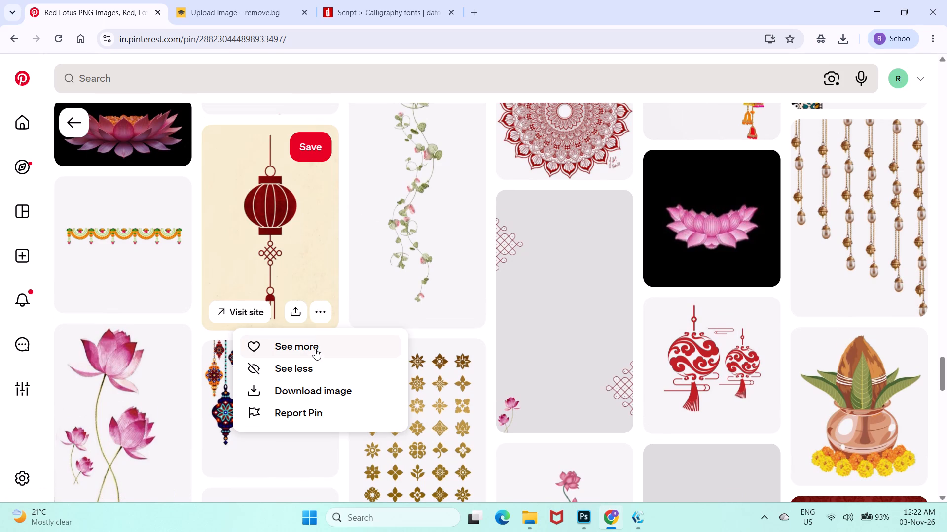
left_click_drag(292, 251, 299, 210)
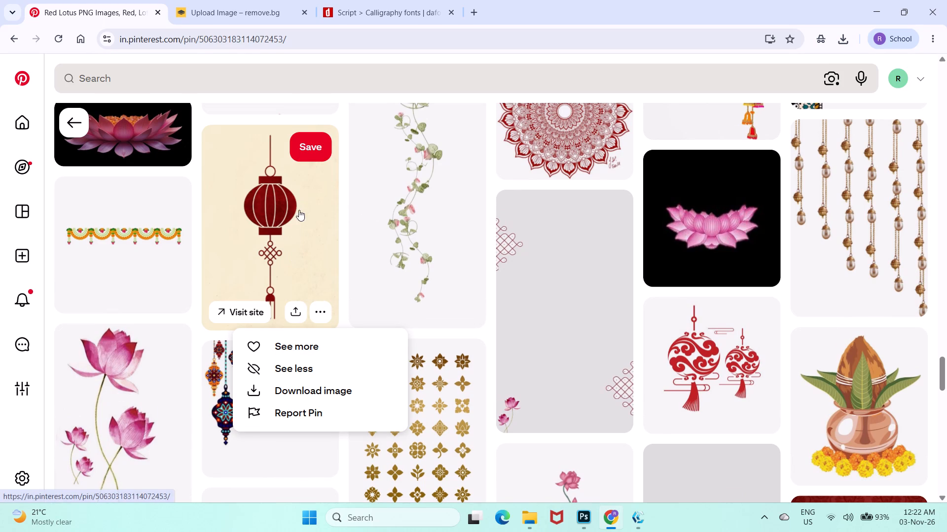
left_click(299, 210)
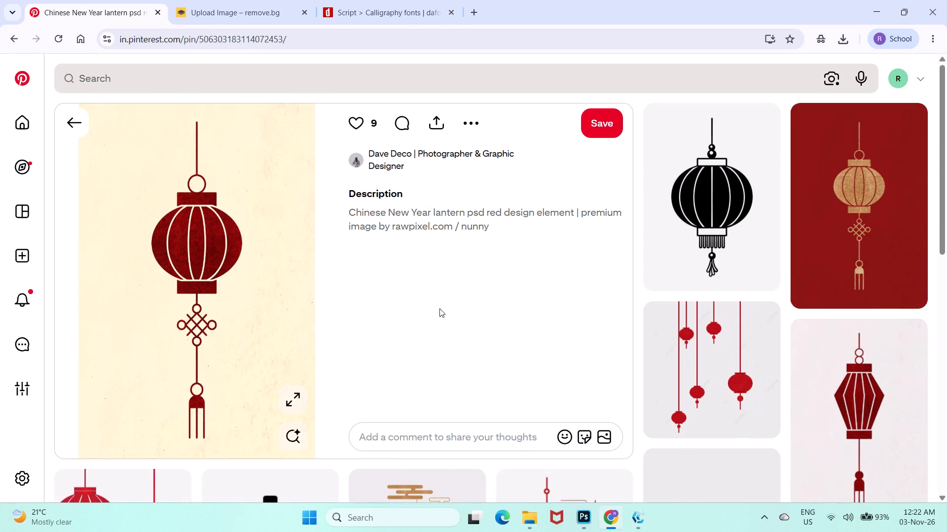
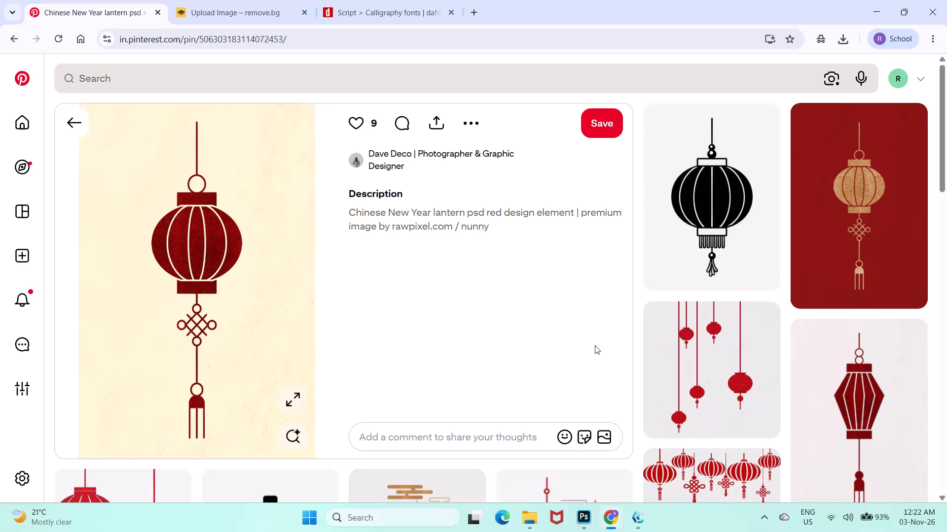
Look through the pins related to the dark red Chinese lantern and compare them with the poster in Photoshop.
scroll(595, 345, "down", 3)
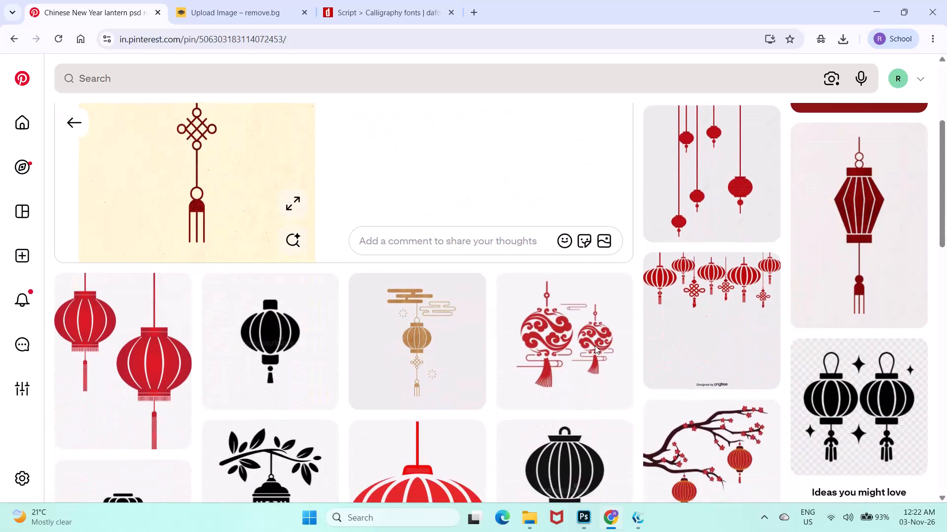
scroll(595, 345, "down", 6)
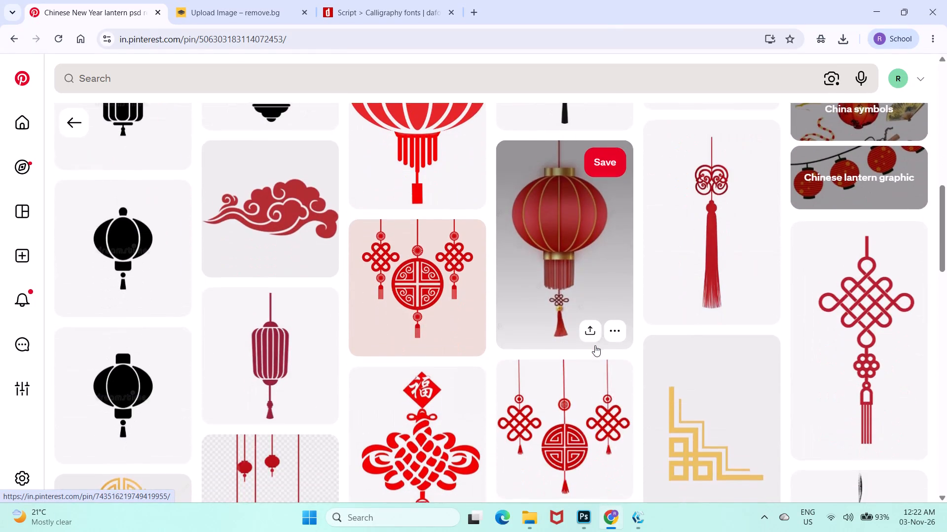
scroll(595, 345, "down", 3)
scroll(595, 345, "up", 1)
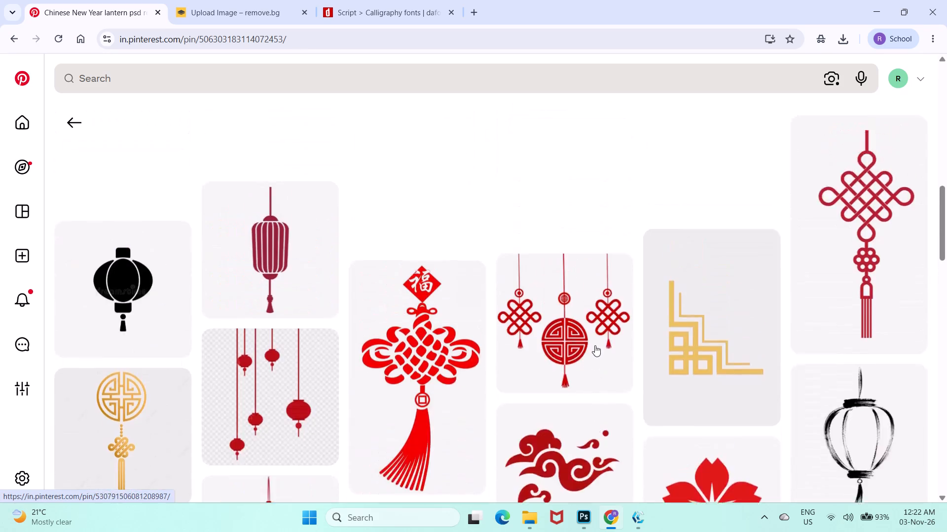
scroll(595, 345, "up", 4)
scroll(595, 345, "down", 1)
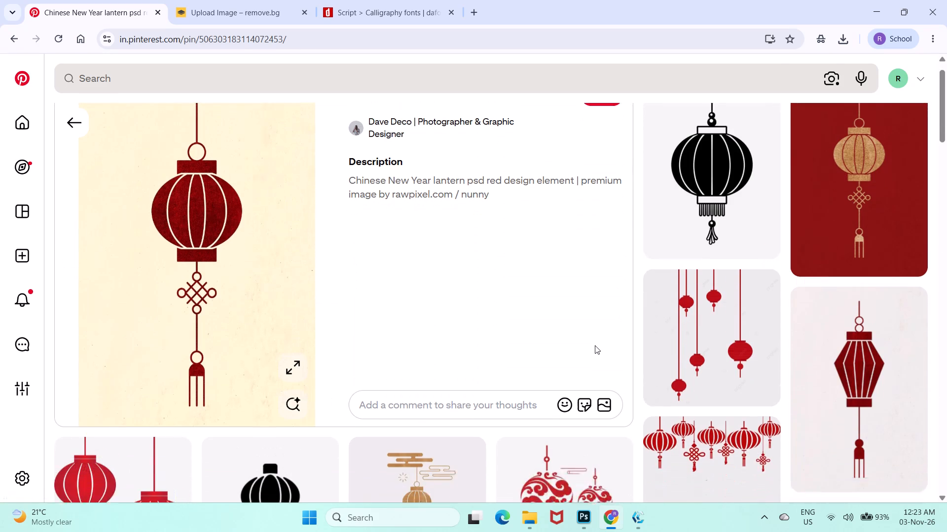
scroll(595, 345, "down", 1)
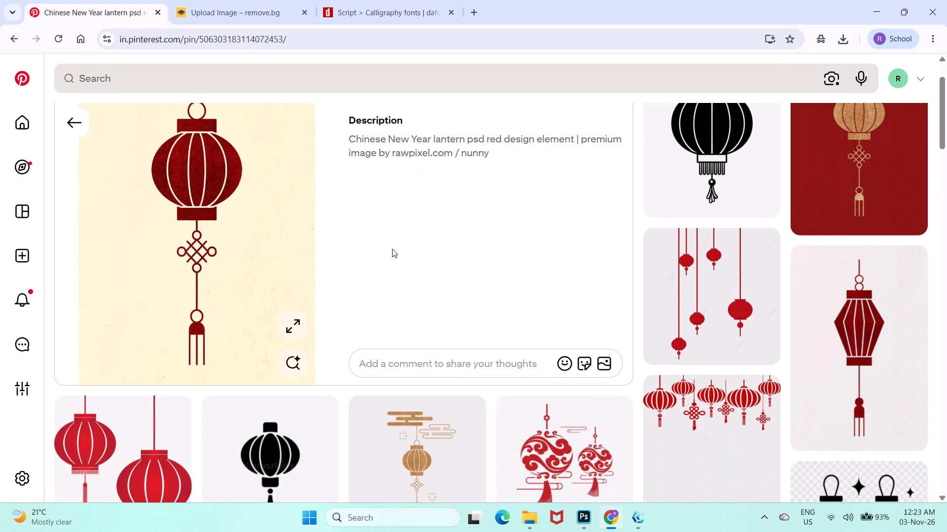
left_click(578, 519)
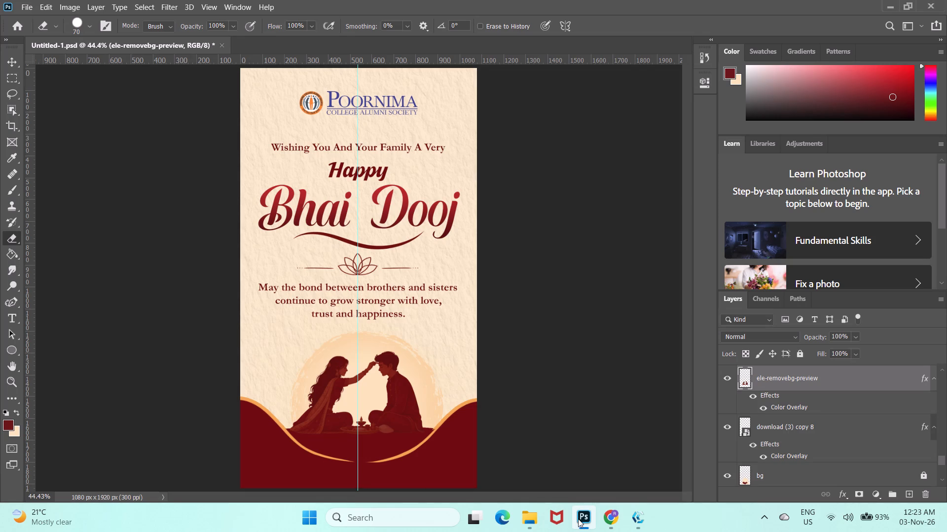
left_click(608, 518)
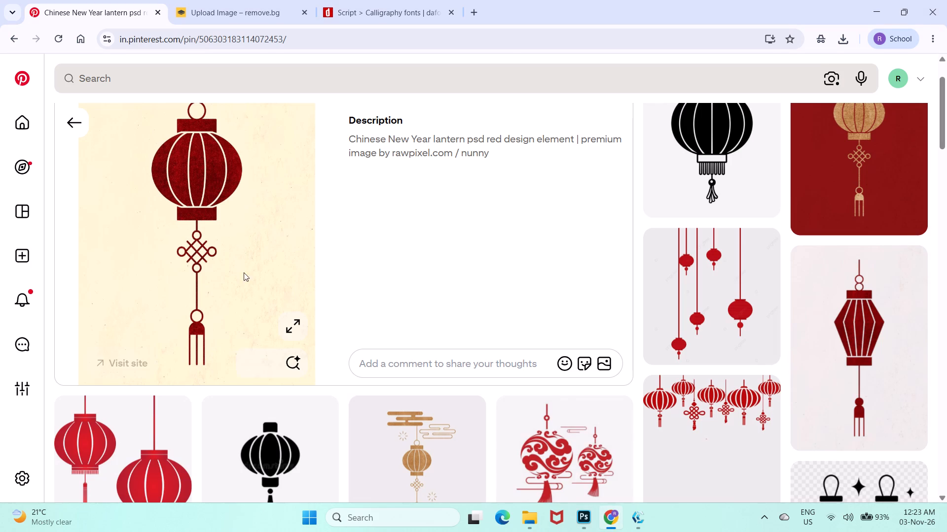
Upload the dark red Chinese lantern image from Pinterest to remove.bg for background removal.
left_click_drag(251, 246, 242, 0)
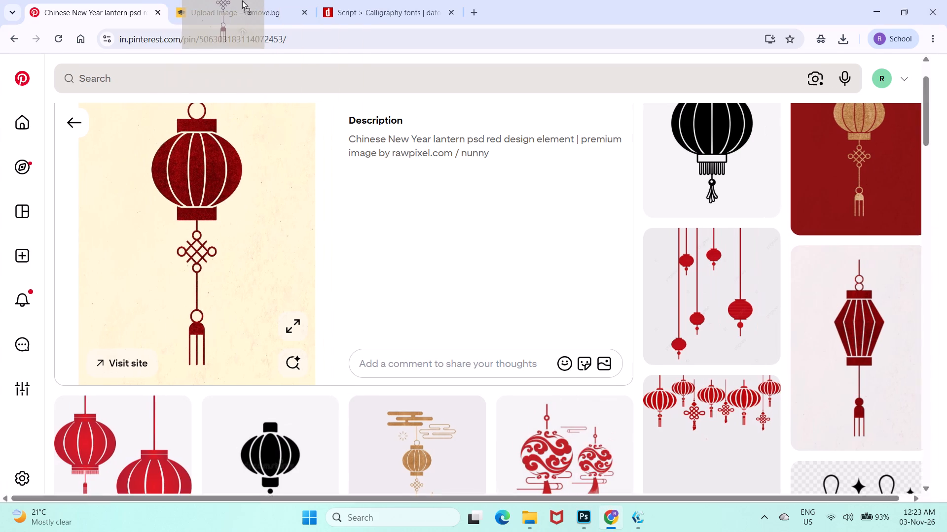
left_click_drag(242, 0, 361, 247)
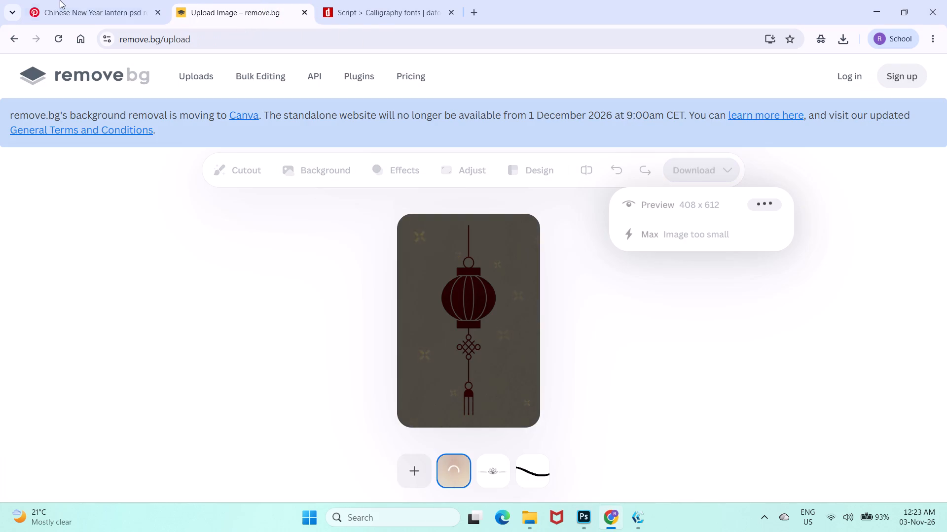
Search Pinterest for "corner boarder".
left_click(62, 4)
left_click(169, 88)
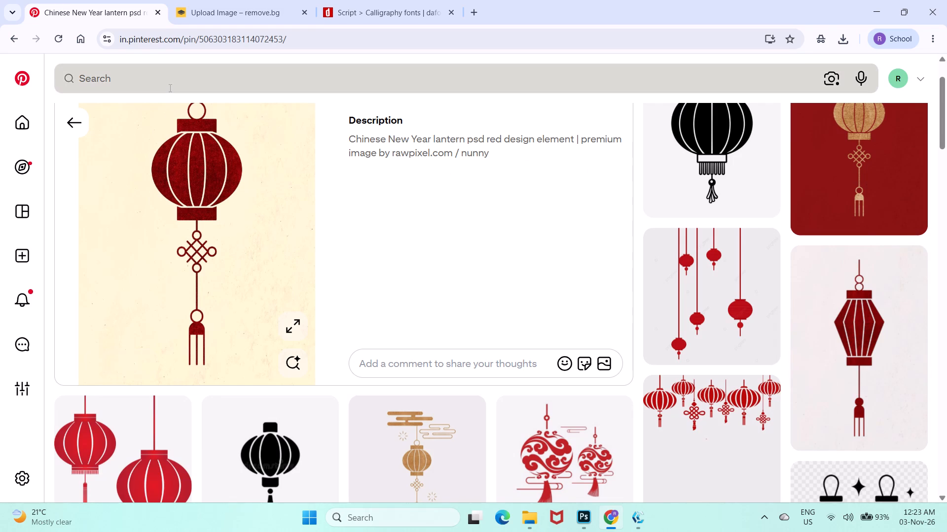
type("cor")
type("ner bo")
type("arder")
key("Return")
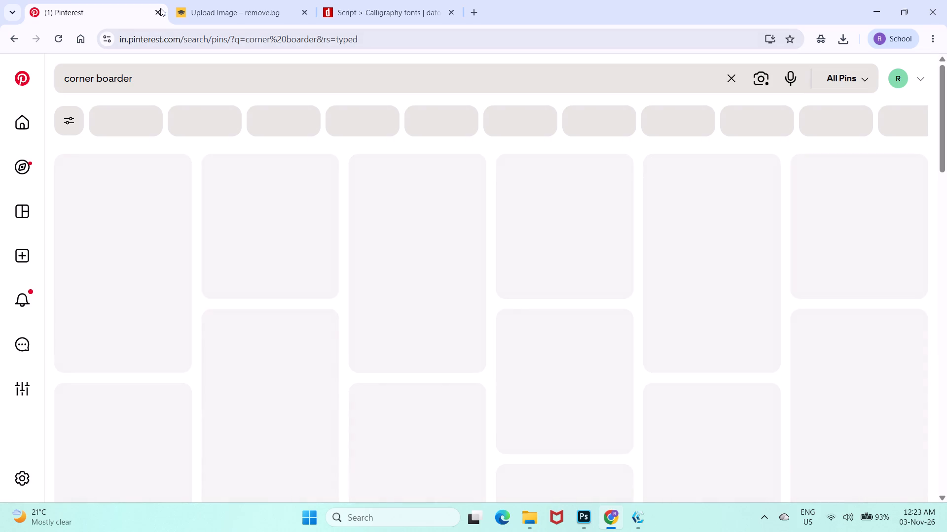
Download the free 408 x 612 preview of the lantern cutout from remove.bg and place it in the Photoshop poster.
left_click(193, 6)
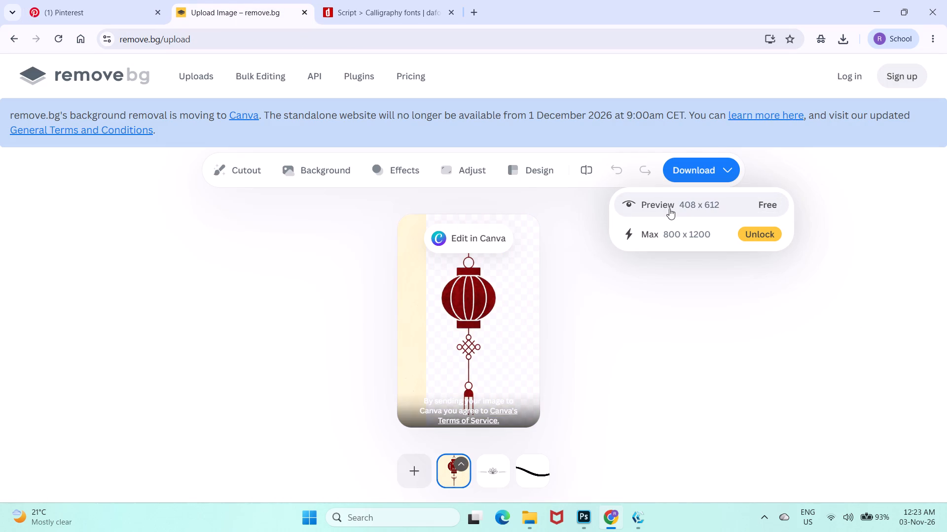
left_click(669, 208)
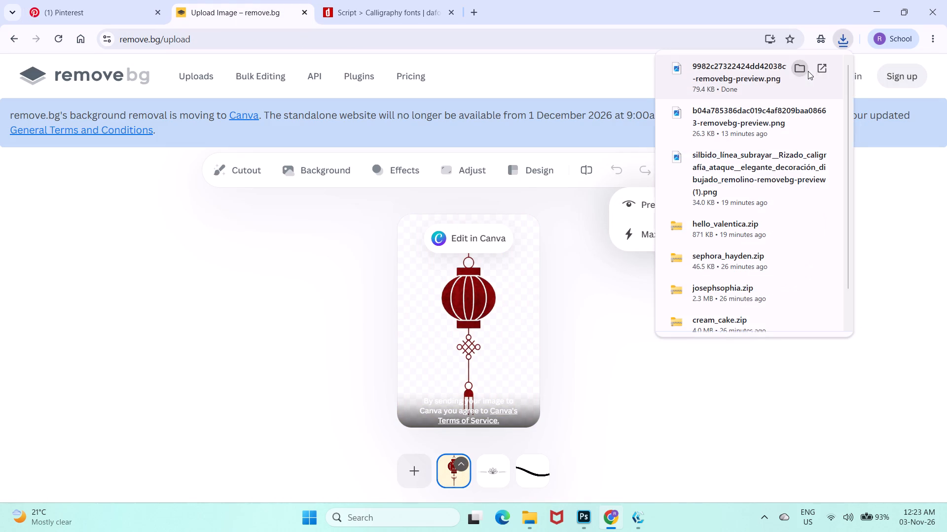
left_click_drag(751, 80, 598, 442)
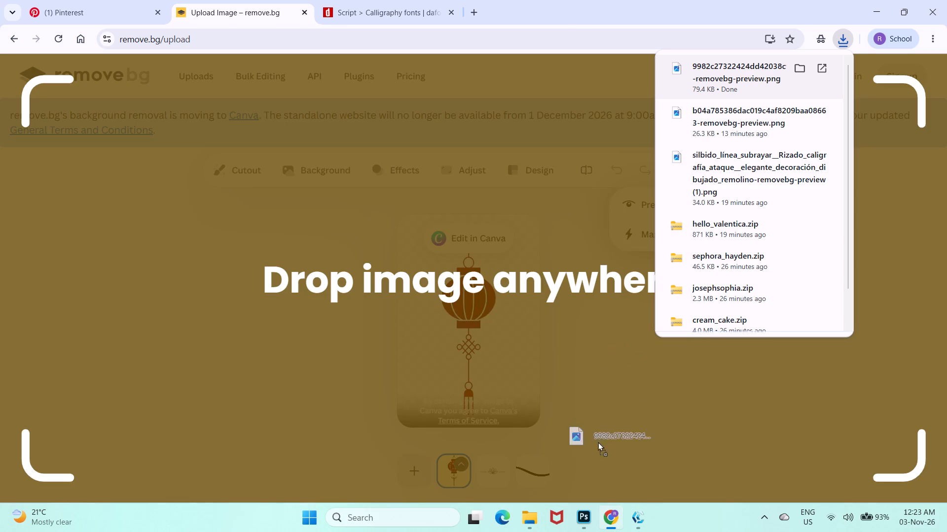
left_click_drag(598, 442, 436, 253)
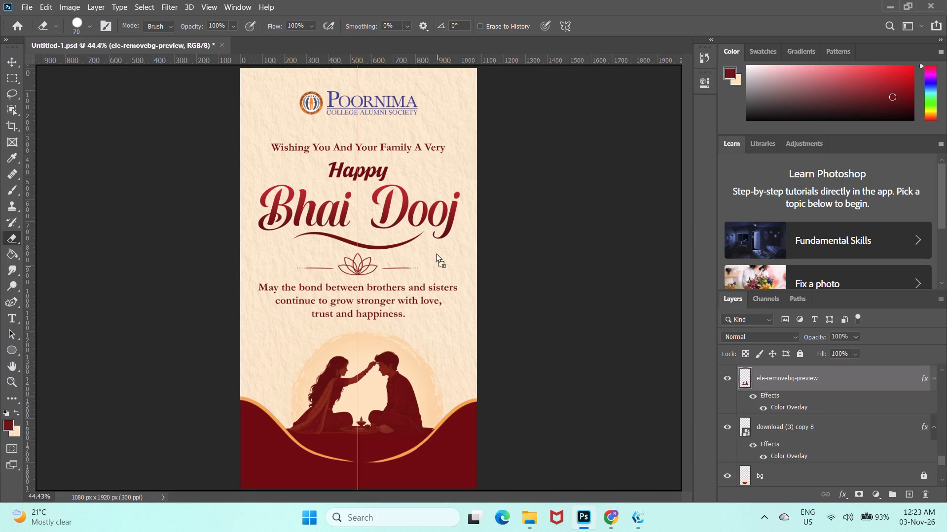
left_click_drag(436, 253, 451, 127)
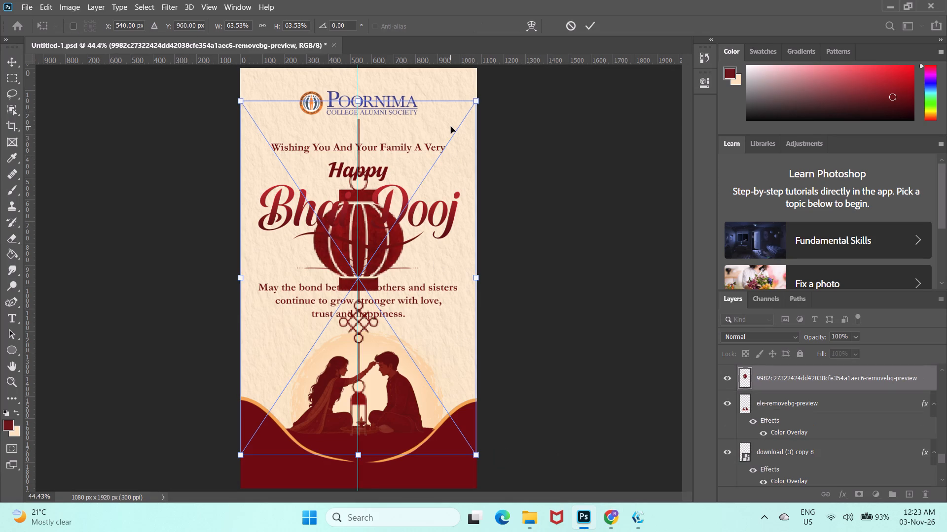
Scale the placed lantern proportionally to about 17% and move it to the poster's top-right corner, beside the logo.
left_click(242, 456)
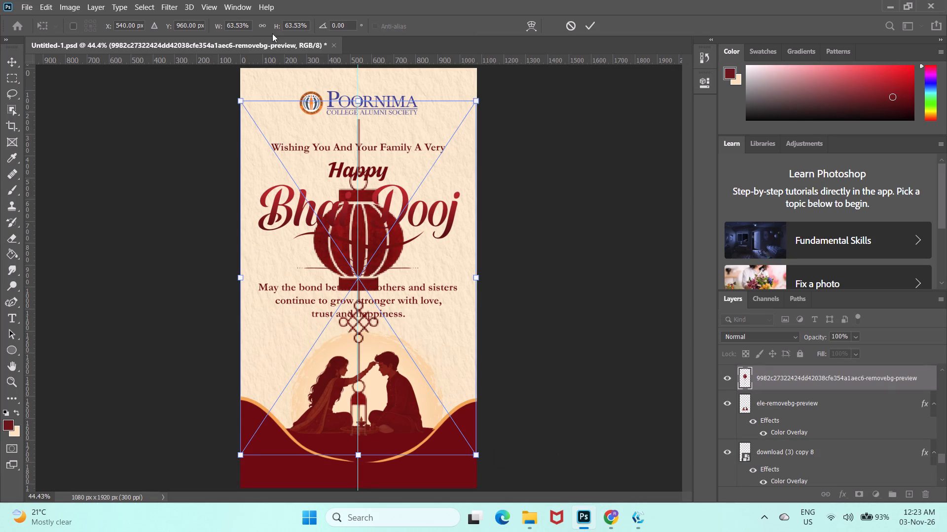
left_click(264, 26)
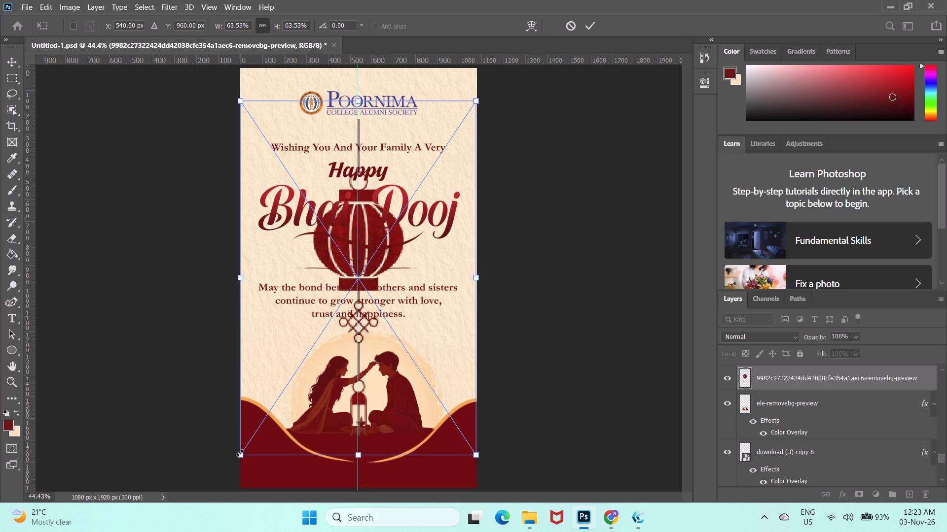
left_click_drag(240, 453, 372, 181)
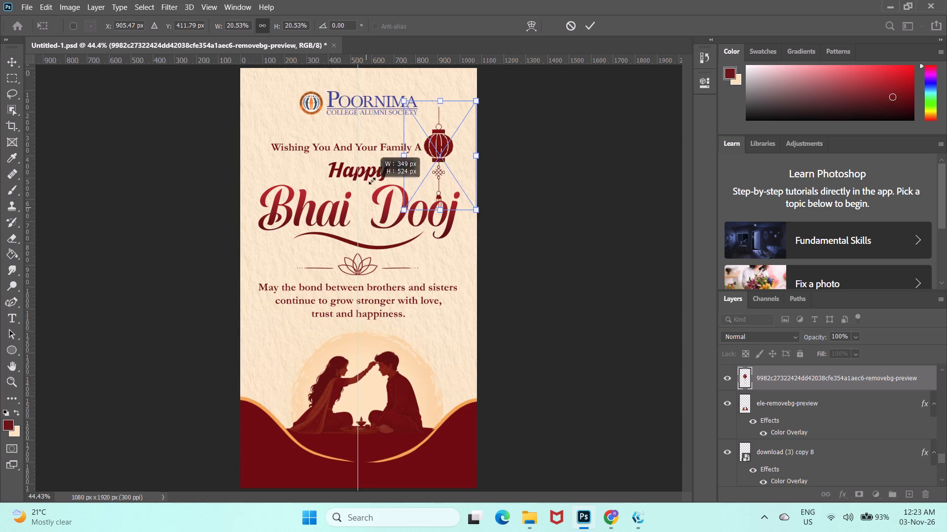
left_click_drag(372, 181, 372, 166)
left_click_drag(440, 152, 444, 127)
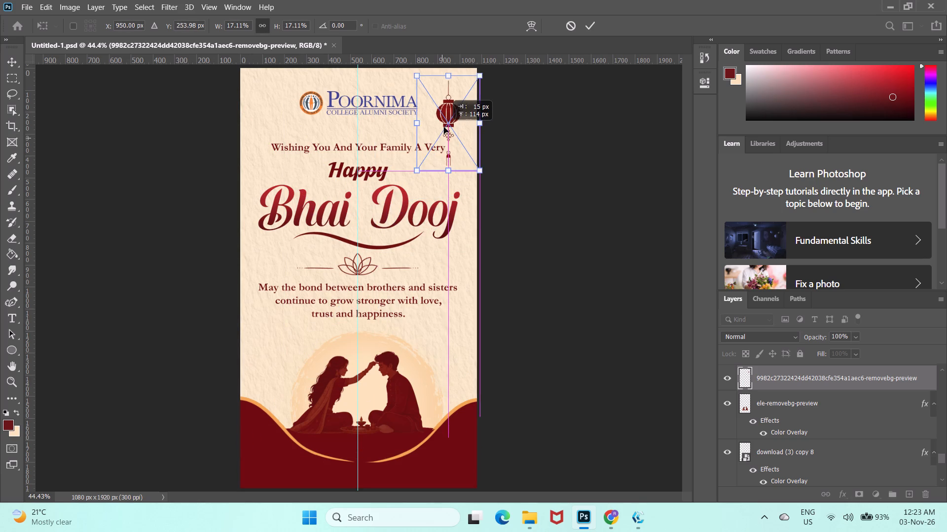
left_click_drag(444, 127, 447, 115)
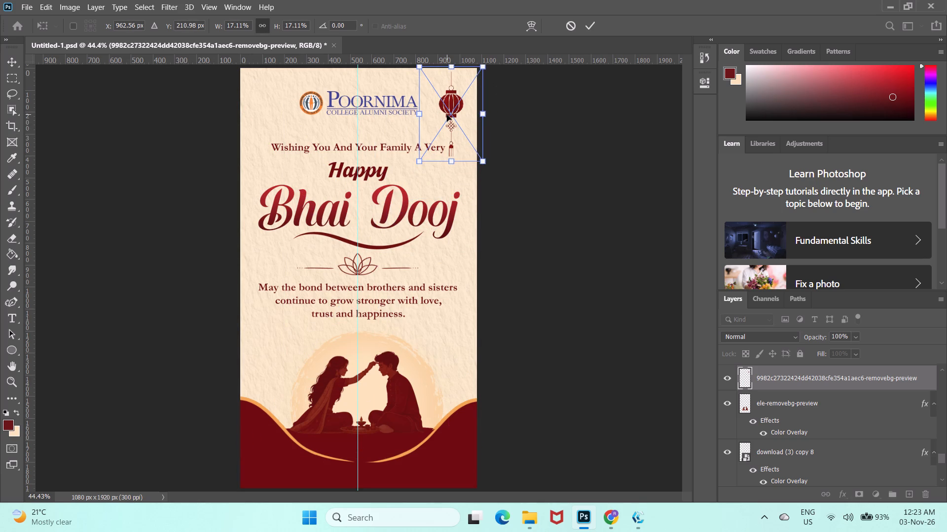
Nudge the lantern up and toward the poster's right edge, to about X 996 px, Y 195 px, and commit the placement.
key("Up")
key("Up")
key("Up")
key("Up")
key("Up")
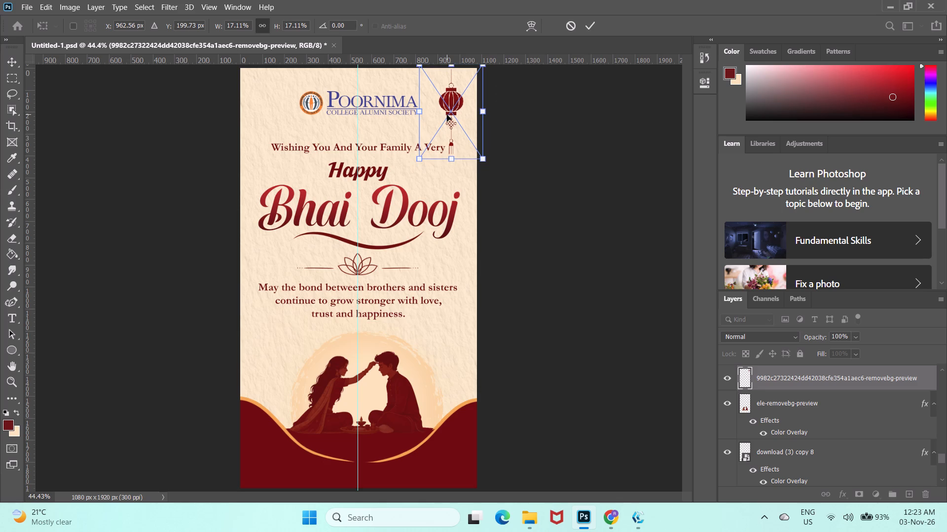
key("Up")
key("Up")
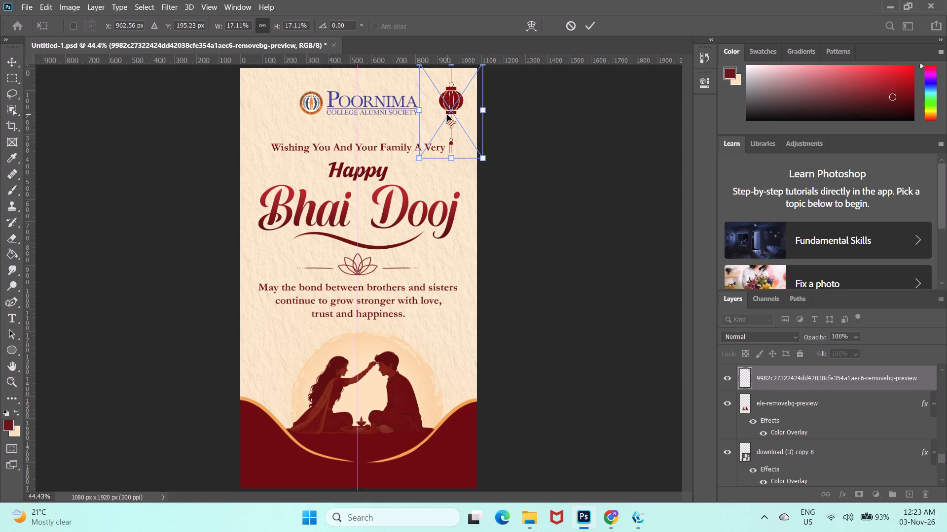
key("Right")
key("Right")
key("Right")
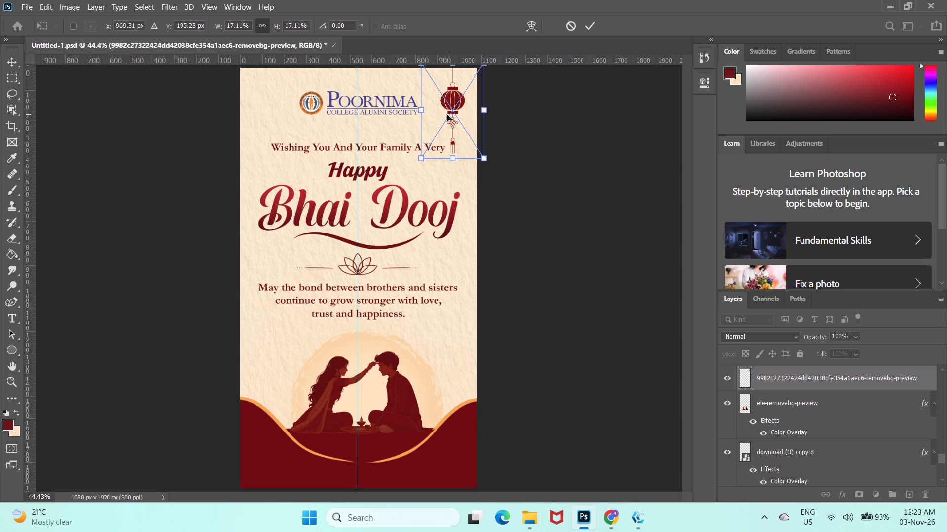
key("Right")
key("Right")
key("Right")
key("Right")
key("Right")
key("Right")
key("Right")
key("Right")
key("Right")
key("Right")
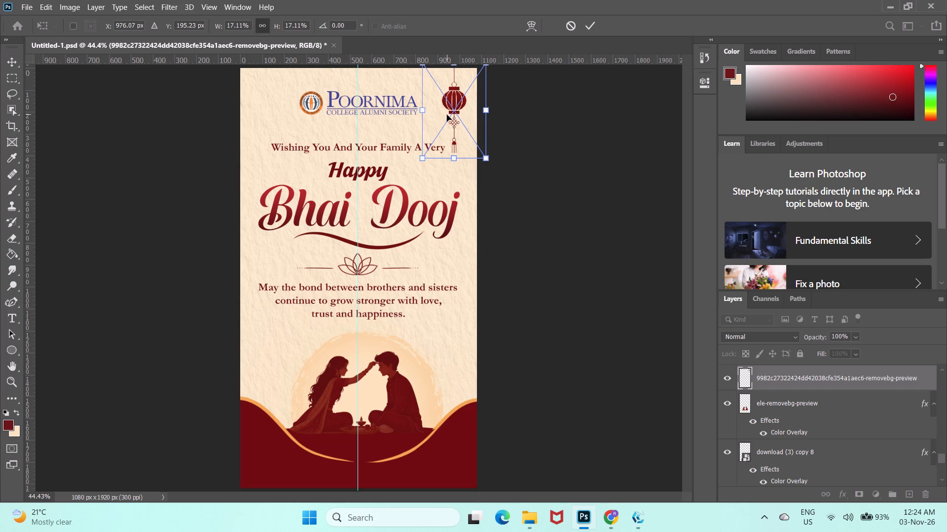
key("Right")
key("Right")
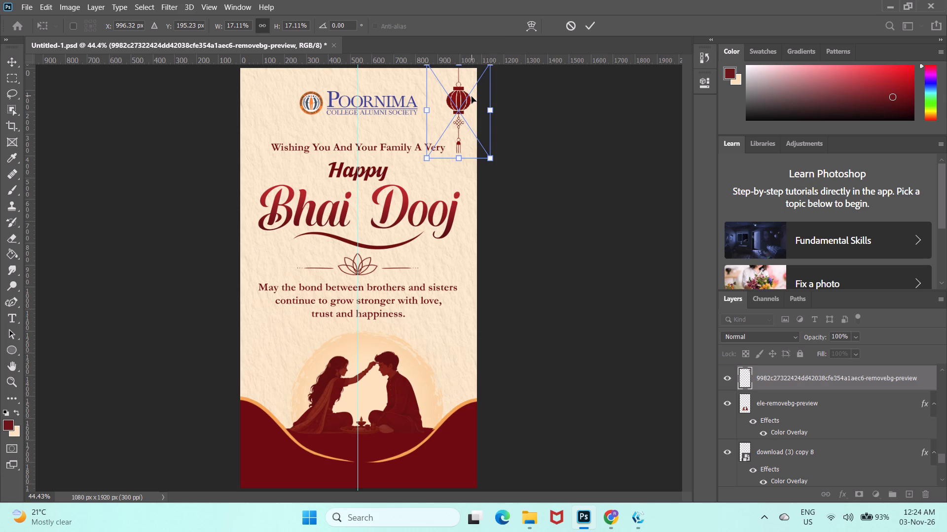
key("Return")
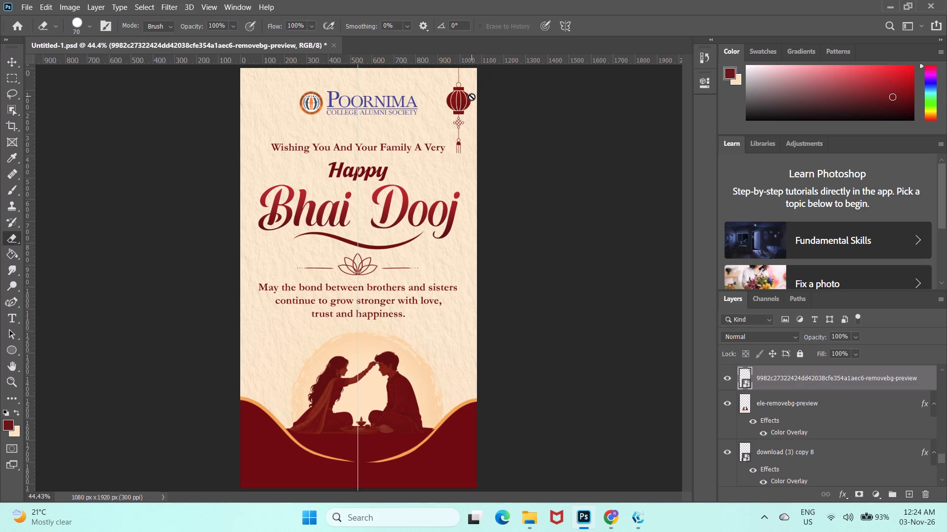
Rasterize the lantern smart object.
left_click(464, 102)
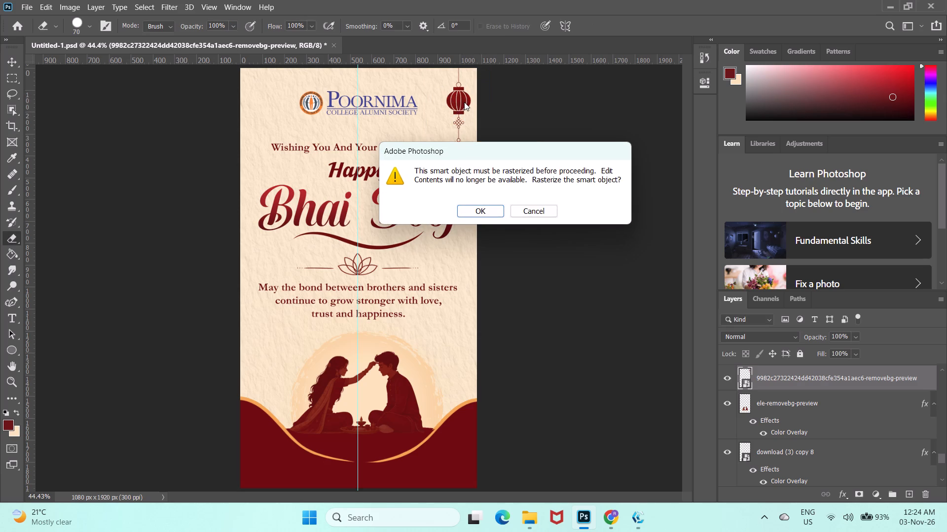
left_click(481, 211)
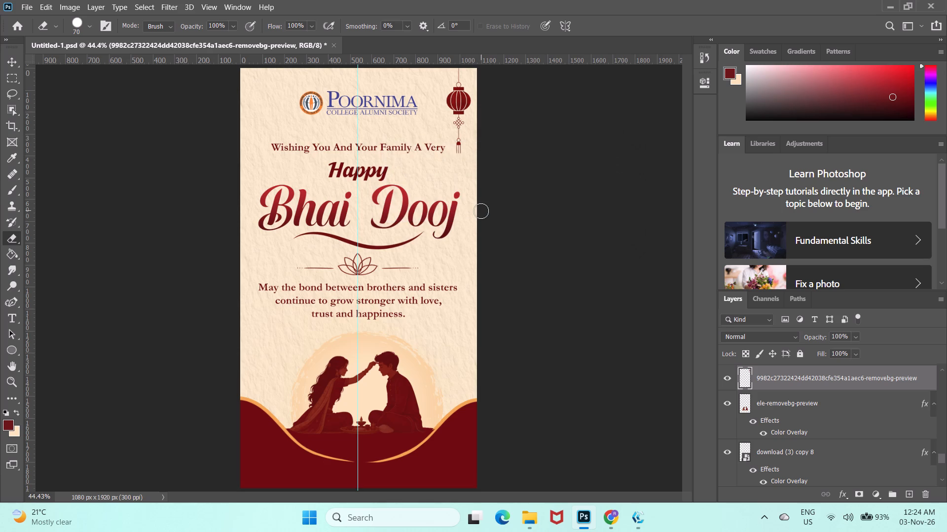
left_click(489, 341)
Switch to Pinterest in Chrome and look through the "corner boarder" results for a suitable corner ornament.
left_click(605, 518)
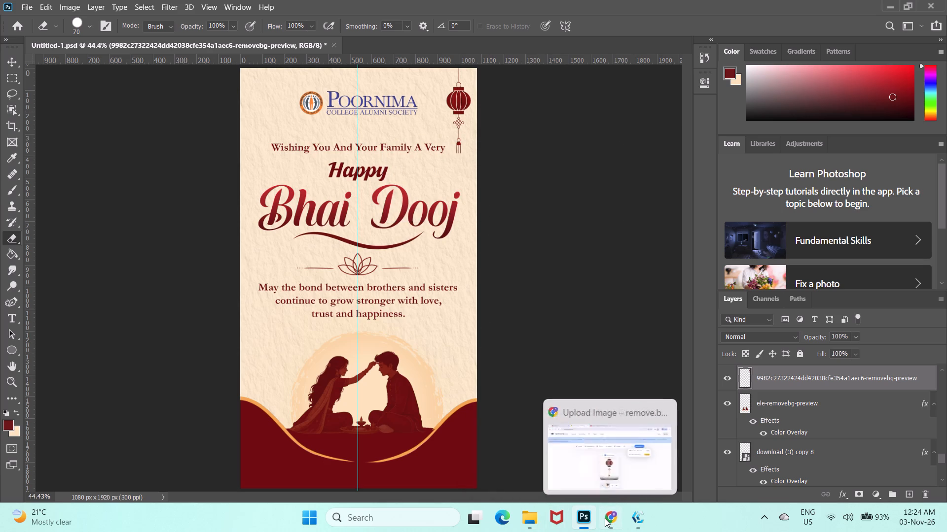
left_click(87, 0)
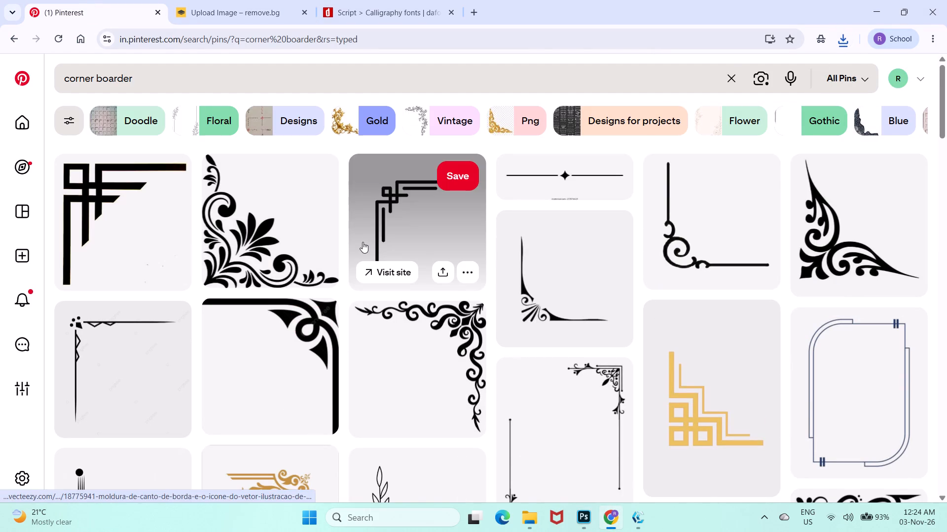
scroll(363, 242, "down", 7)
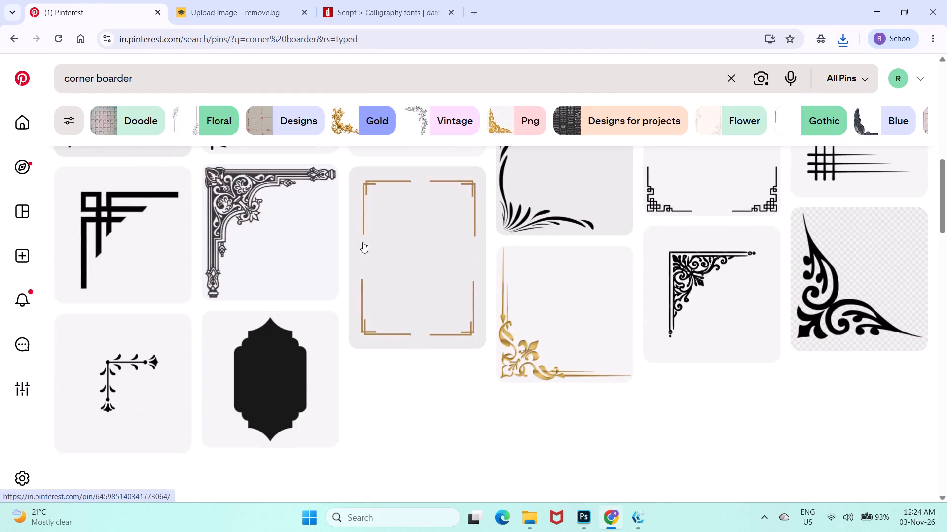
scroll(363, 242, "down", 2)
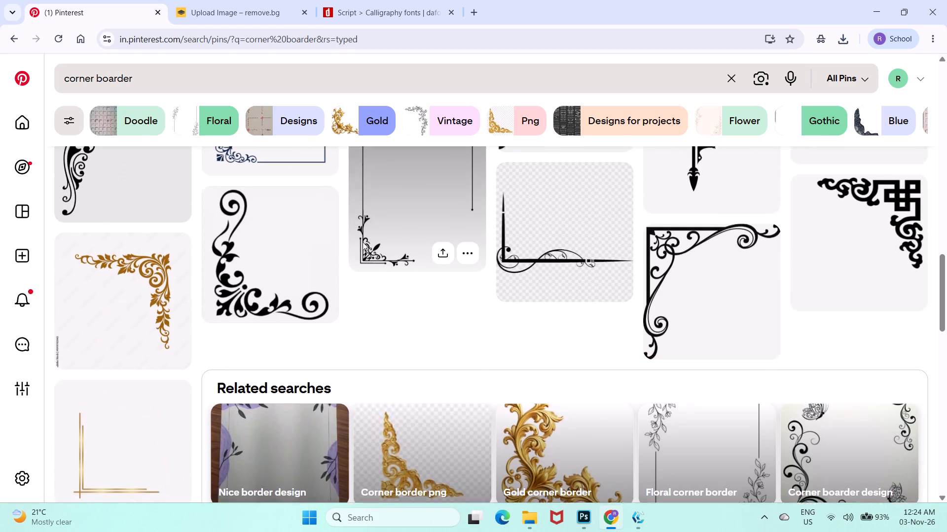
scroll(363, 242, "up", 3)
scroll(363, 242, "down", 5)
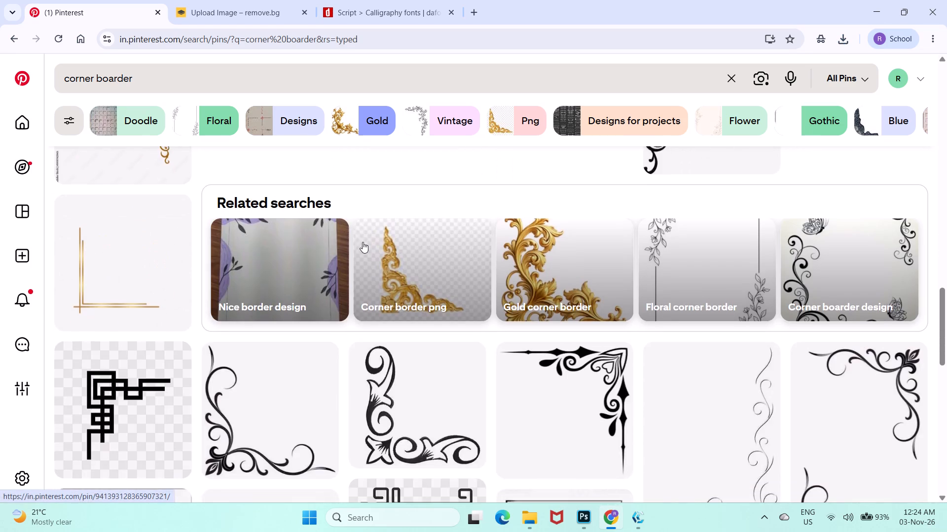
scroll(363, 242, "up", 5)
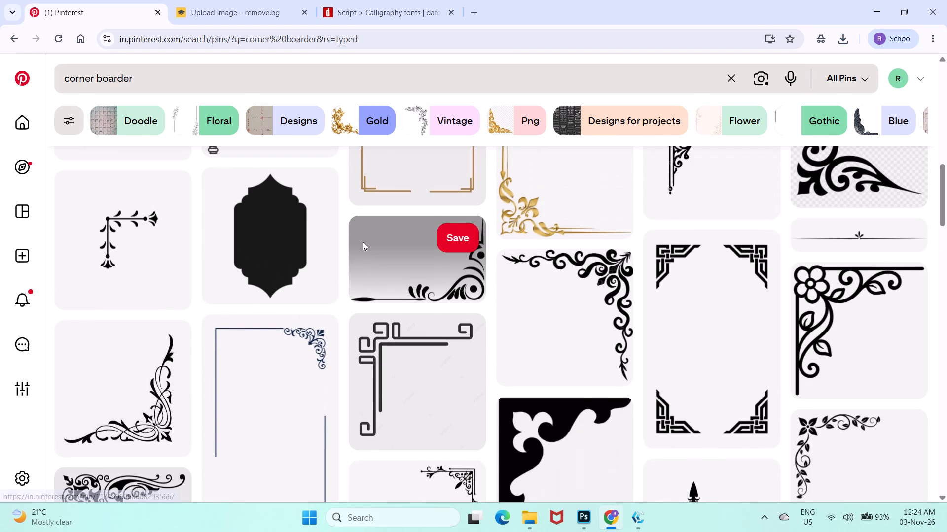
Open the solid black scrollwork corner pin and browse its related designs for a simpler corner shape.
left_click(524, 461)
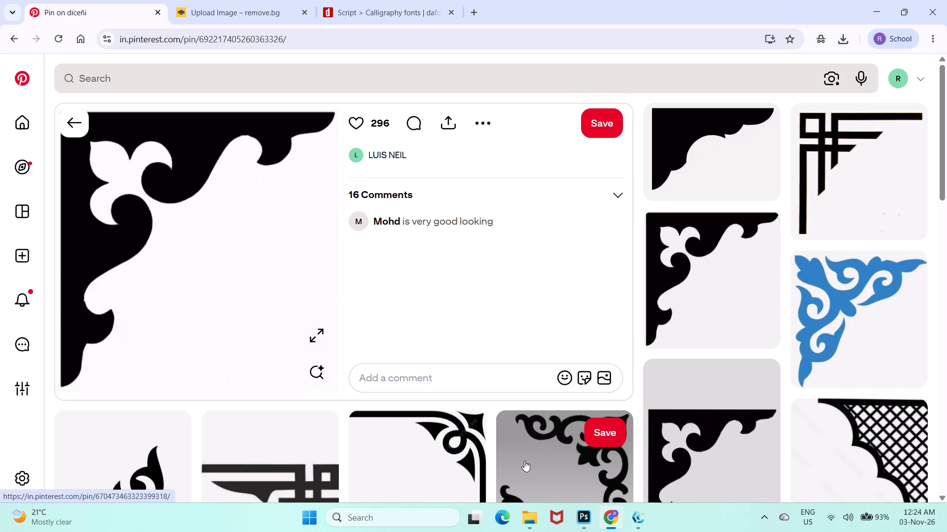
scroll(524, 461, "down", 2)
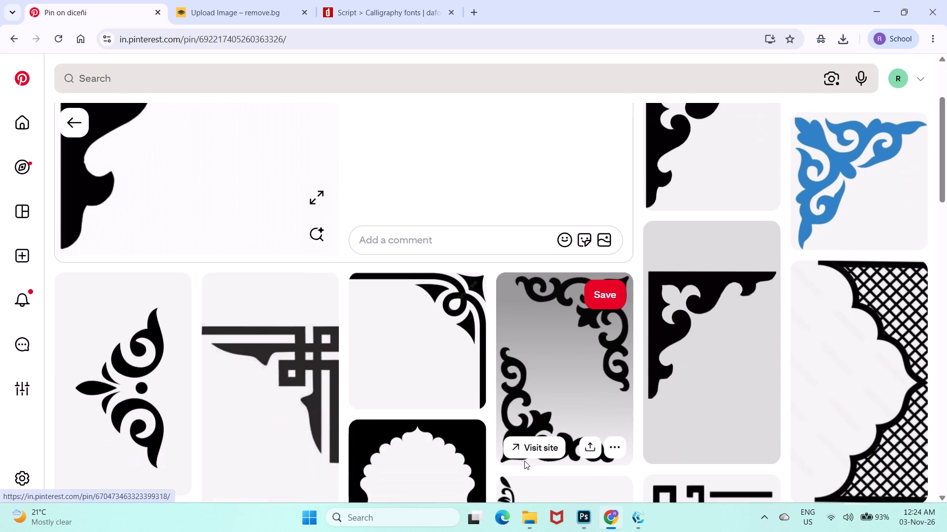
scroll(524, 461, "down", 3)
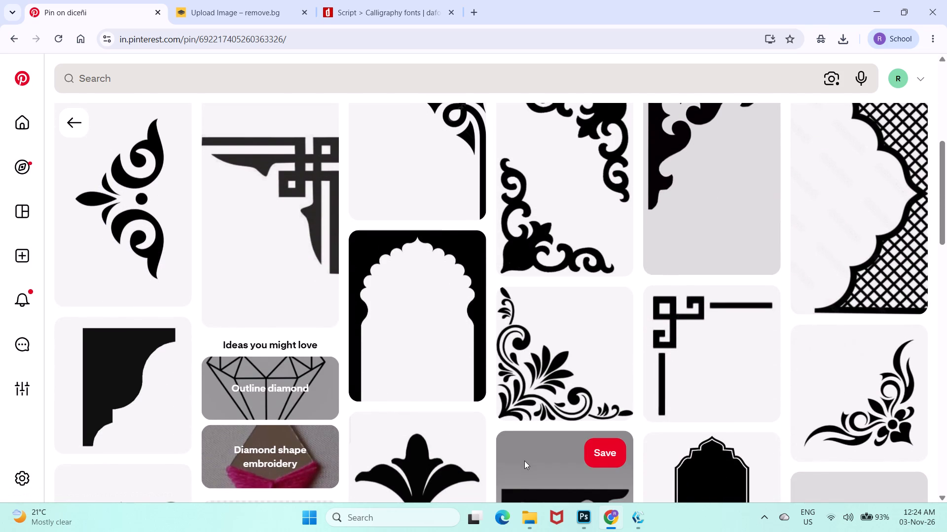
scroll(368, 417, "down", 3)
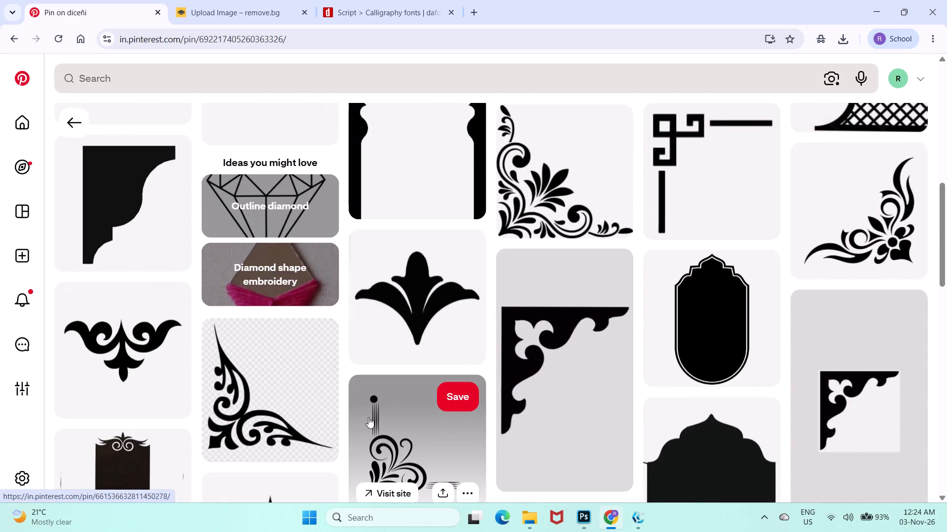
scroll(368, 417, "up", 1)
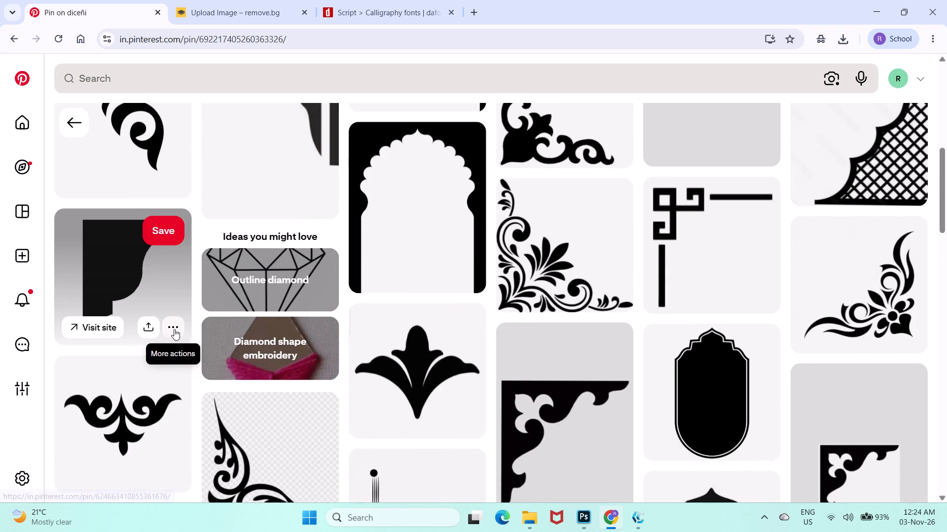
Open the "Timber apron 188" wooden profile pin and look through its similar corner silhouettes.
left_click(162, 267)
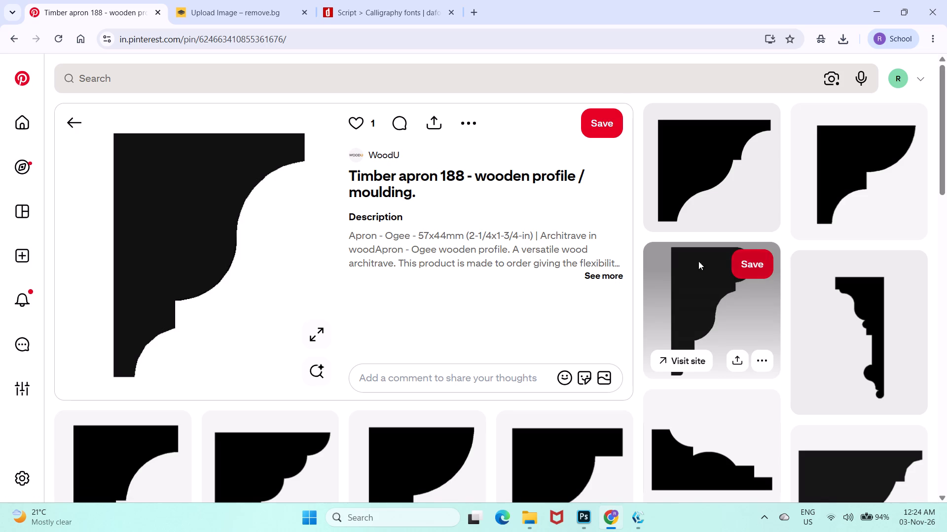
scroll(641, 228, "down", 3)
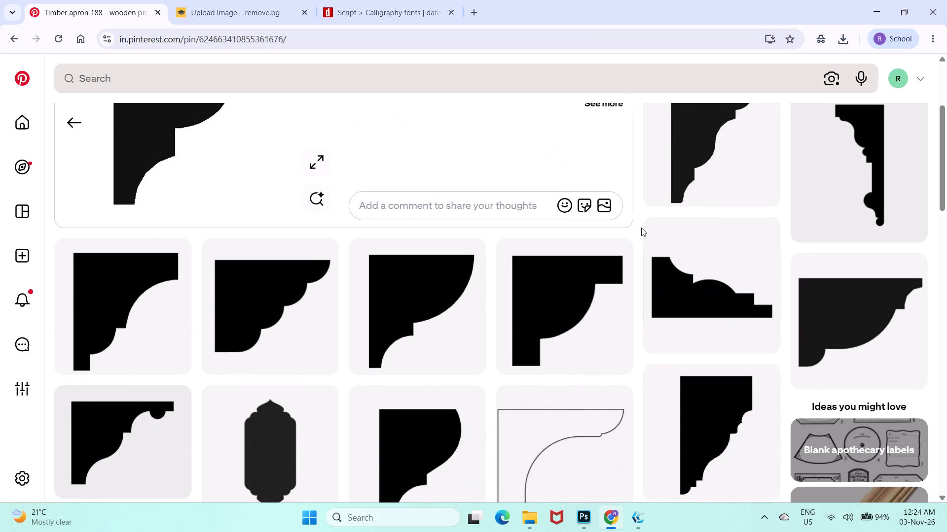
scroll(641, 228, "down", 1)
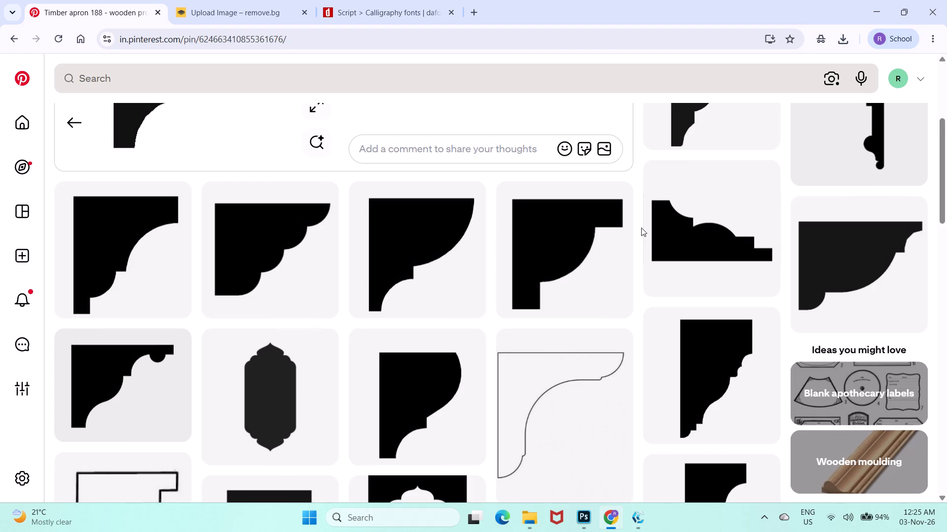
scroll(641, 228, "down", 2)
scroll(641, 228, "up", 1)
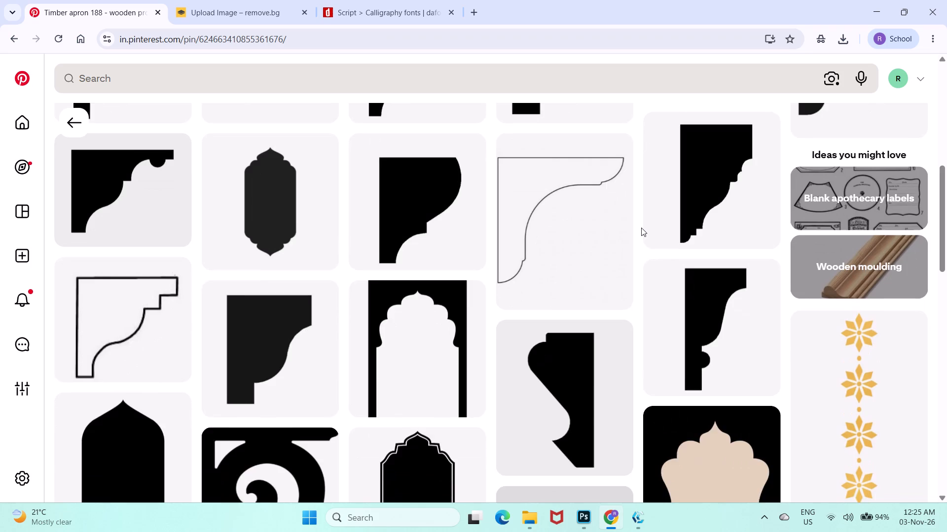
scroll(641, 228, "up", 1)
Open the "Timber coving 13" wooden profile pin and examine its shape and related corner designs.
left_click(169, 279)
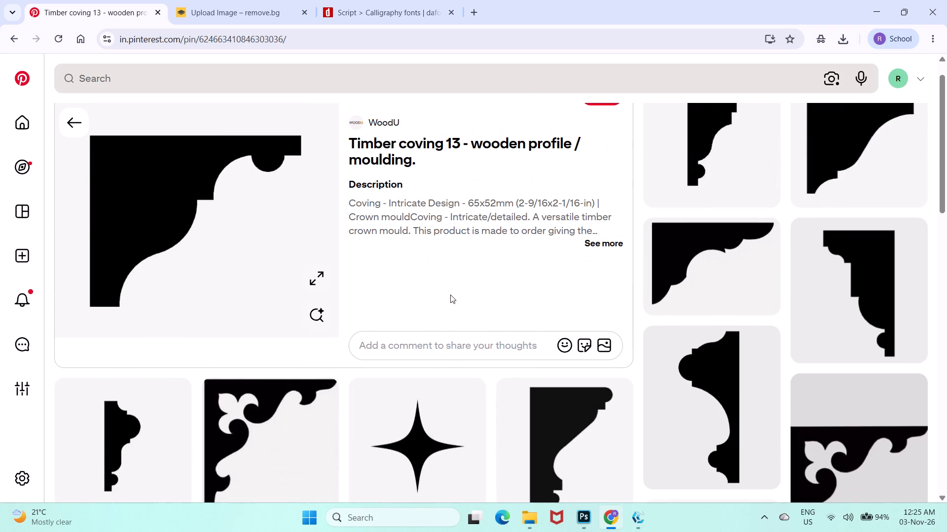
scroll(450, 295, "up", 2)
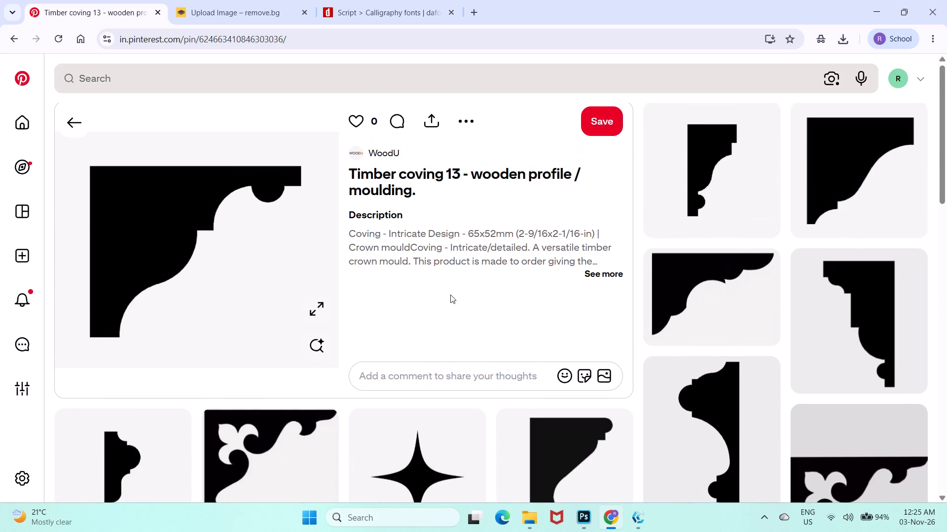
scroll(450, 295, "up", 1)
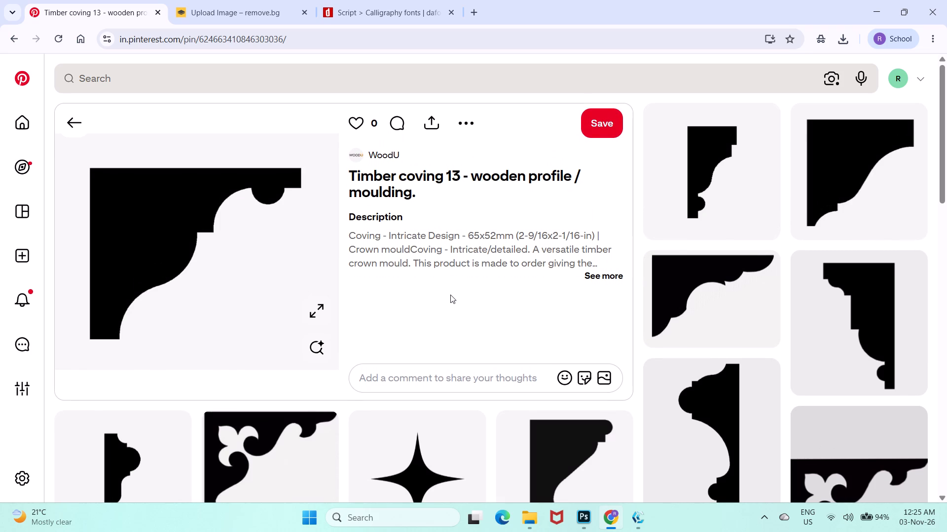
scroll(450, 295, "up", 2)
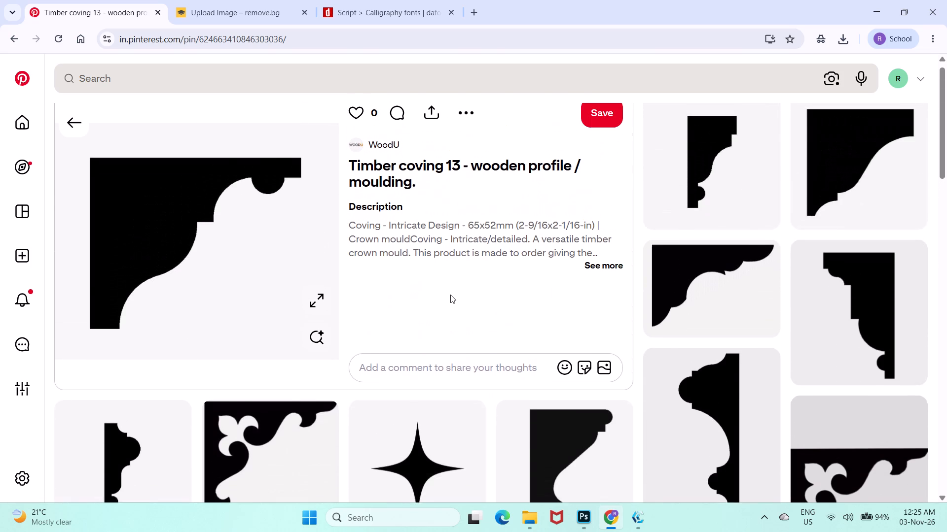
scroll(450, 295, "up", 1)
Open the "Melbourne Interior & Exterior Fretwork Designs" pin with the solid black scalloped corner.
double_click(719, 300)
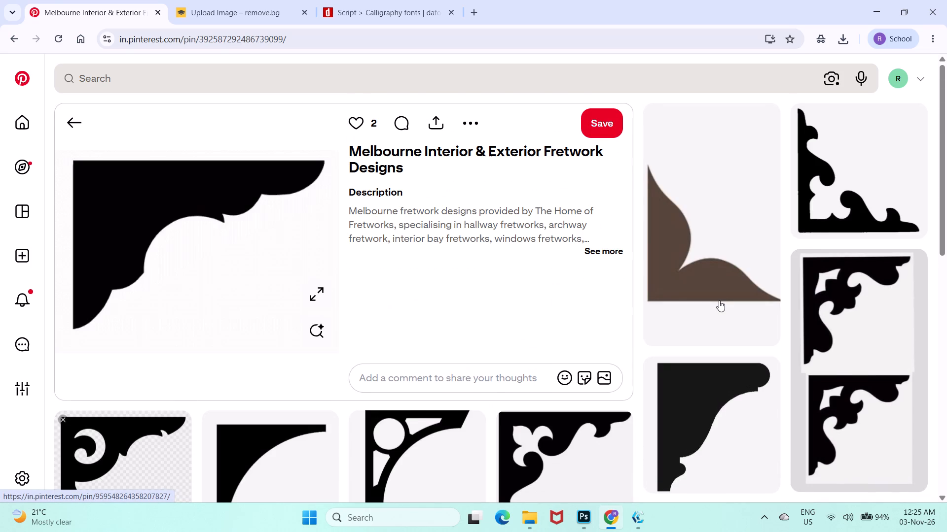
scroll(719, 300, "down", 3)
scroll(719, 300, "up", 2)
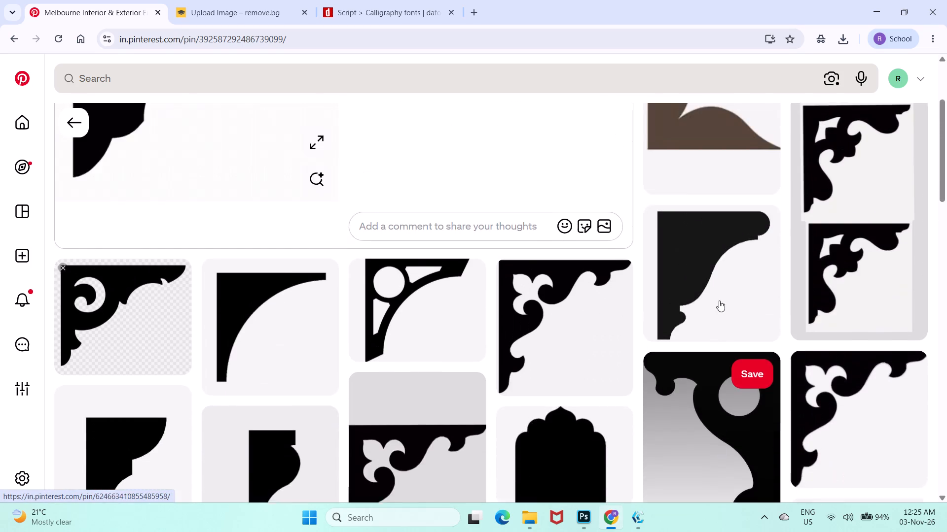
scroll(719, 300, "up", 1)
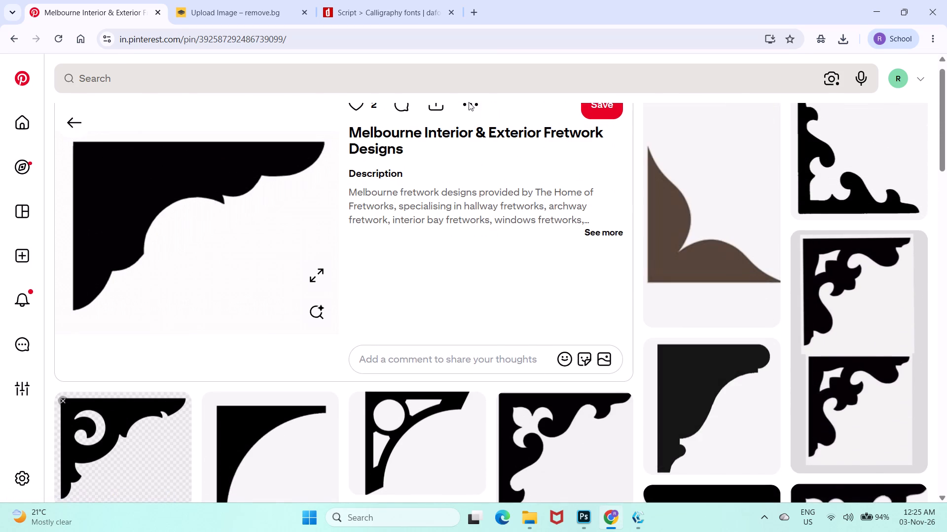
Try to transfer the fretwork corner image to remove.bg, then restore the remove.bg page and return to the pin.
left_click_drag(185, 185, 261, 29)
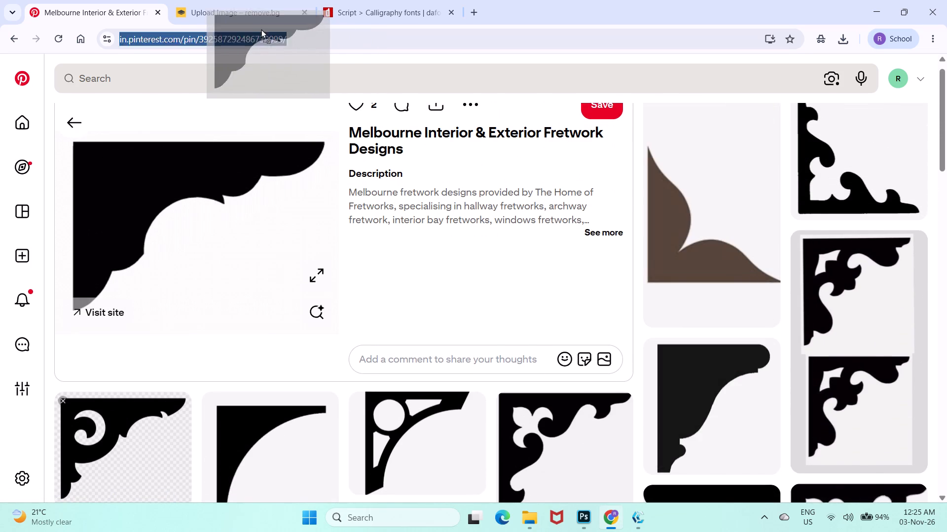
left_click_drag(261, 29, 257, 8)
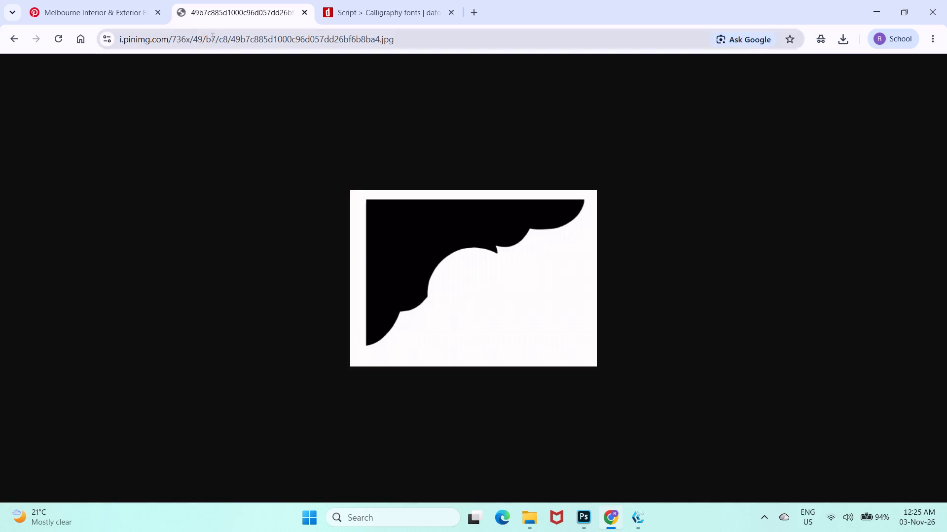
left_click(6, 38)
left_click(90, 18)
Remove the fretwork corner image's background in remove.bg and download the free 400 x 287 preview.
left_click_drag(118, 255, 199, 17)
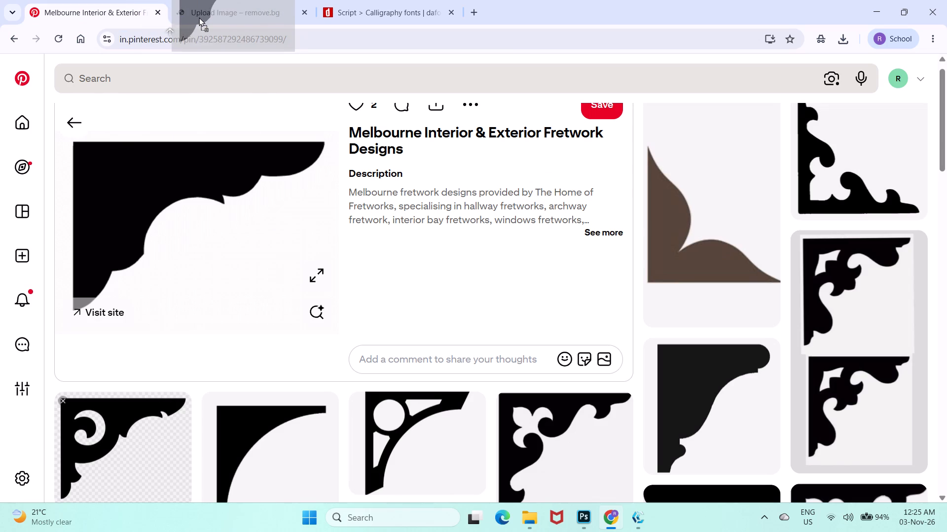
left_click_drag(199, 17, 199, 116)
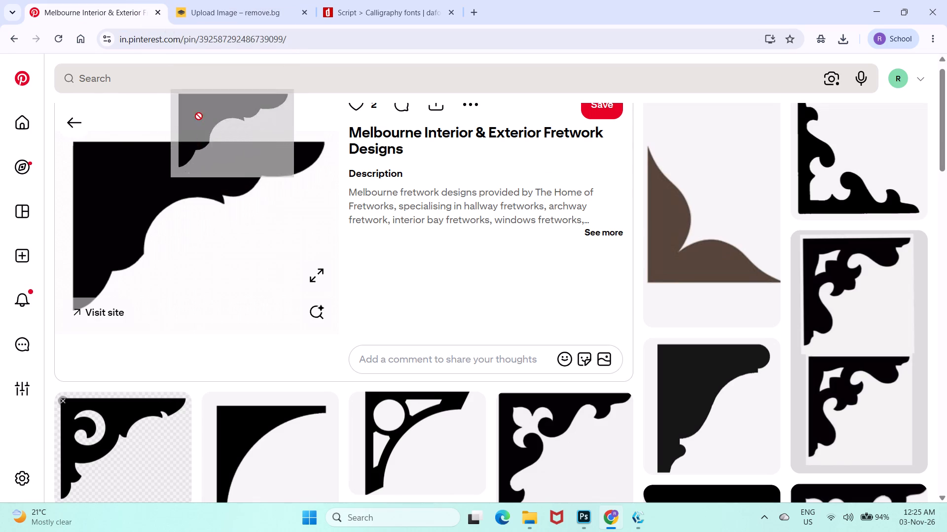
left_click_drag(199, 116, 241, 254)
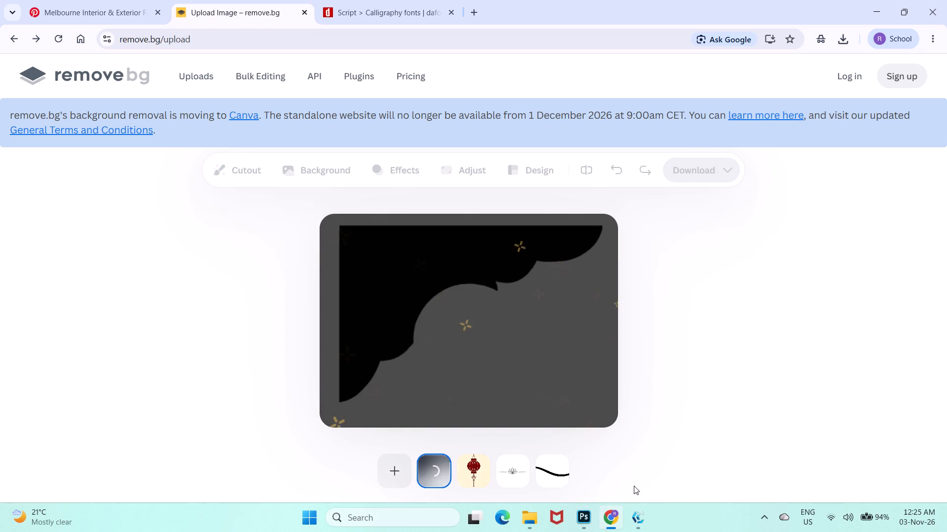
left_click(692, 162)
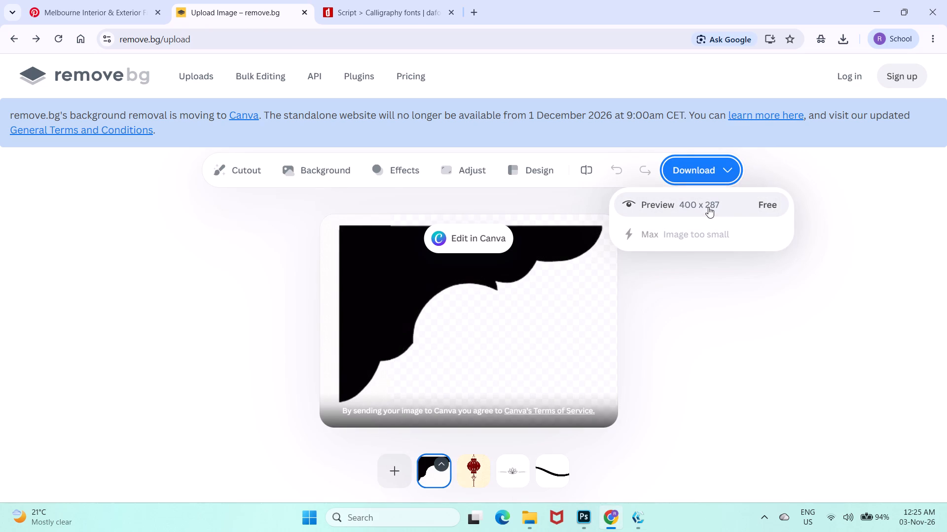
left_click(708, 207)
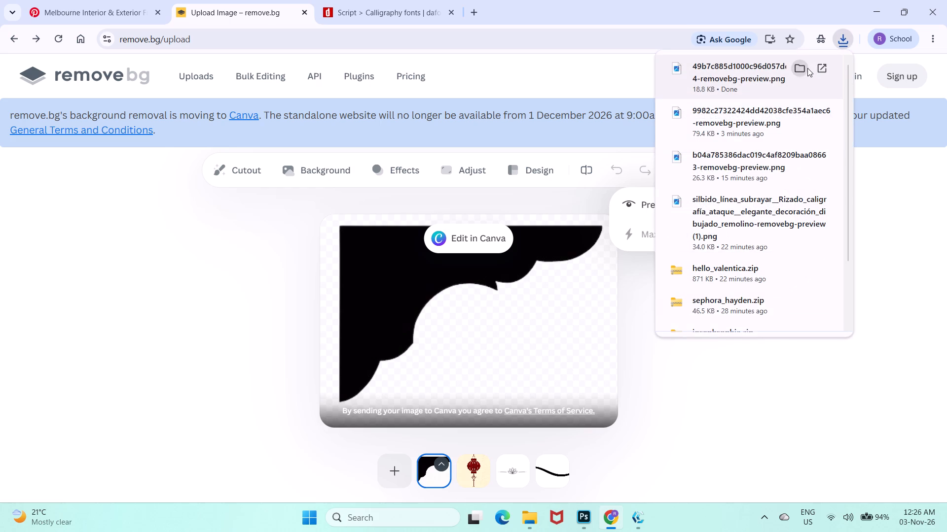
Place the downloaded corner cutout into the Bhai Dooj poster in Photoshop.
left_click_drag(765, 70, 589, 520)
left_click_drag(589, 520, 381, 224)
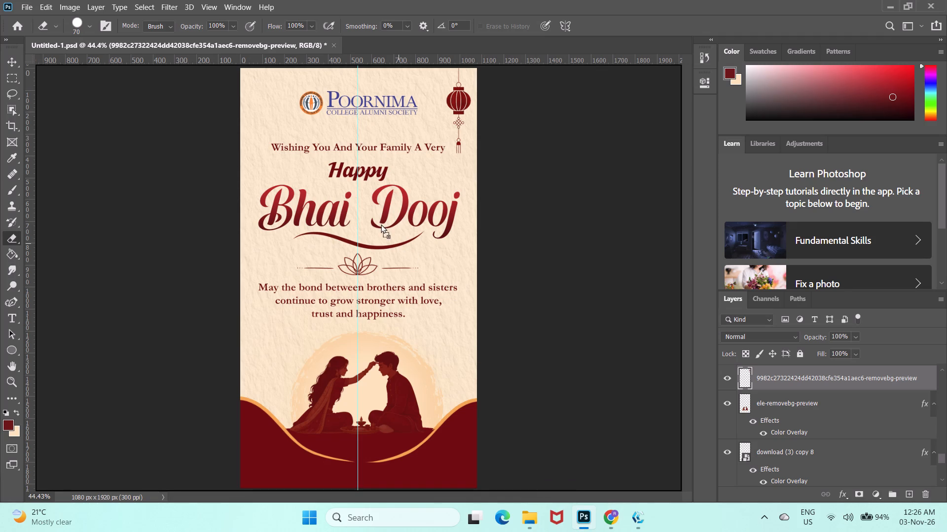
left_click_drag(381, 224, 288, 102)
left_click_drag(288, 102, 291, 121)
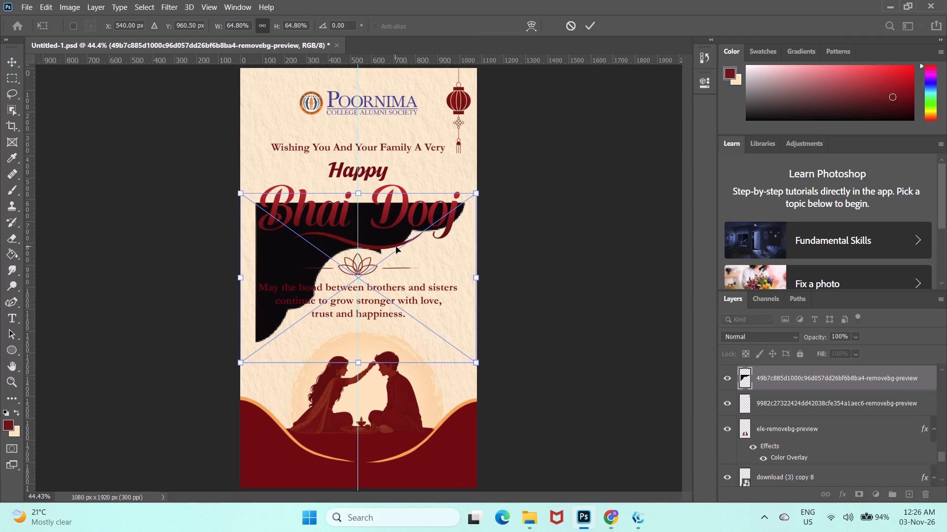
Move the placed black corner ornament up into the poster's top-left corner, to about X 480 px, Y 350 px.
key("shift+Up")
key("shift+Up")
key("shift+Up")
key("shift+Up")
key("shift+Up")
key("shift+Up")
key("shift+Up")
key("shift+Up")
key("shift+Up")
key("shift+Up")
key("shift+Up")
key("shift+Up")
key("shift+Up")
key("shift+Up")
key("shift+Up")
key("shift+Up")
key("shift+Up")
key("shift+Up")
key("shift+Up")
key("shift+Up")
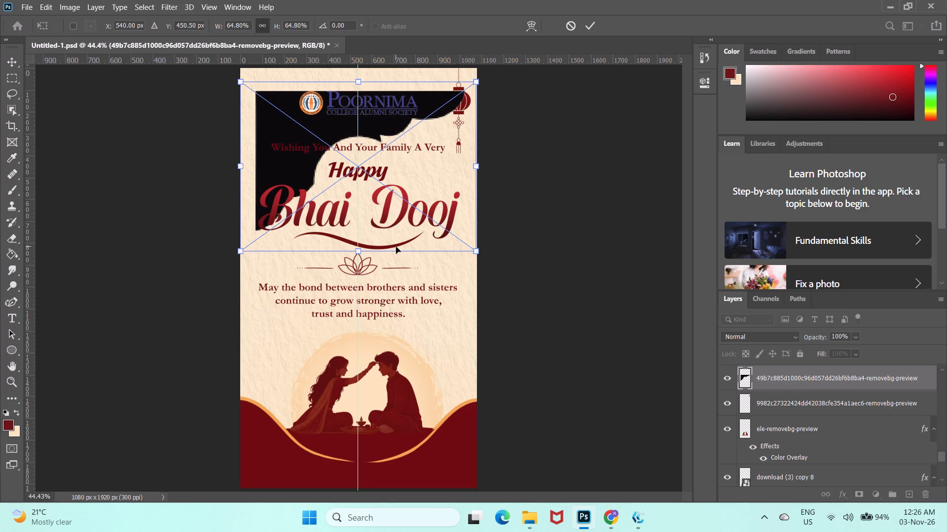
key("shift+Left")
key("shift+Left")
key("shift+Left")
key("shift+Left")
key("shift+Left")
key("shift+Left")
key("shift+Left")
key("shift+Left")
key("shift+Left")
key("shift+Left")
key("shift+Up")
key("shift+Up")
key("shift+Up")
key("shift+Up")
key("shift+Up")
key("shift+Up")
key("shift+Up")
key("shift+Up")
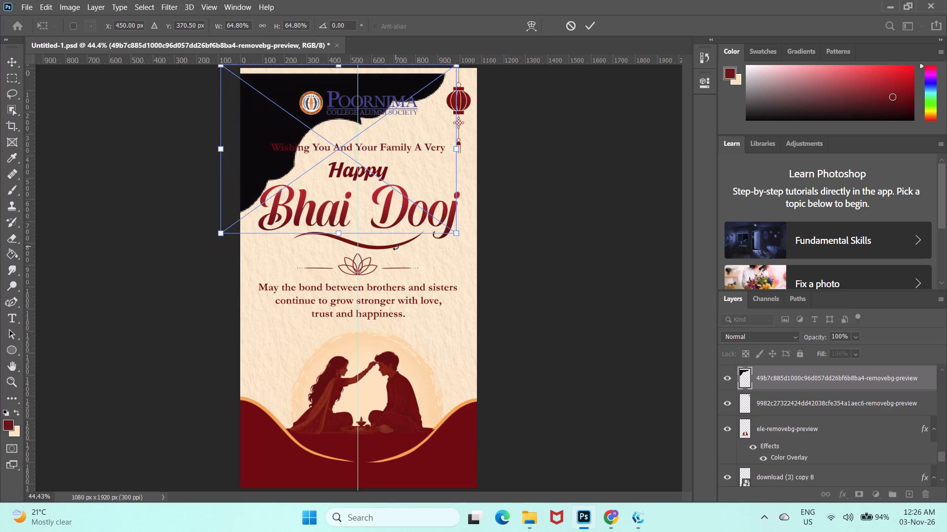
key("shift+Up")
key("shift+Up")
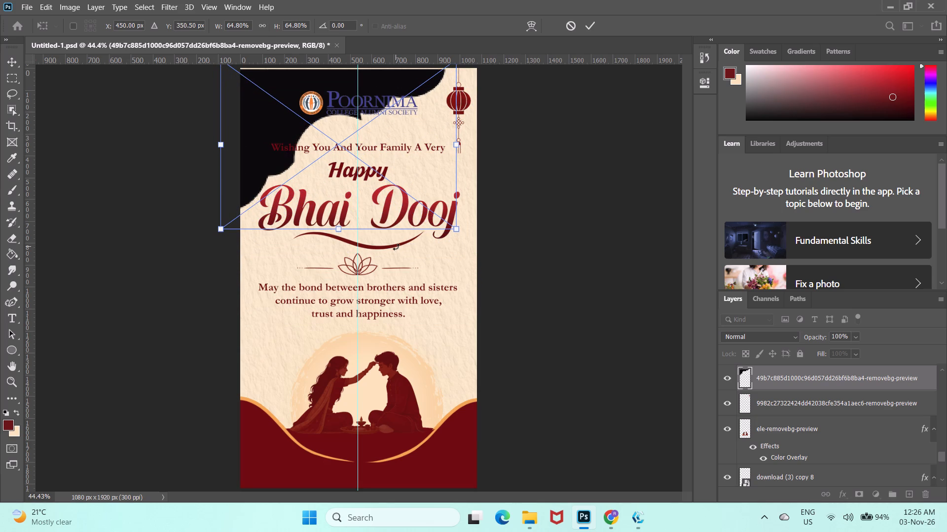
key("shift+Right")
key("shift+Right")
key("shift+Right")
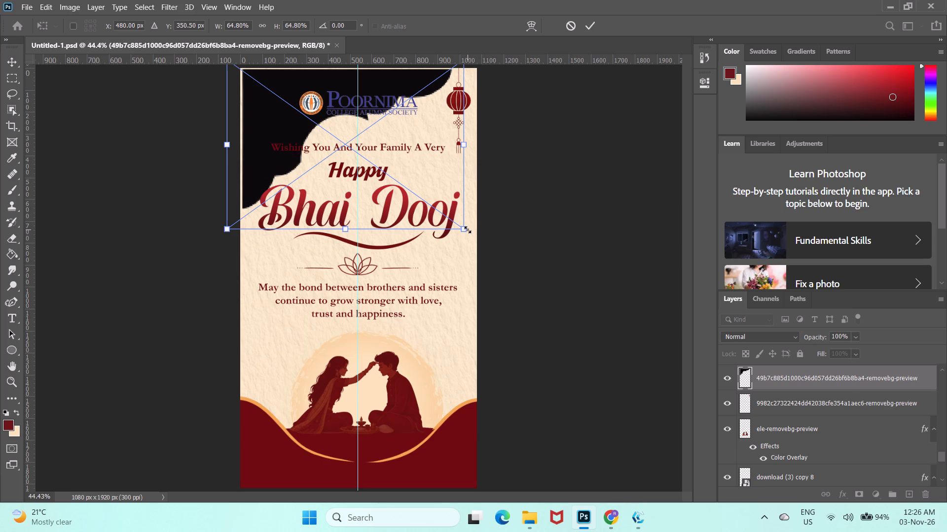
Scale the corner ornament down proportionally to about 31% and reposition it within the poster's top-left corner.
left_click_drag(465, 230, 369, 172)
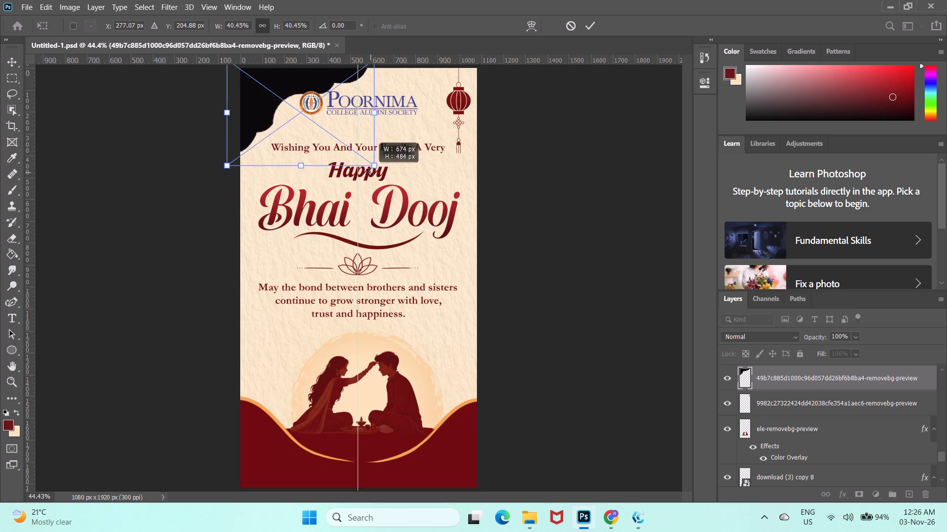
left_click_drag(369, 172, 363, 167)
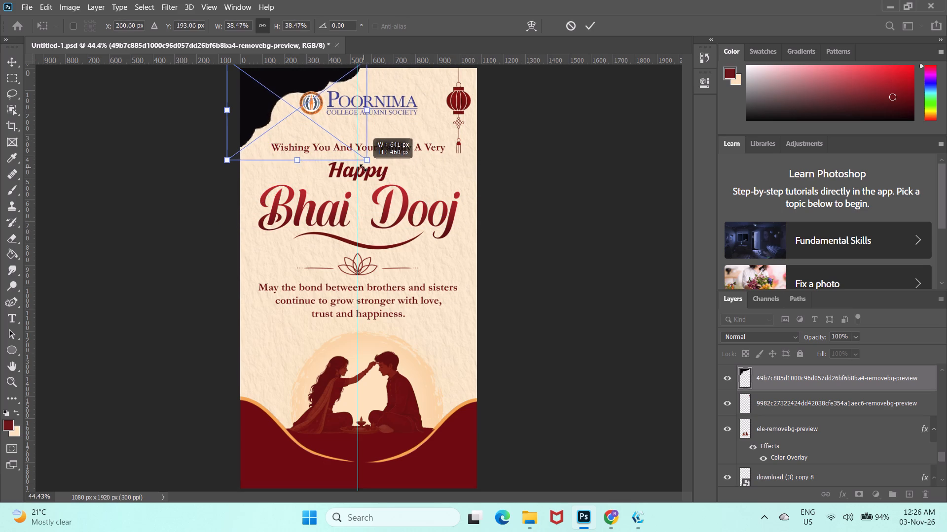
left_click_drag(363, 167, 343, 161)
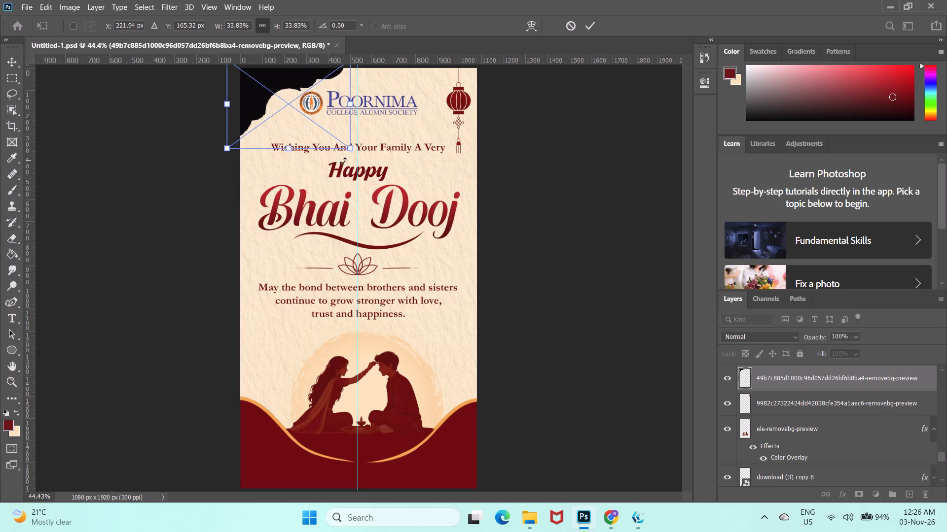
key("shift+Right")
key("shift+Right")
key("shift+Right")
key("shift+Right")
key("shift+Down")
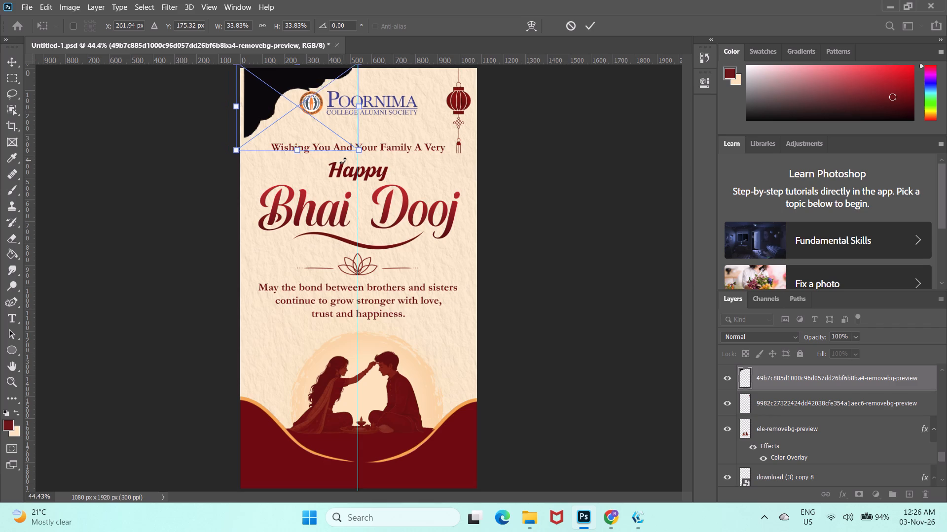
key("shift+Down")
key("shift+Down")
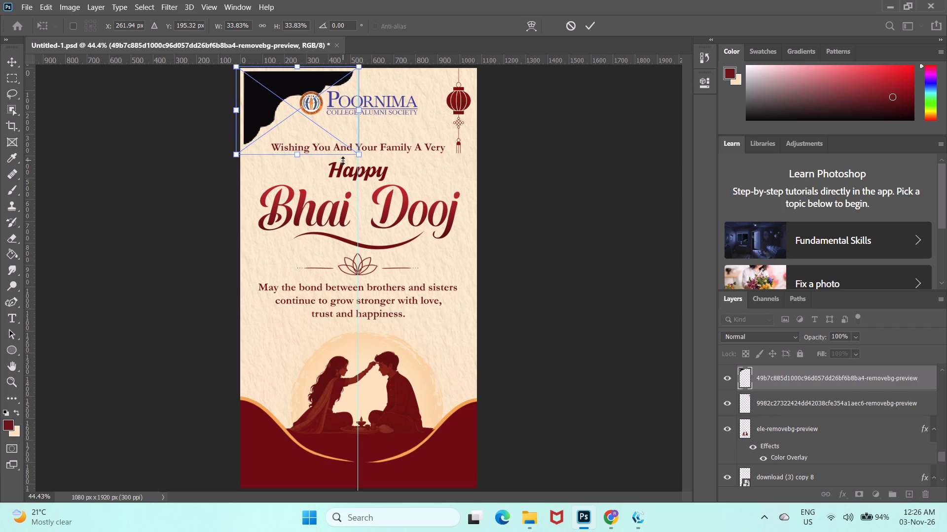
left_click_drag(358, 154, 351, 148)
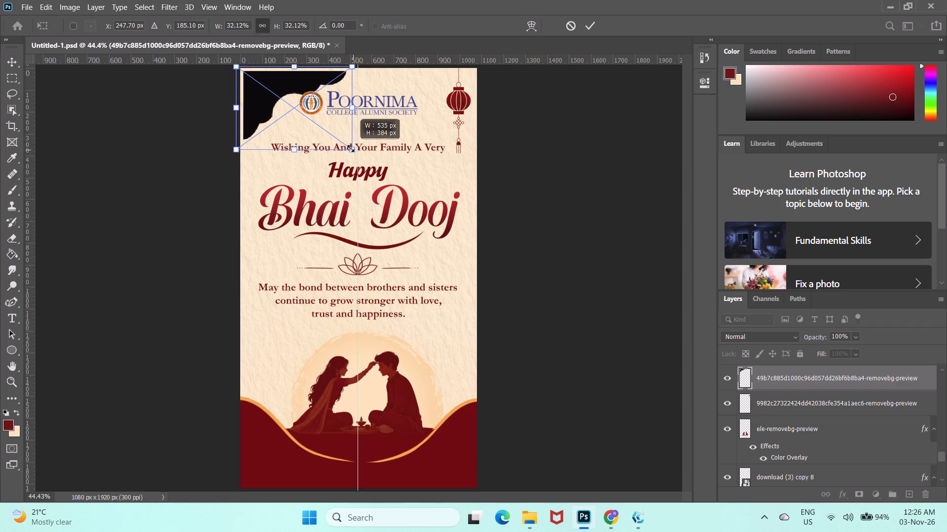
left_click_drag(351, 148, 348, 147)
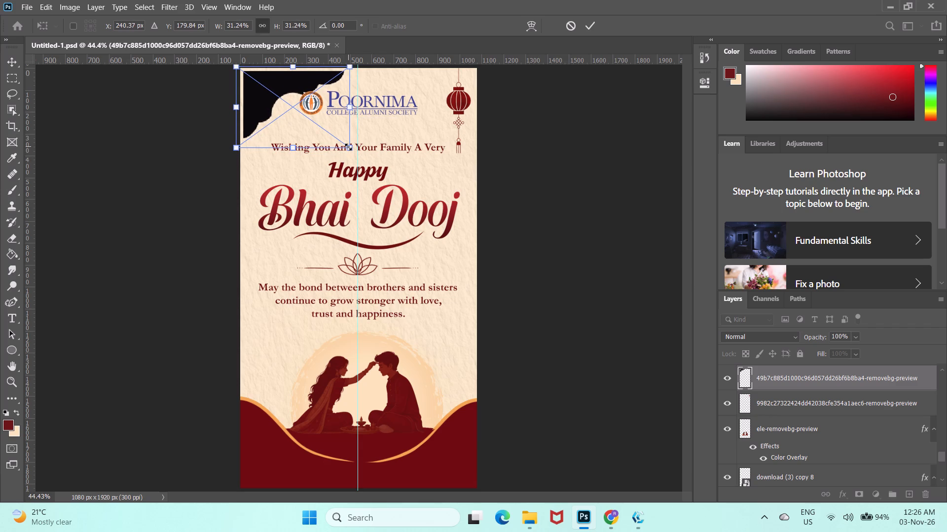
key("shift+Up")
key("shift+Up")
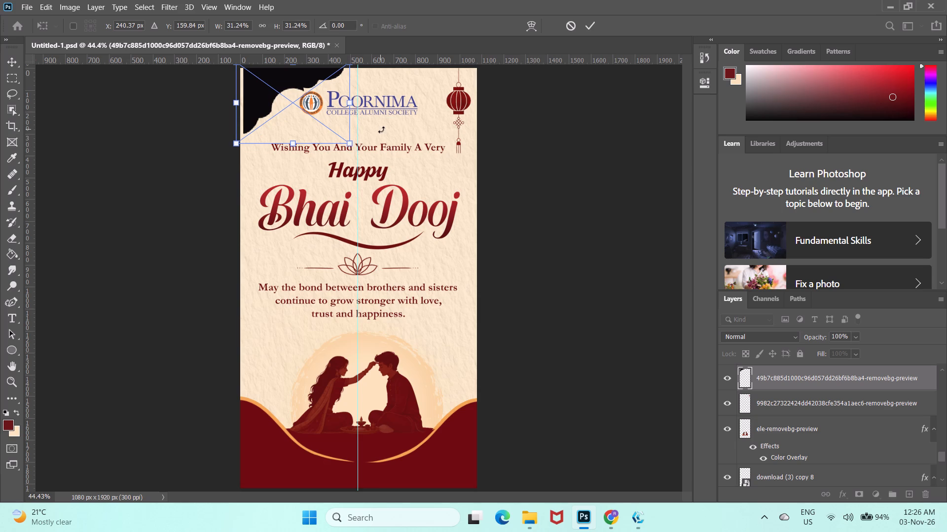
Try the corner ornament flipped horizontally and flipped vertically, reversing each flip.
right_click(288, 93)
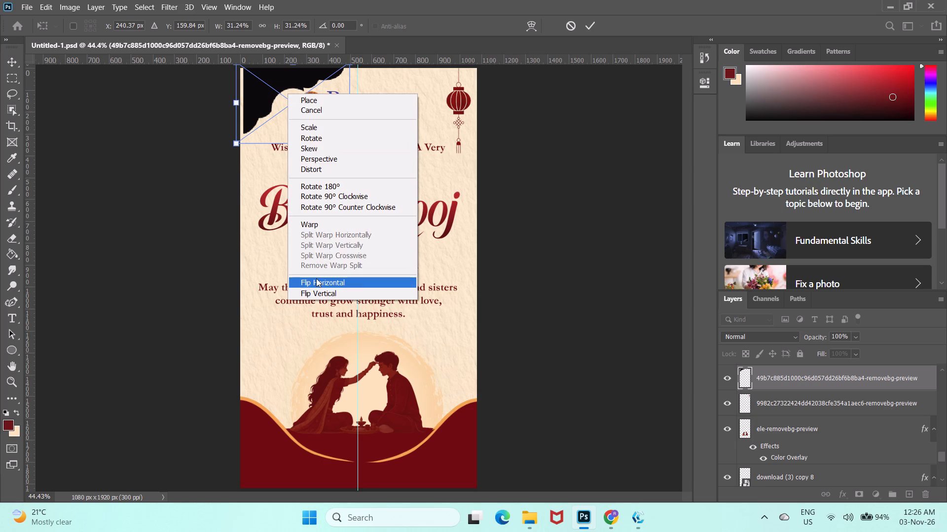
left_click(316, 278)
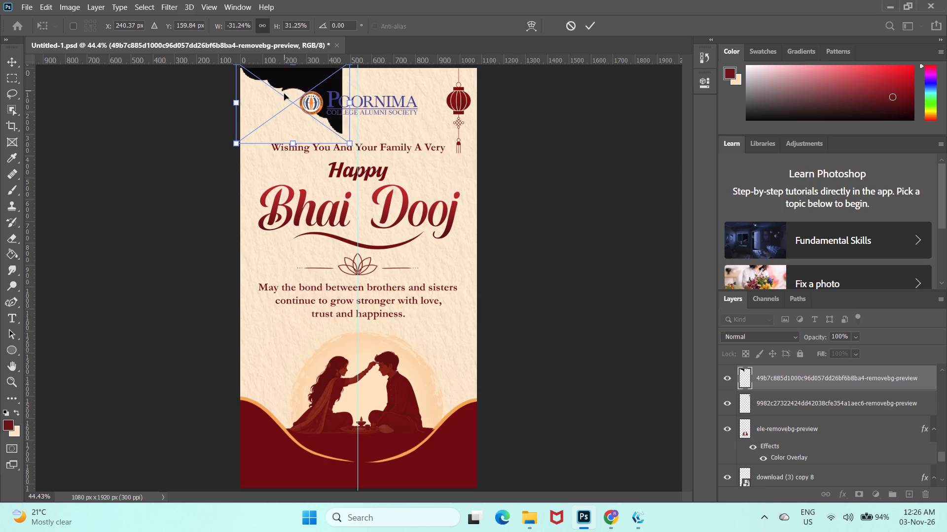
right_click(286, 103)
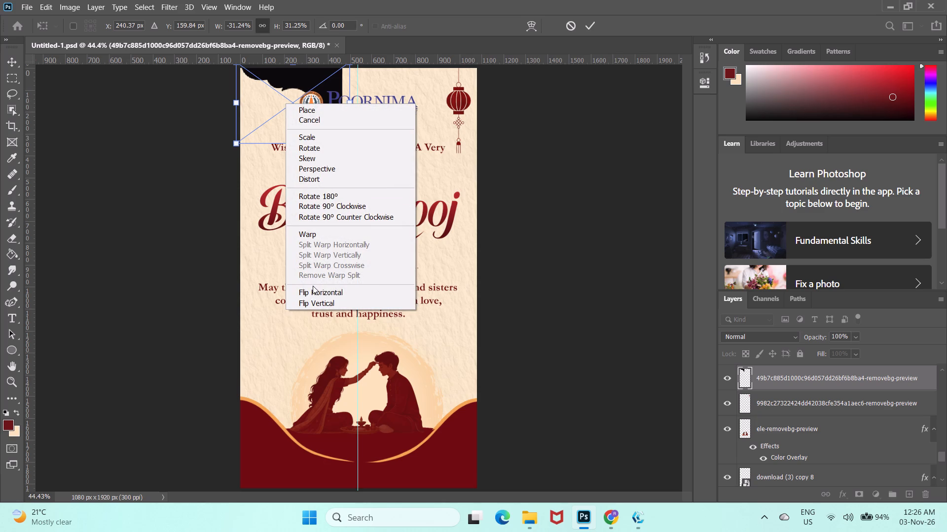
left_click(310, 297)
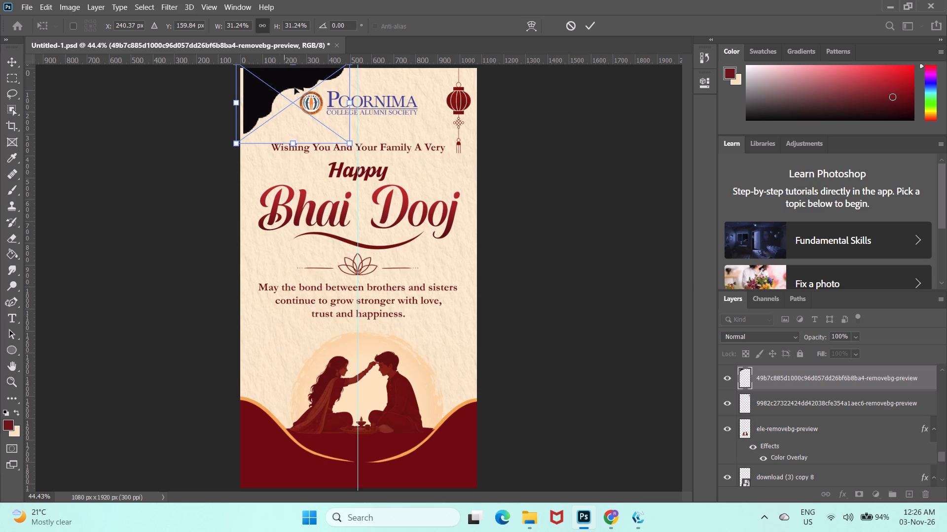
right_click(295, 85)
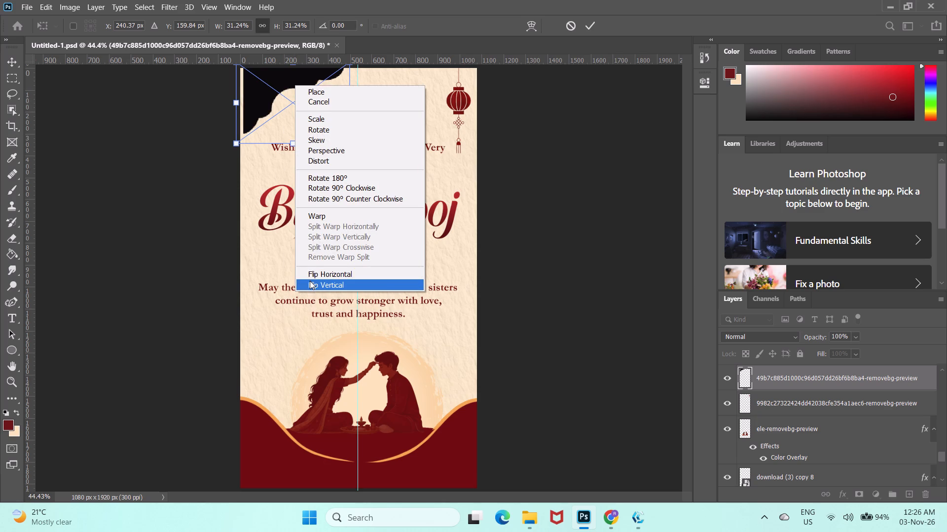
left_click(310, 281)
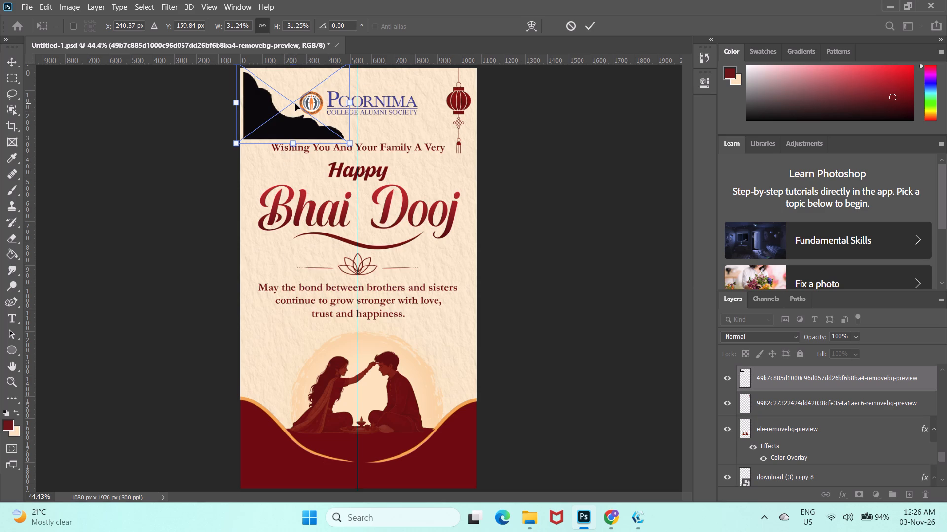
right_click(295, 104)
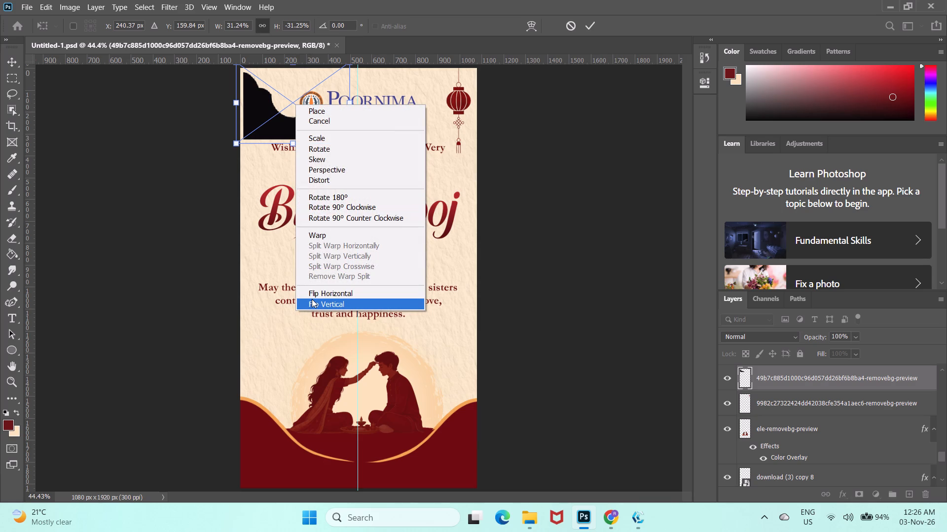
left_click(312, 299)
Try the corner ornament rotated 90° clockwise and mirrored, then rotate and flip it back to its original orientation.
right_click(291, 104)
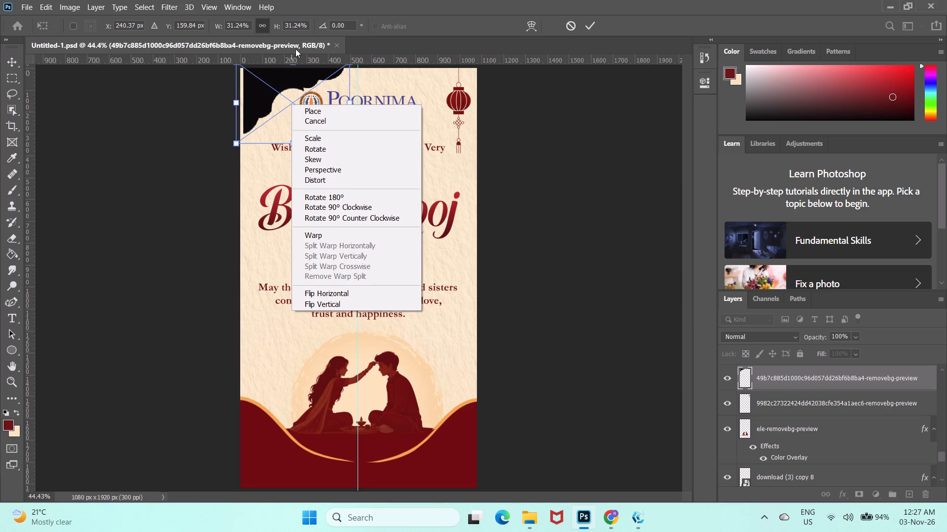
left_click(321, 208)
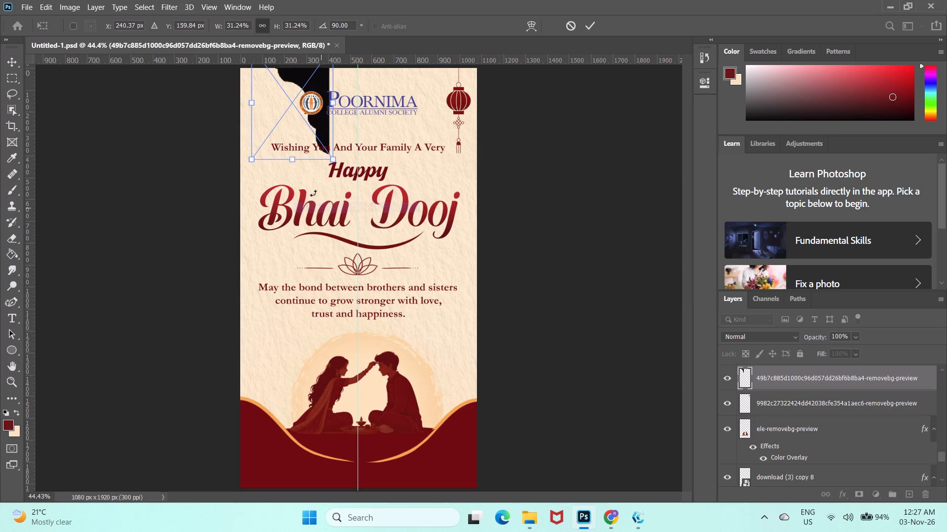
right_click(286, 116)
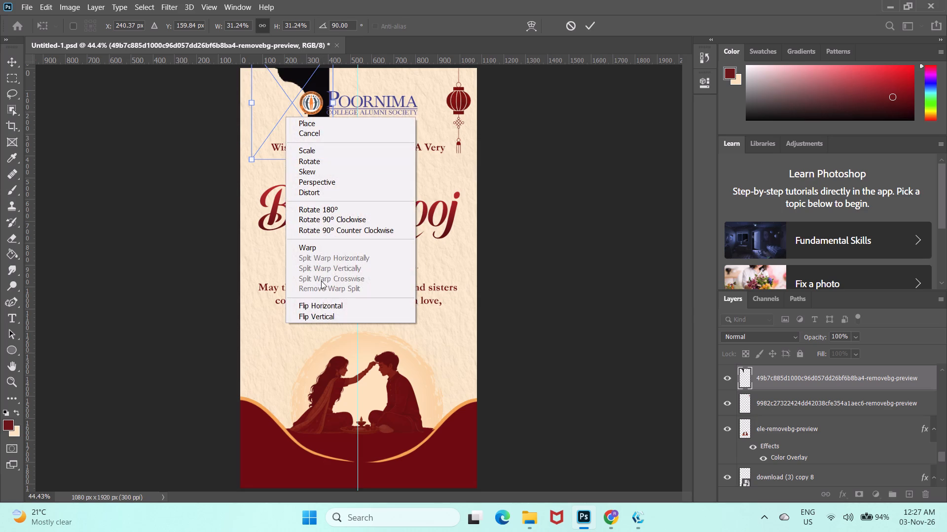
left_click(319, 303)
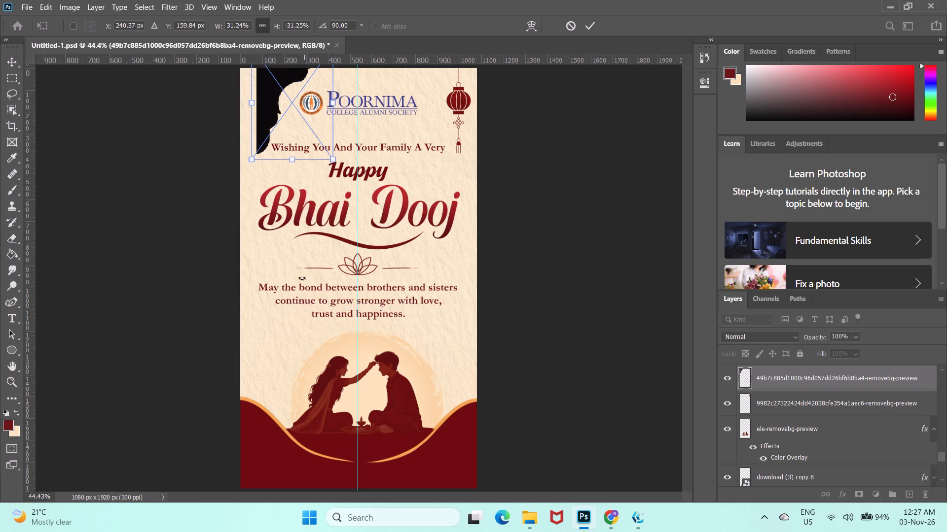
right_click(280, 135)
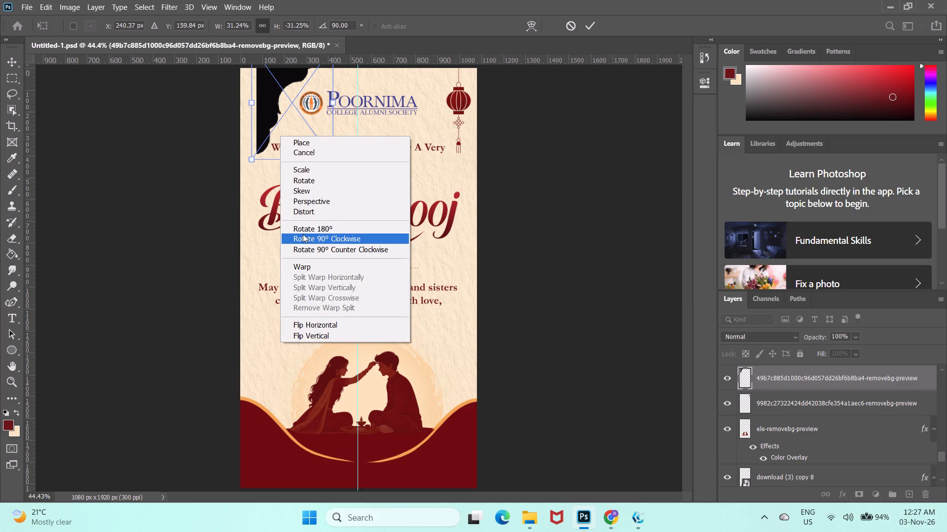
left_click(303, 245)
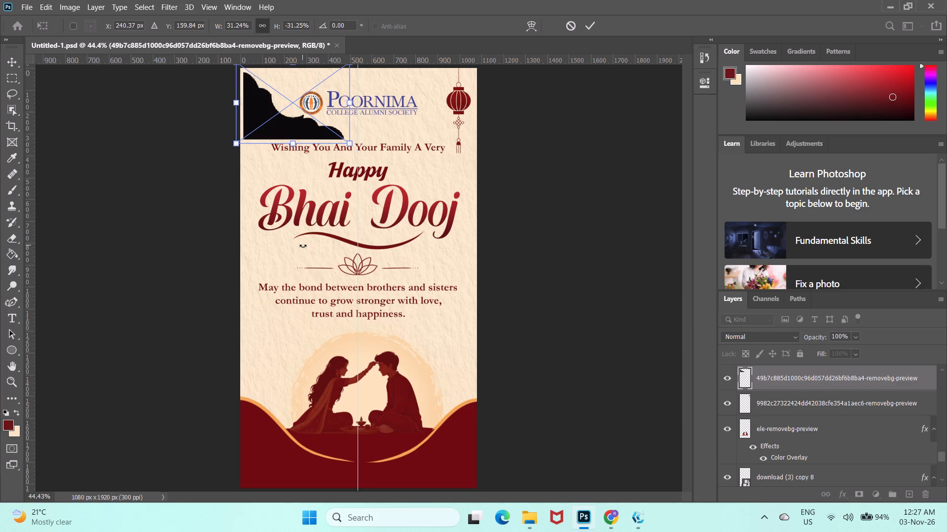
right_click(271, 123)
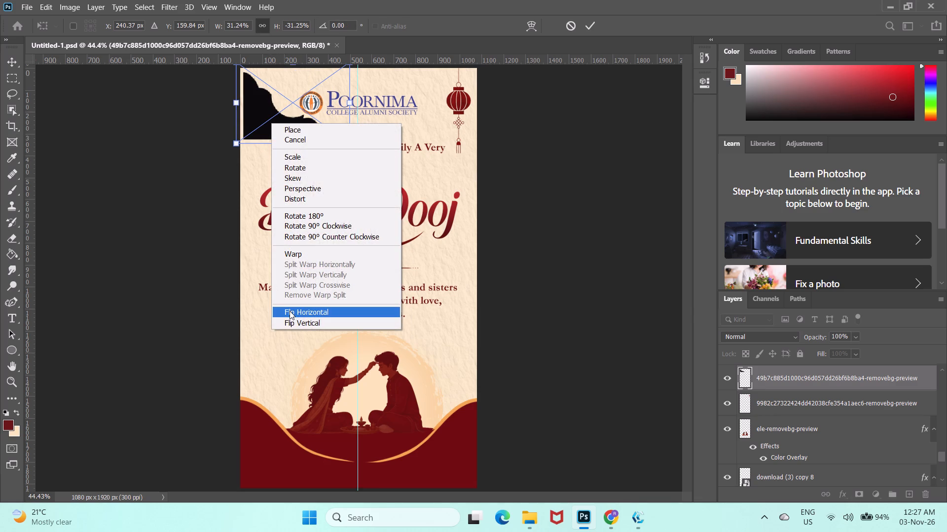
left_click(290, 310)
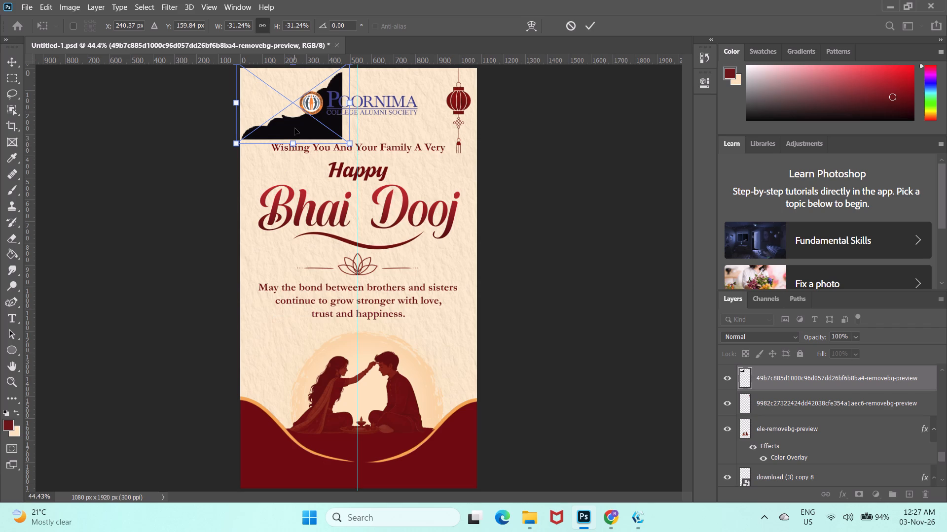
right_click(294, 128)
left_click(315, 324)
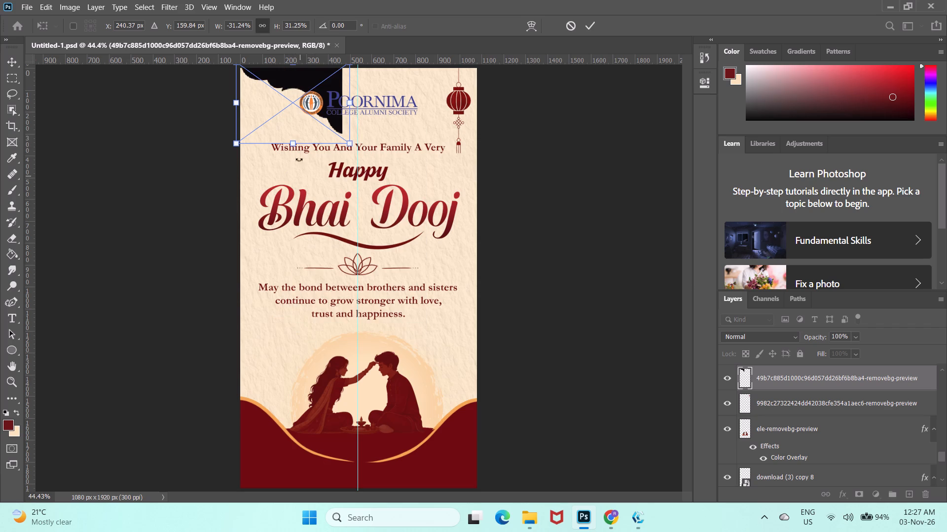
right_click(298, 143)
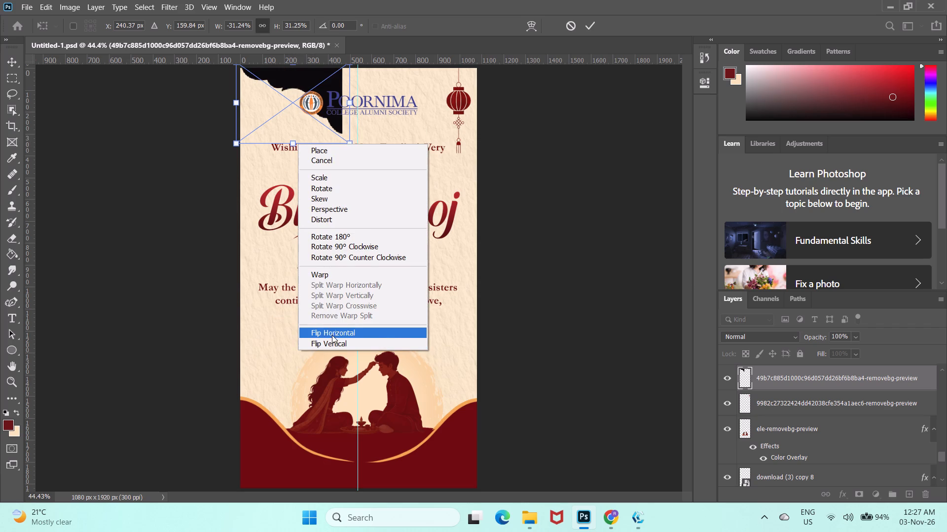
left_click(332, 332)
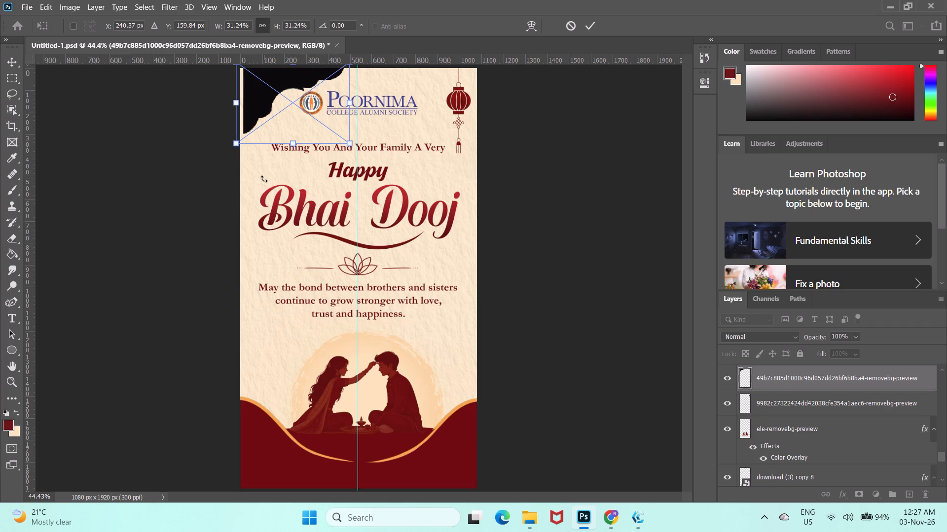
Nudge the corner ornament flush with the poster's top and left edges and scale it down to about 23%.
key("Down")
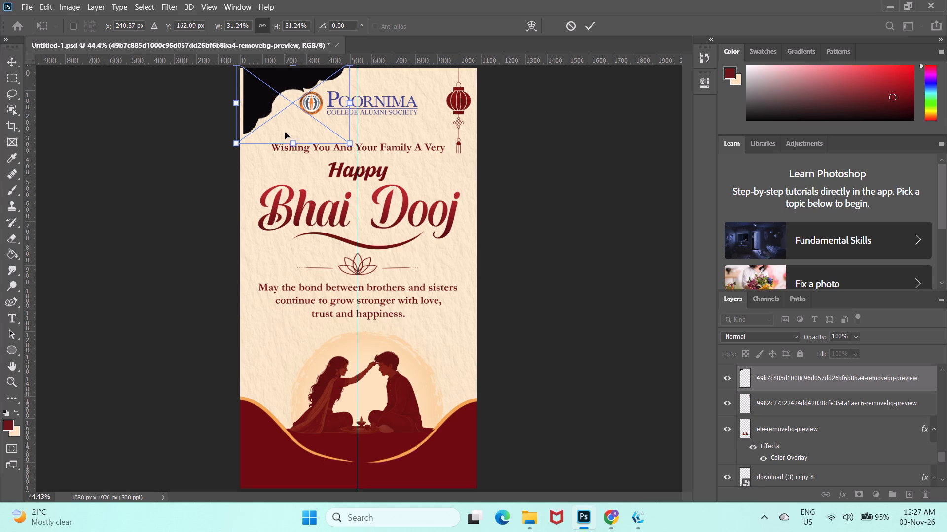
key("Down")
key("Down")
key("Down")
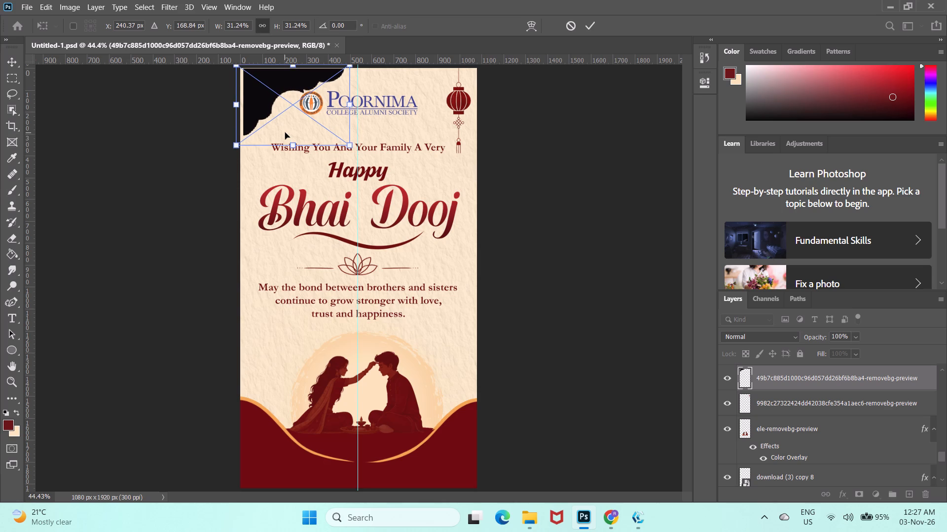
key("Left")
key("Left")
key("Left")
key("Left")
key("Left")
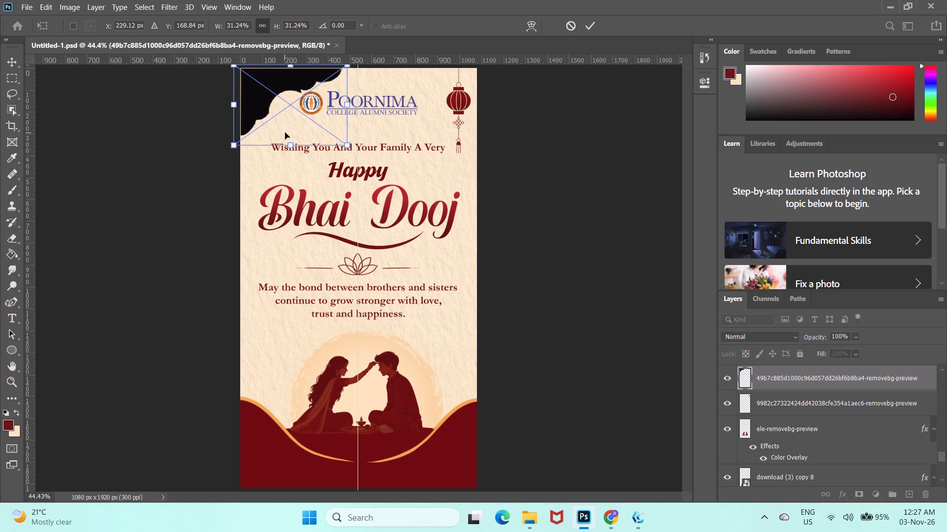
key("Left")
key("Up")
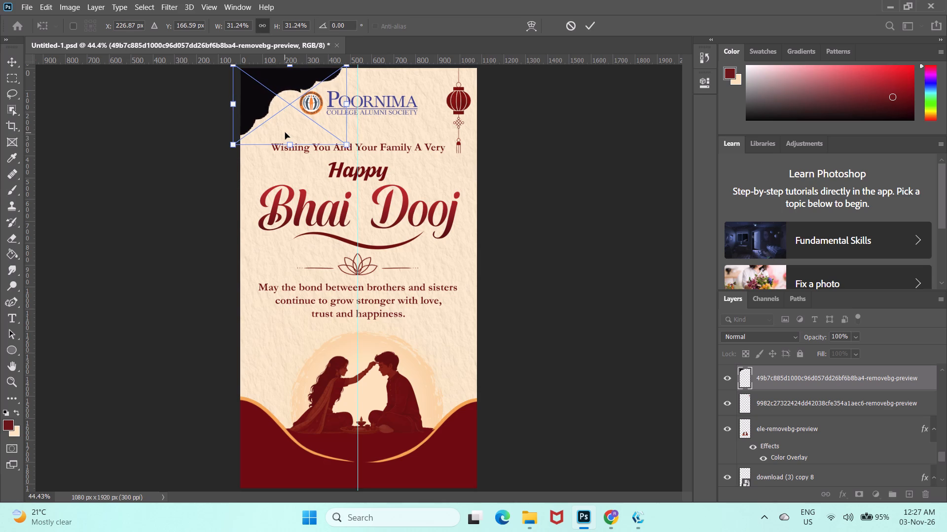
left_click_drag(350, 145, 317, 127)
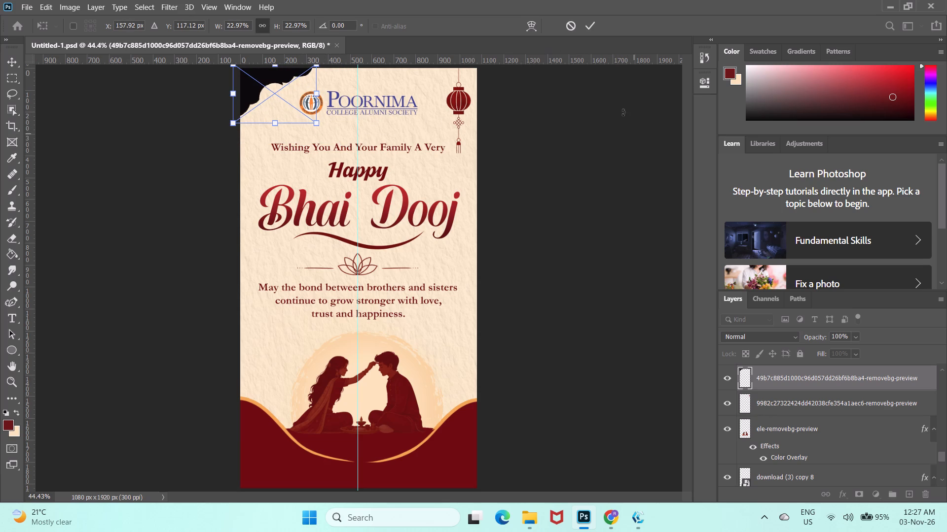
Apply a dark red Color Overlay at 80% opacity and a 10 px outside orange Stroke to the top-left corner ornament.
left_click(594, 20)
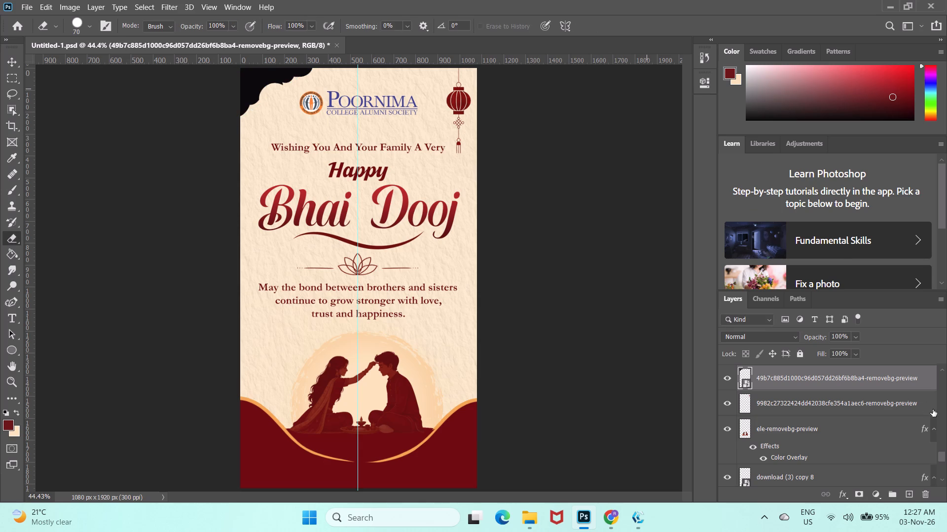
double_click(928, 382)
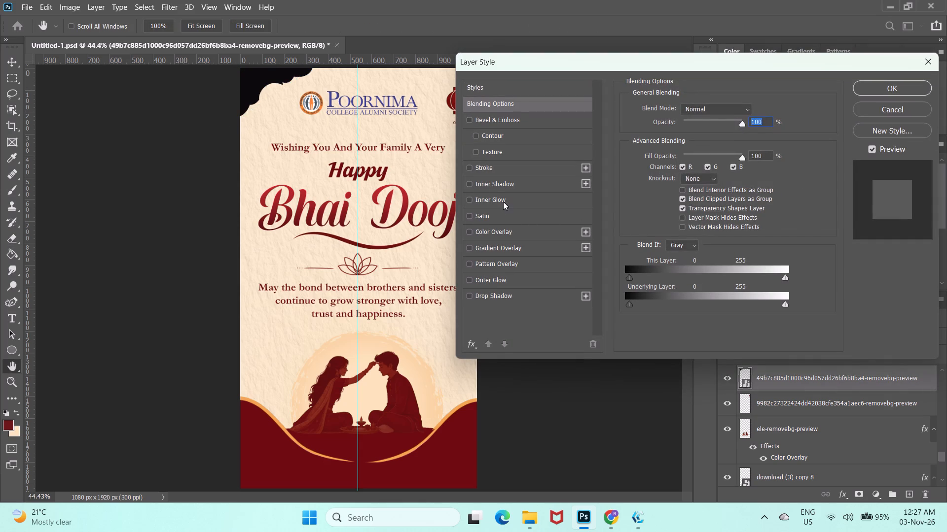
left_click(501, 231)
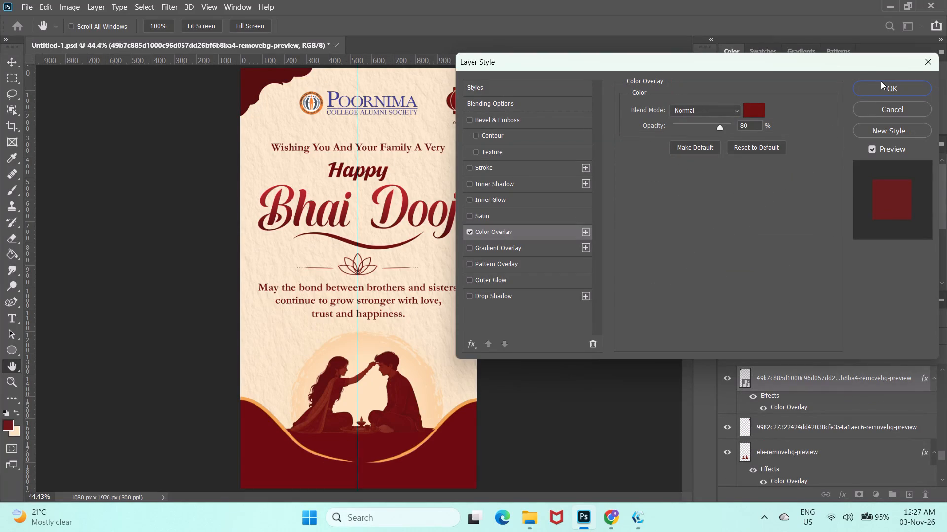
left_click(518, 162)
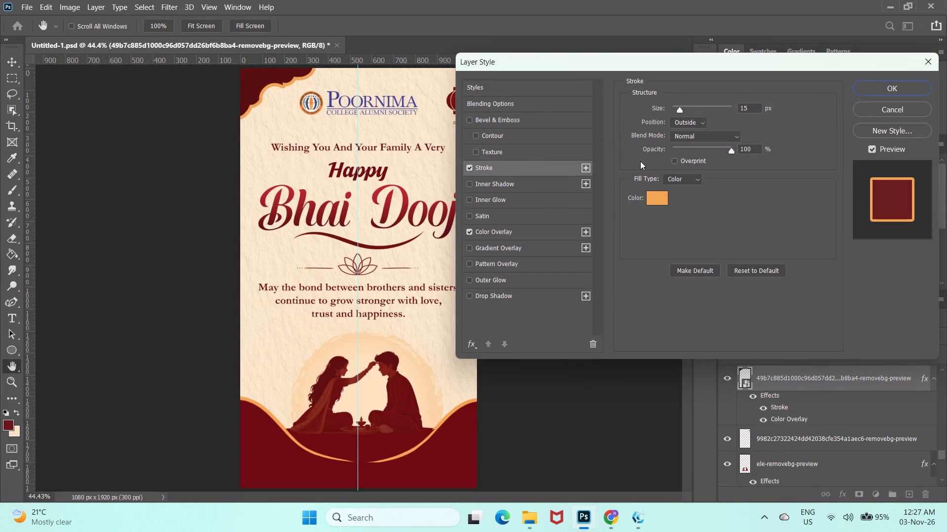
left_click(680, 109)
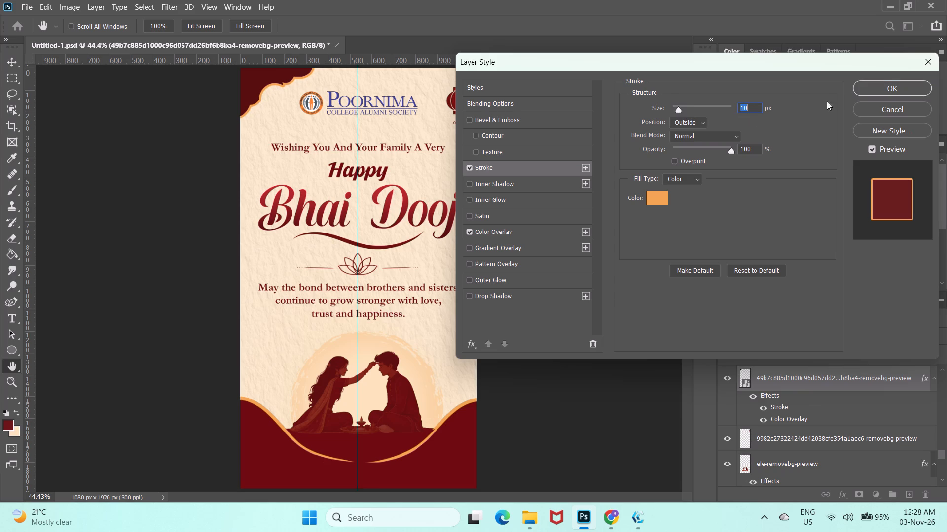
left_click(886, 92)
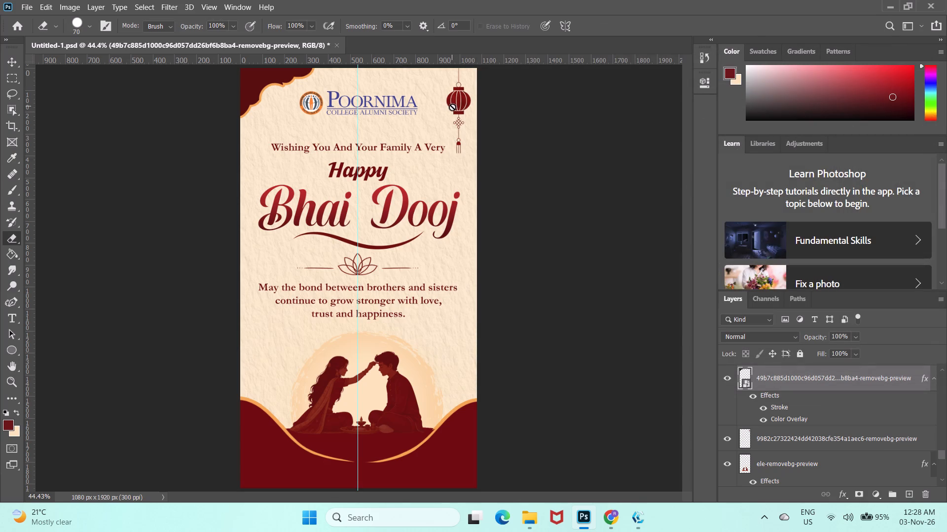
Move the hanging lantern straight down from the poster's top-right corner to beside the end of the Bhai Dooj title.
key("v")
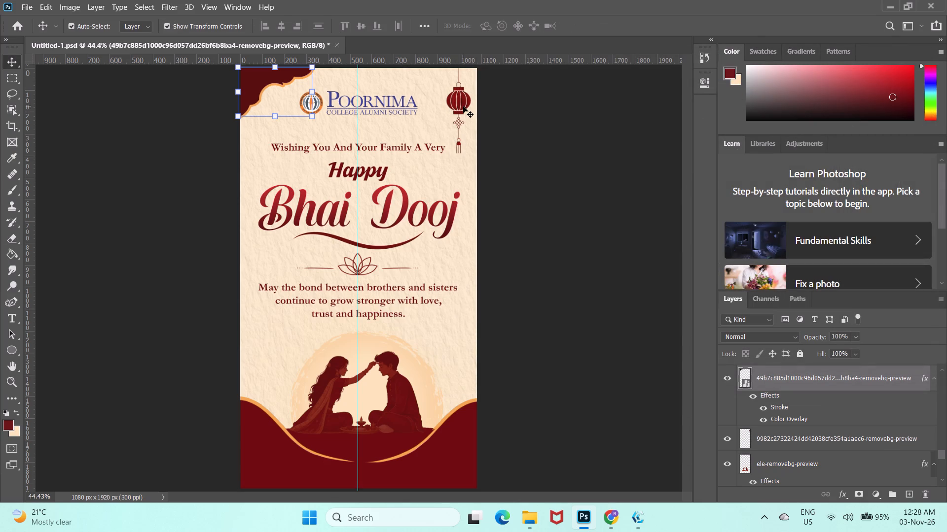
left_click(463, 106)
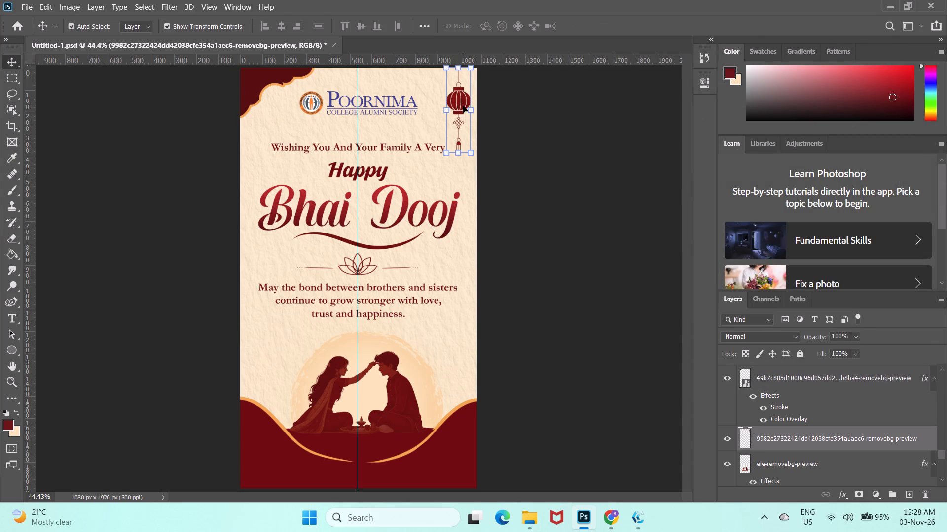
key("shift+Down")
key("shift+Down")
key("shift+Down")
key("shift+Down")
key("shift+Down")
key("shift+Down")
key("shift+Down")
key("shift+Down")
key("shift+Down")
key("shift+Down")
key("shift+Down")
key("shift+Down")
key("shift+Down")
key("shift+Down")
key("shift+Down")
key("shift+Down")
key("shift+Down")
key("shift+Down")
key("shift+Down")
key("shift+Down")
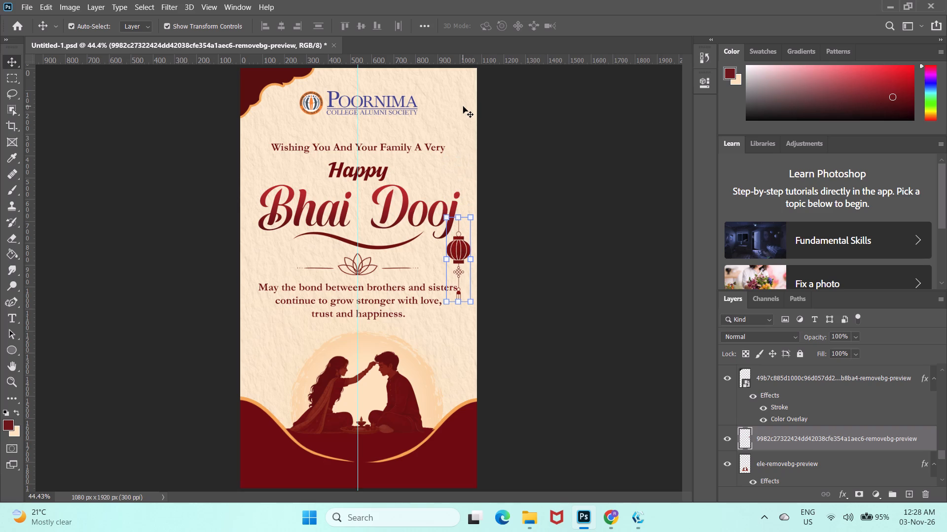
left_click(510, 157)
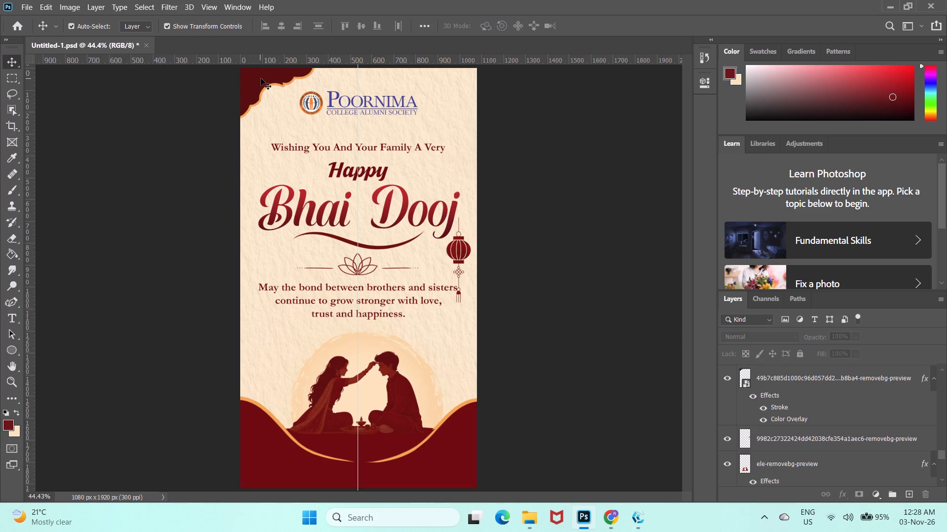
Duplicate the corner ornament into the poster's top-right corner area and flip the copy horizontally.
left_click(261, 78)
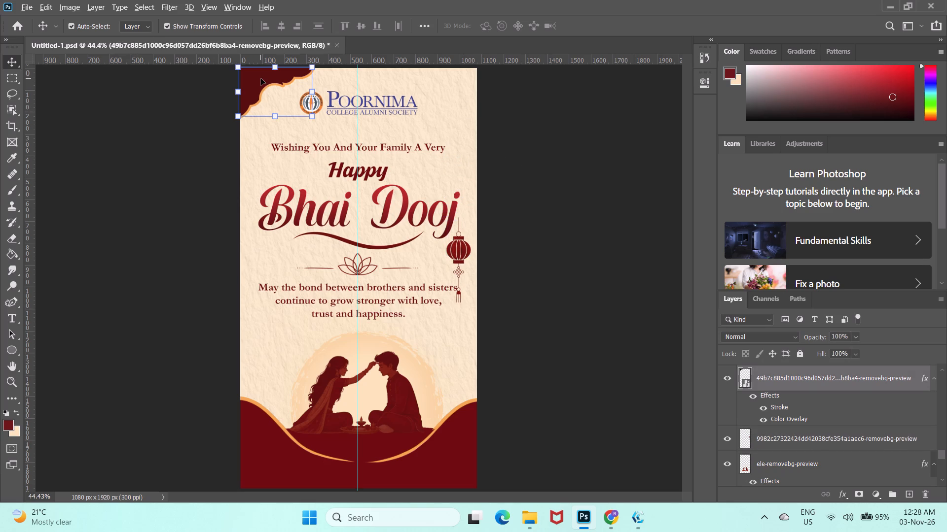
left_click_drag(261, 78, 428, 89, "alt")
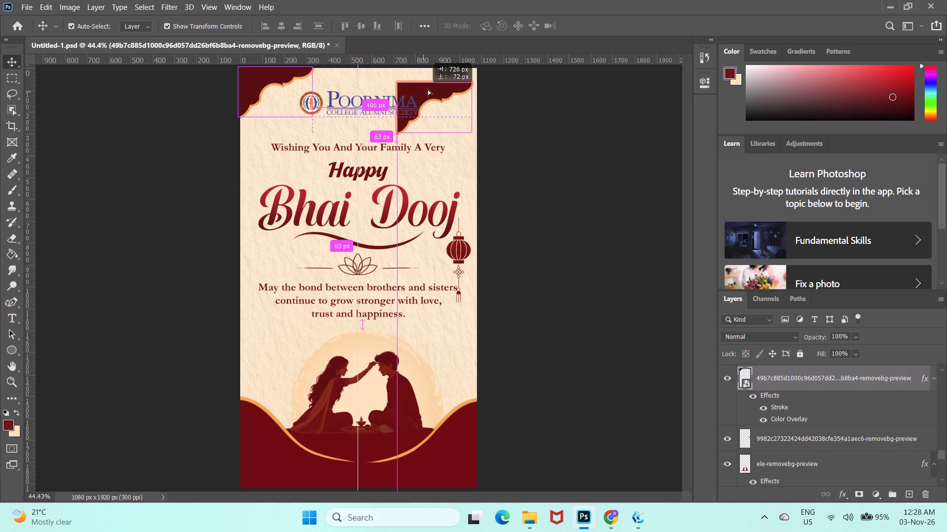
left_click_drag(428, 89, 431, 86, "alt")
right_click(431, 86)
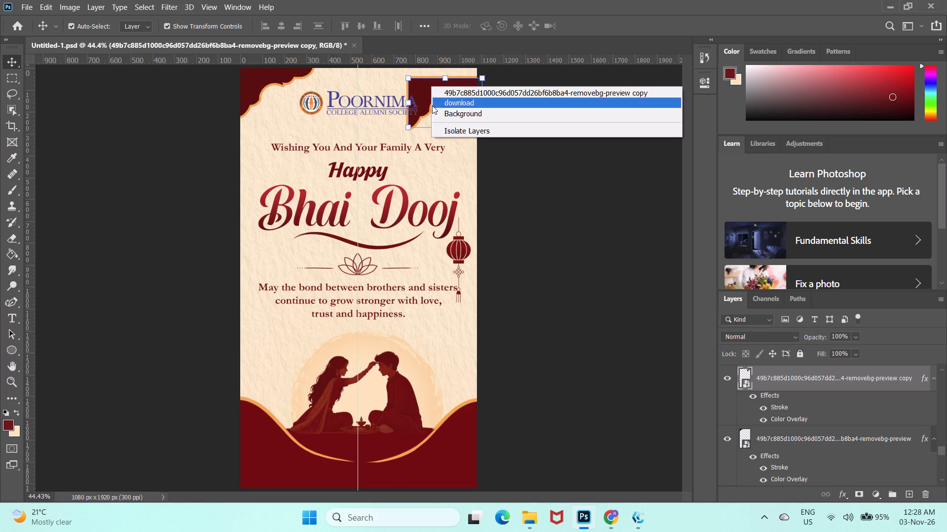
left_click(446, 76)
left_click(446, 76)
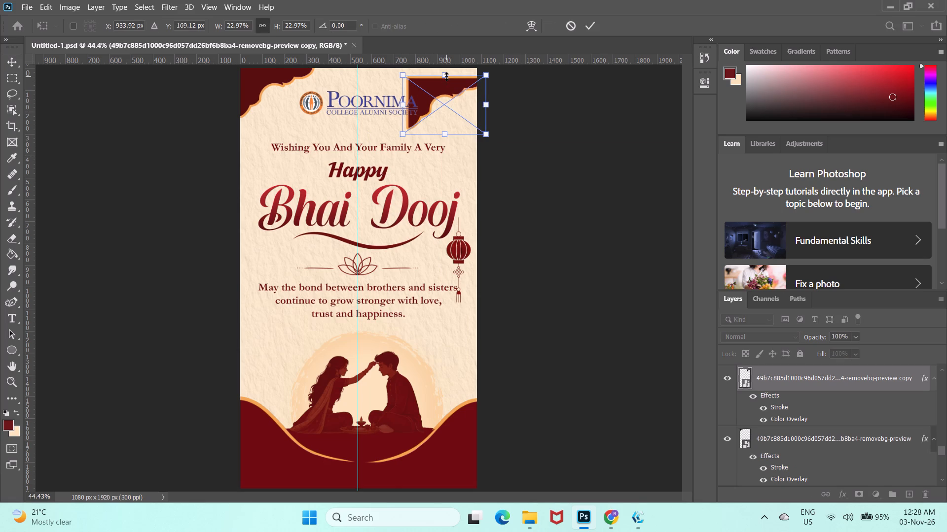
right_click(450, 92)
left_click(494, 278)
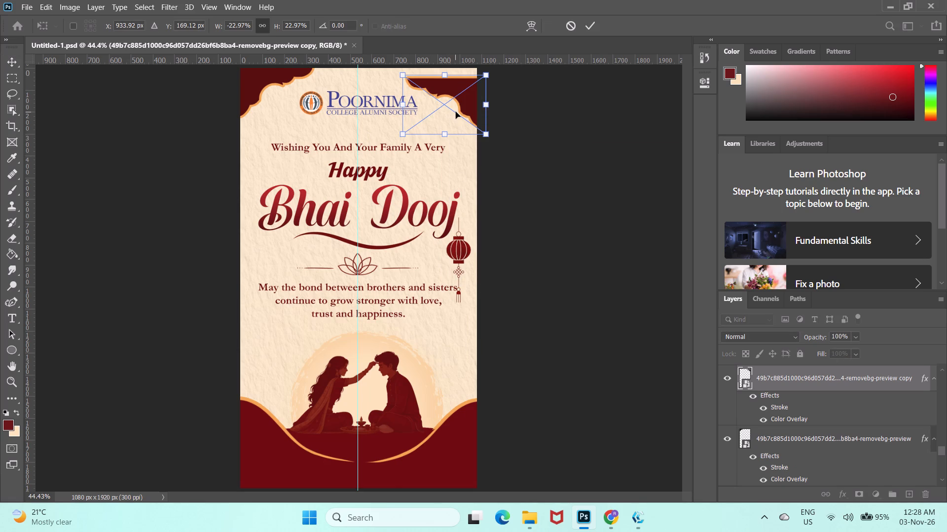
Nudge the mirrored ornament copy flush with the poster's top and right edges to match the top-left ornament.
key("Up")
key("Up")
key("Up")
key("Up")
key("Up")
key("Up")
key("Up")
key("Up")
key("Up")
key("Up")
key("Up")
key("Up")
key("Up")
key("Up")
key("Up")
key("Up")
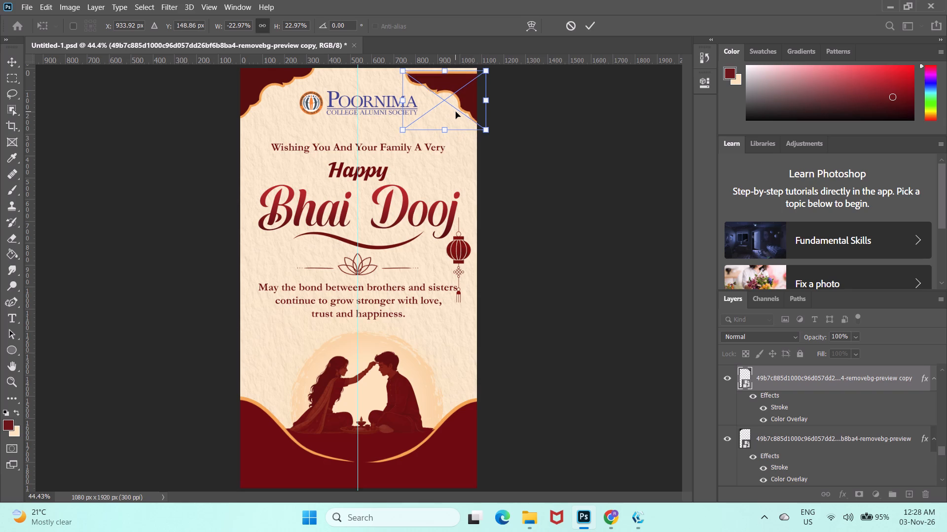
key("Left")
key("Left")
key("Left")
key("Left")
key("Left")
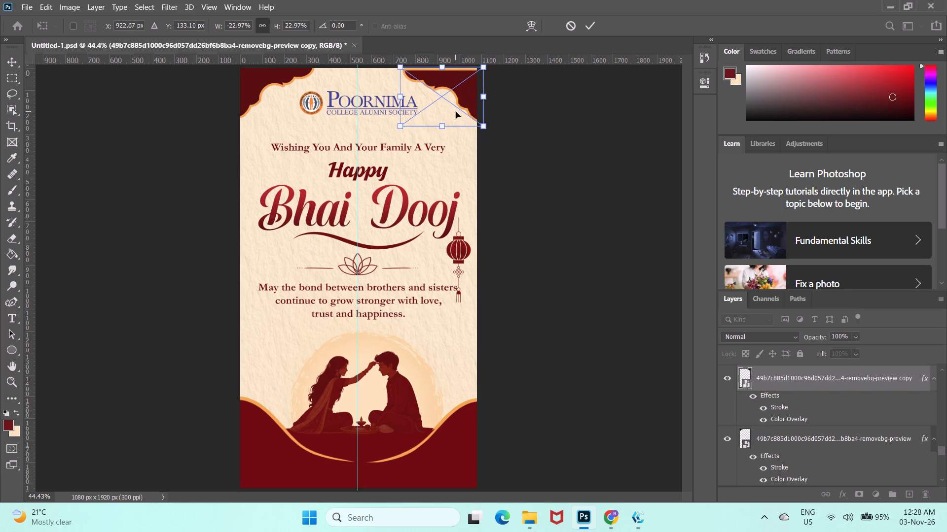
key("Left")
key("Left")
key("Left")
key("Left")
key("Left")
key("Left")
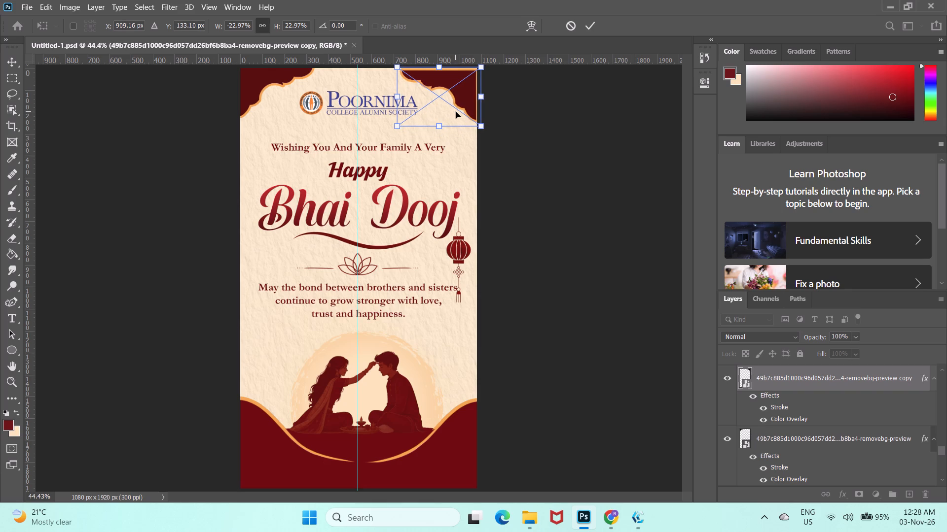
key("Right")
key("Right")
key("Up")
key("Up")
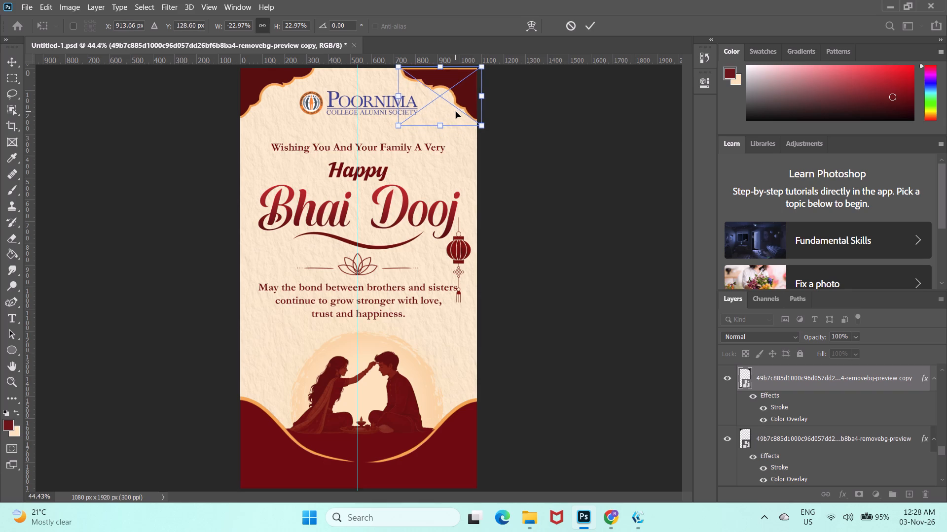
key("Up")
key("Up")
key("Up")
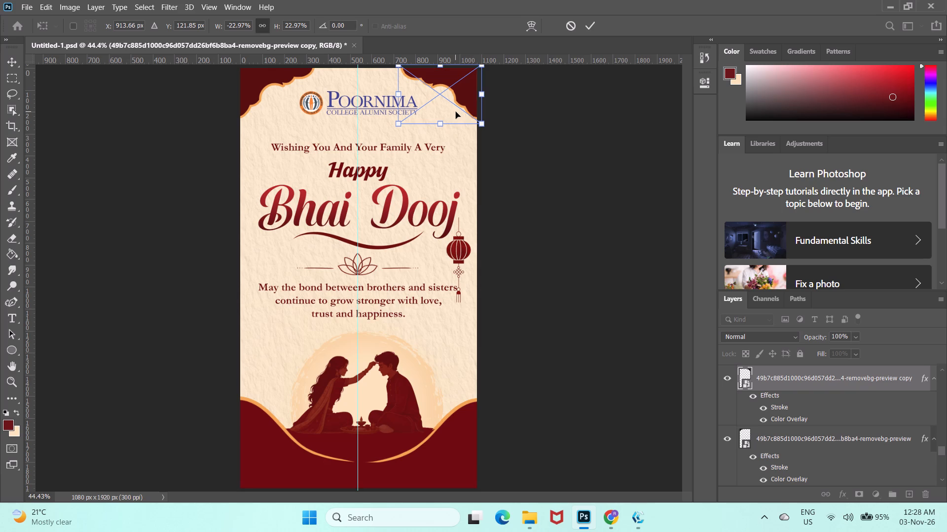
key("Right")
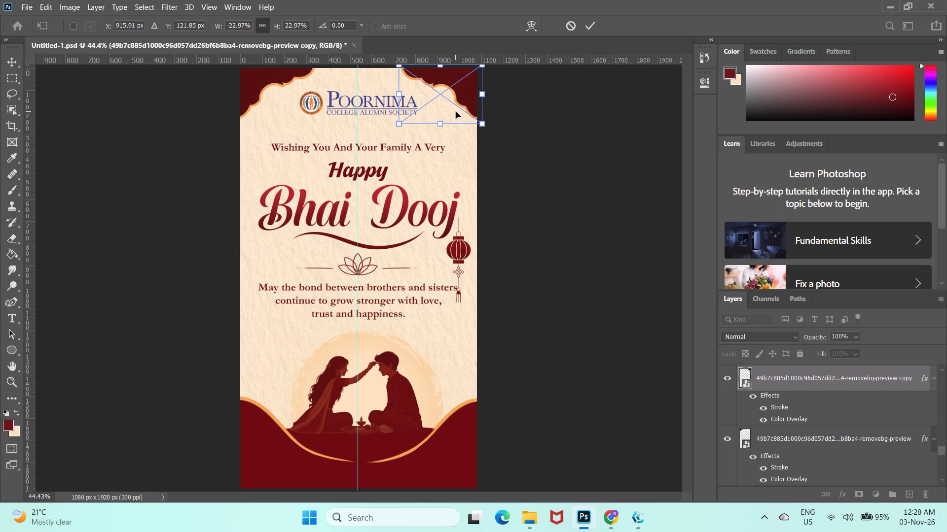
left_click(589, 32)
left_click(577, 110)
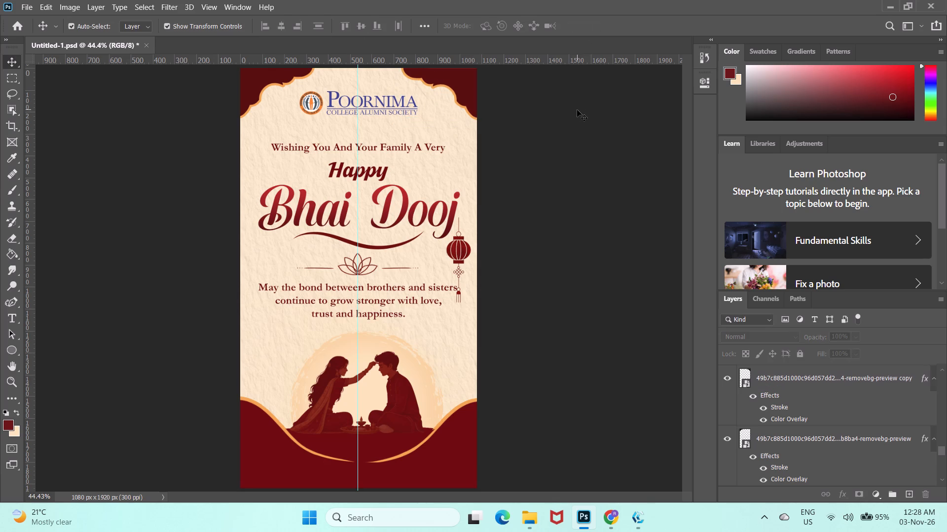
Move the hanging lantern to the poster's upper left so it hangs from the top-left corner ornament beside the logo.
left_click(461, 257)
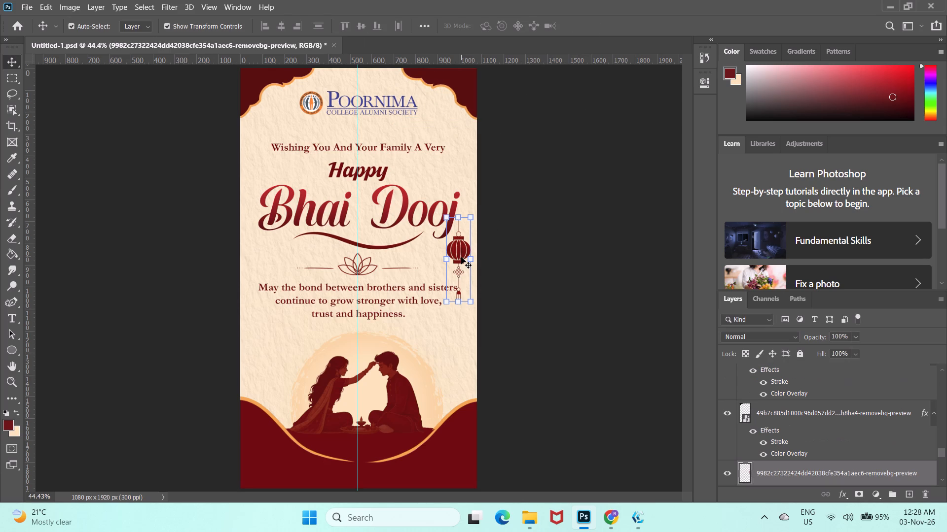
left_click_drag(461, 258, 400, 224)
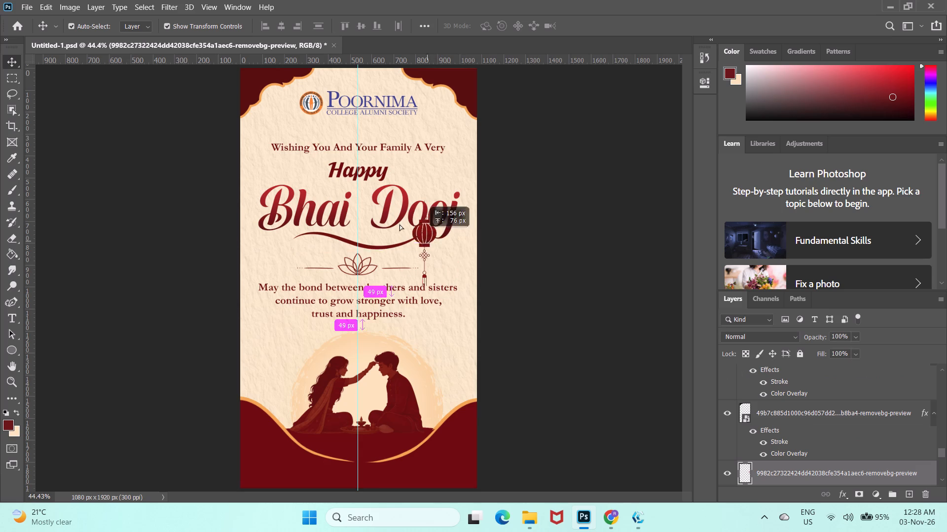
left_click_drag(400, 224, 275, 125)
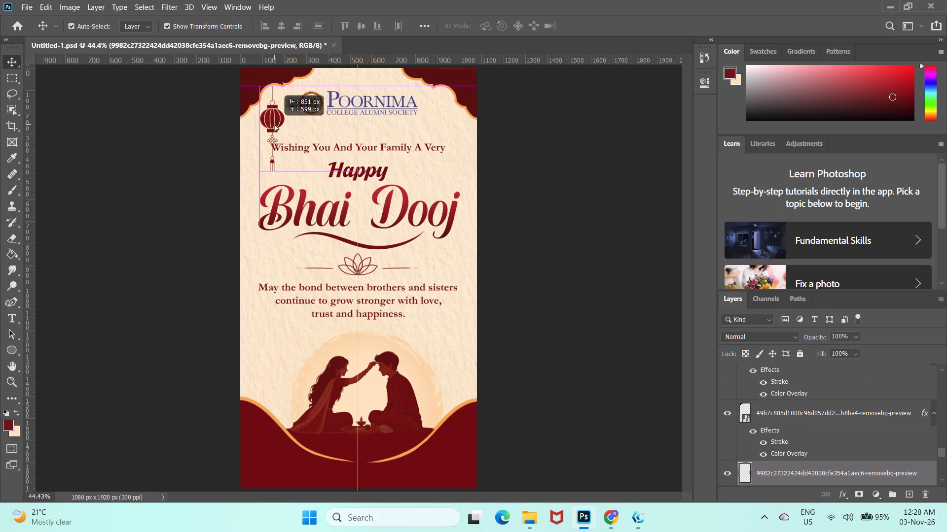
left_click_drag(275, 125, 275, 133)
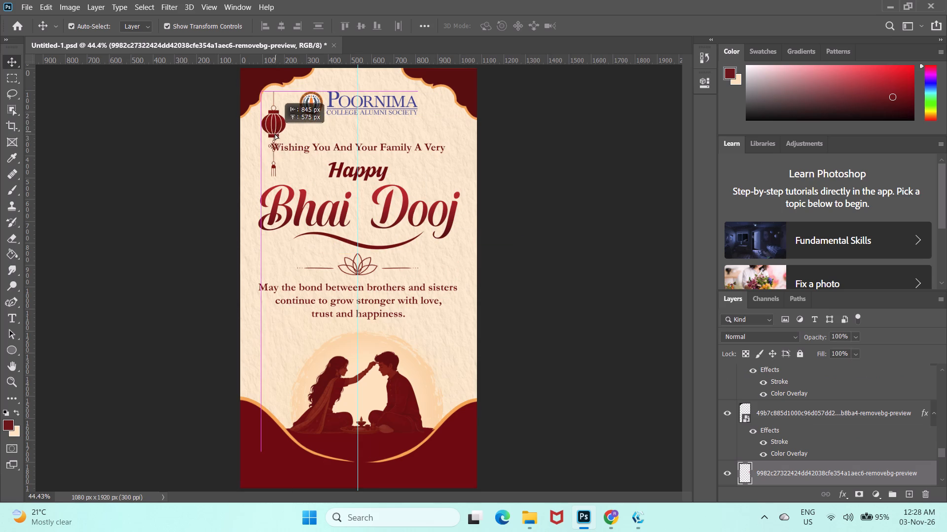
left_click_drag(275, 133, 280, 127)
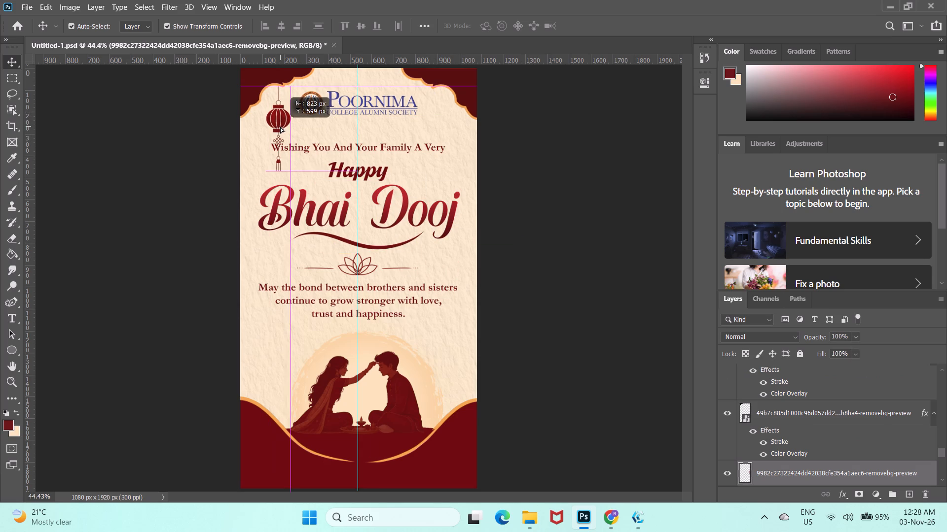
left_click_drag(280, 127, 276, 126)
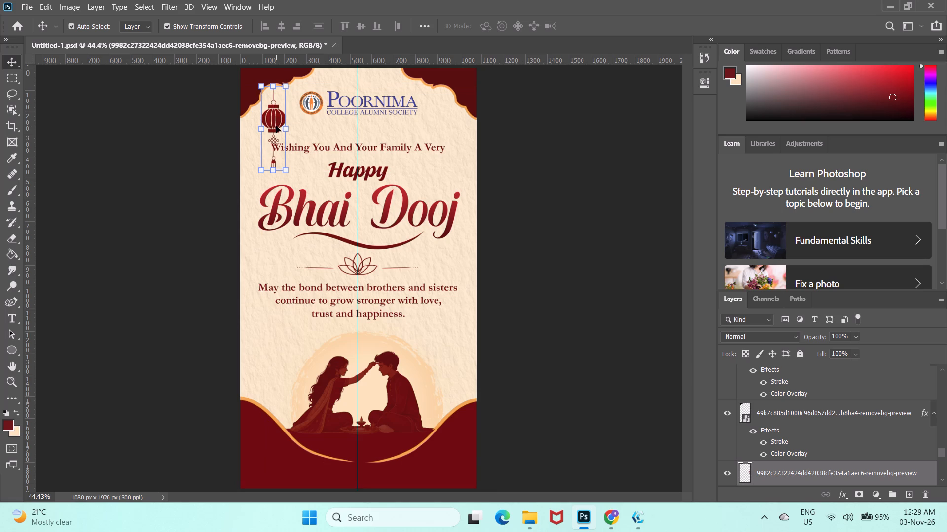
left_click(518, 154)
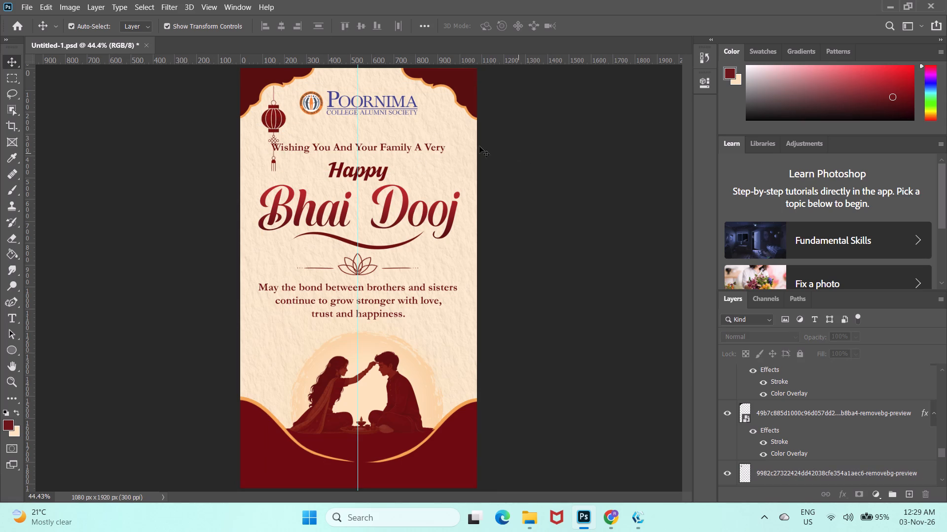
Set the font size of the "Wishing You And Your Family A Very" line to 10 pt.
left_click(409, 148)
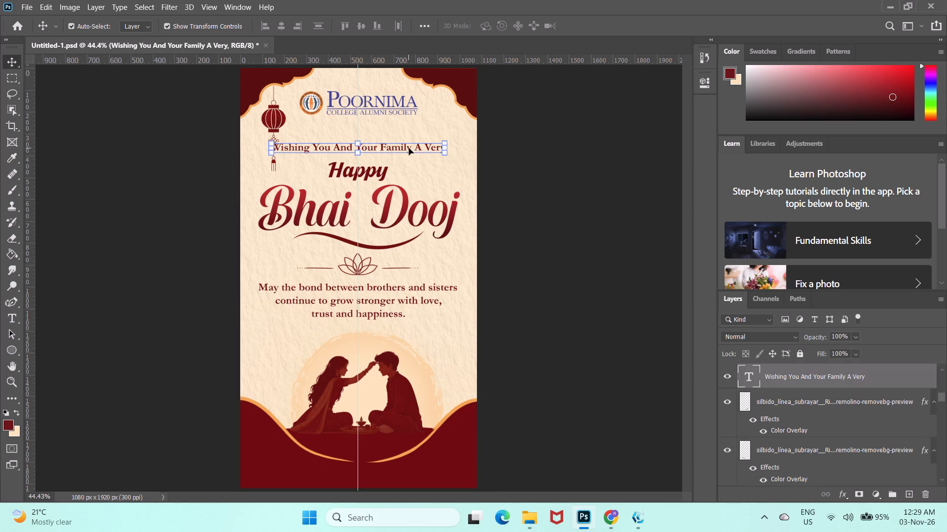
double_click(409, 148)
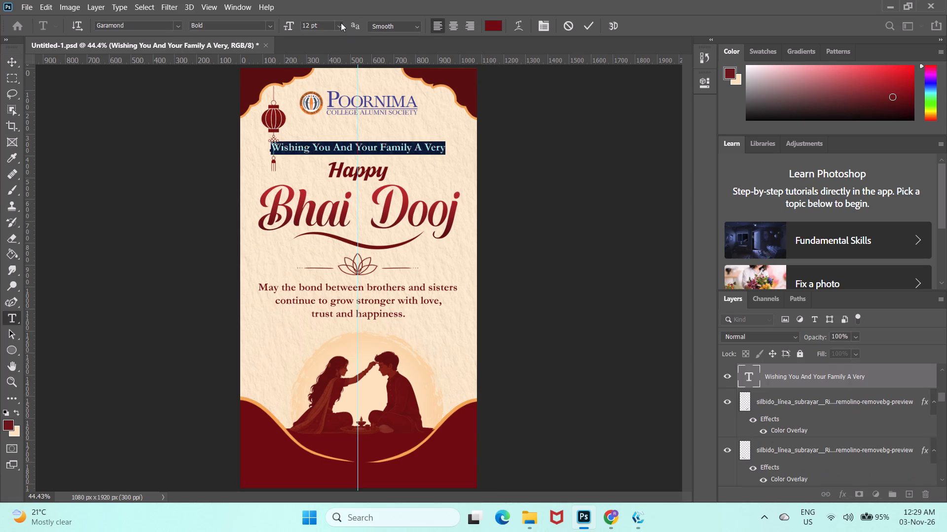
left_click(341, 23)
left_click(324, 79)
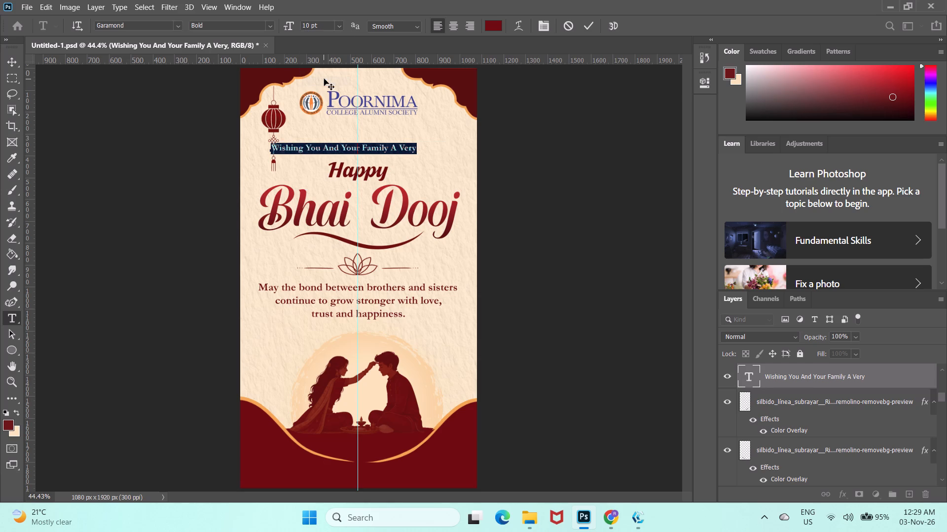
left_click(586, 26)
Shift the "Wishing You And Your Family A Very" line right to centre it on the vertical guide.
key("shift+Right")
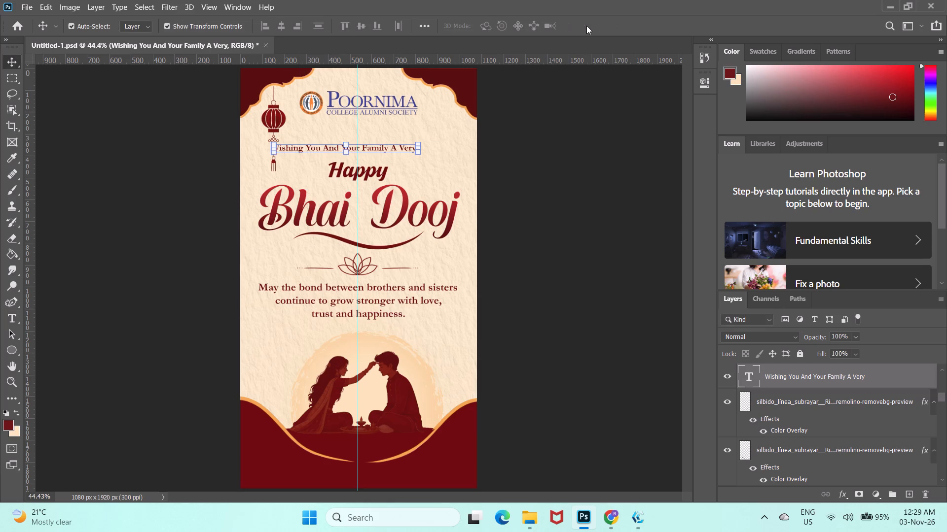
key("shift+Right")
key("shift+Right")
key("shift+Right")
key("shift+Right")
key("shift+Right")
key("shift+Right")
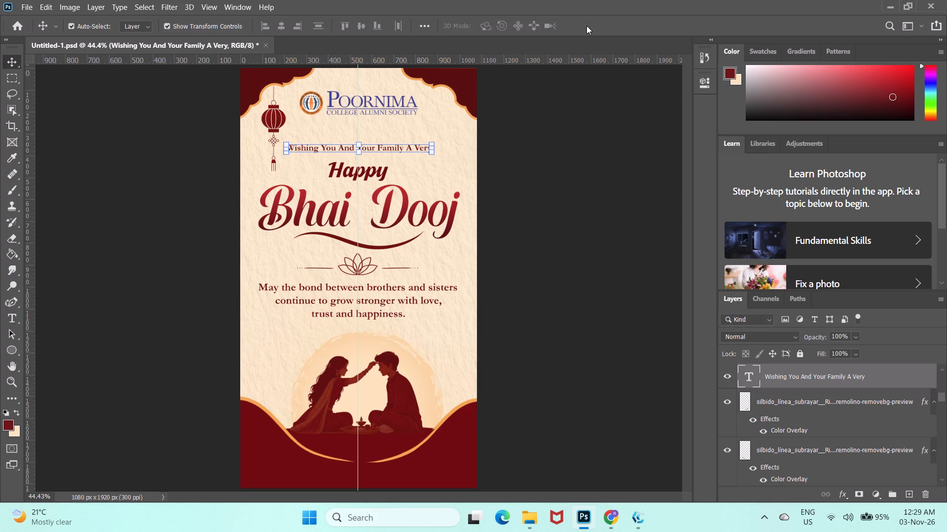
Fine-tune the horizontal position of the "Wishing You And Your Family A Very" line so it is centred on the vertical guide.
key("shift+Left")
key("Right")
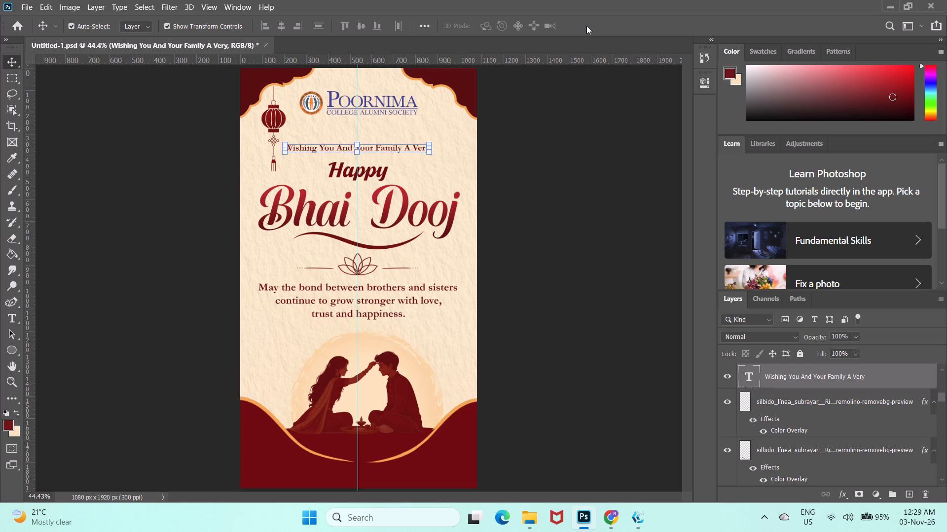
key("Right")
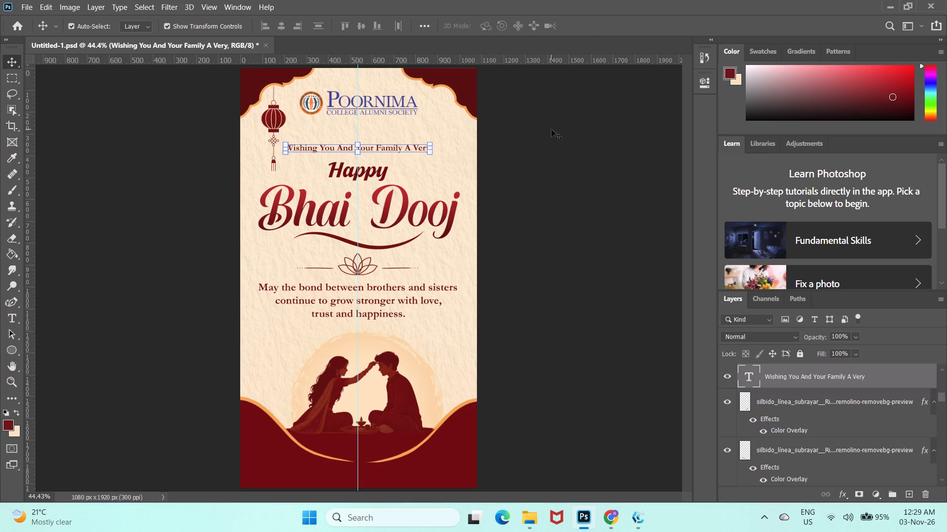
left_click(551, 130)
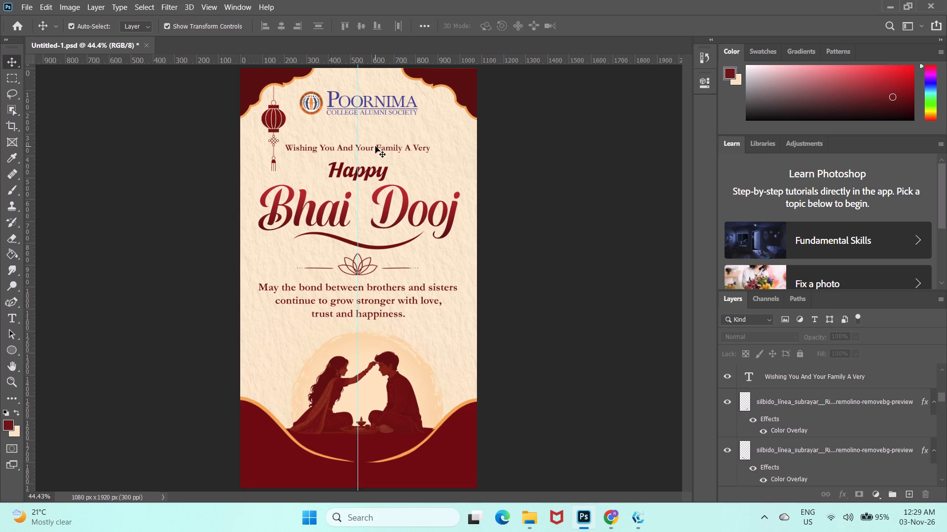
Nudge the "Wishing You And Your Family A Very" line and the "Happy" text slightly down to adjust the heading spacing.
left_click(375, 146)
key("Down")
key("Down")
key("Down")
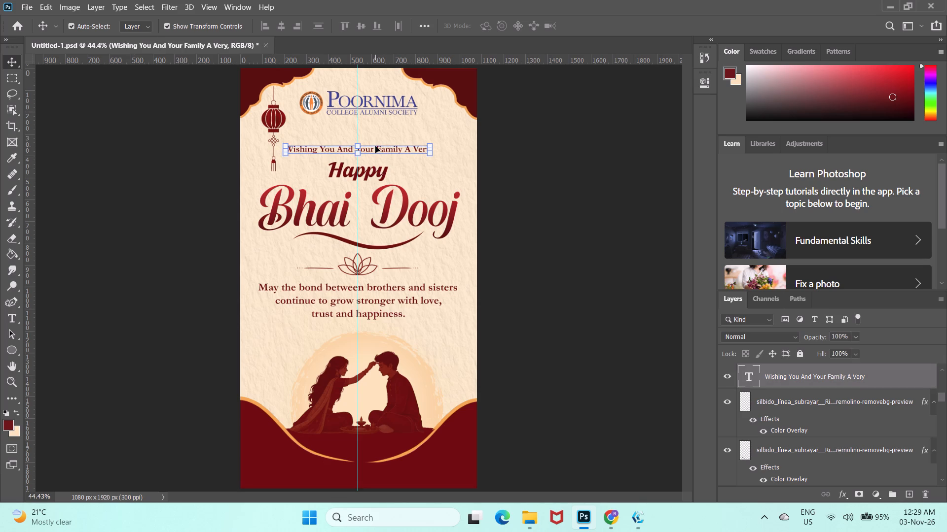
key("Down")
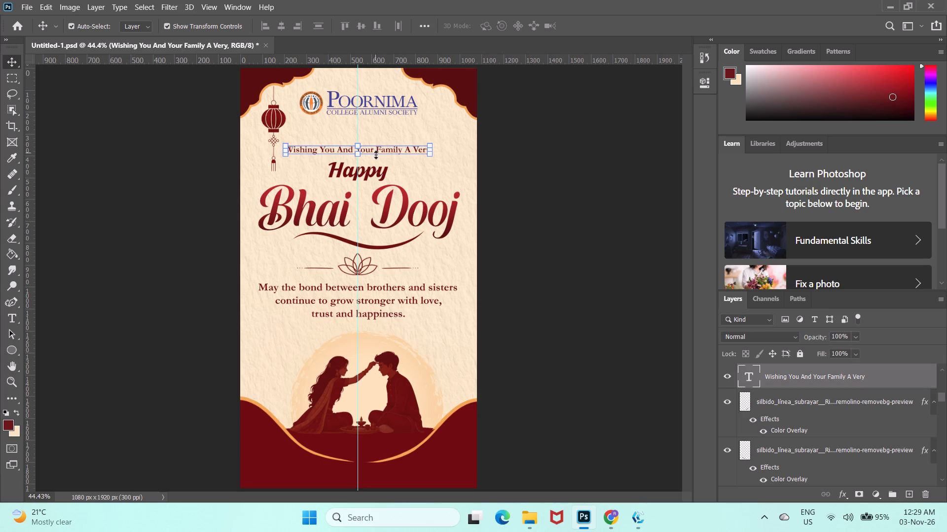
left_click(373, 175)
key("Down")
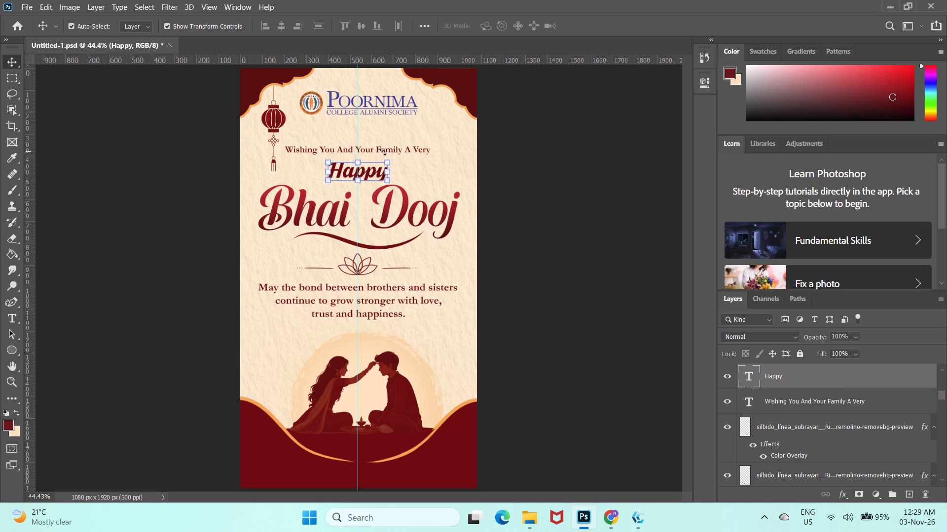
left_click(410, 147)
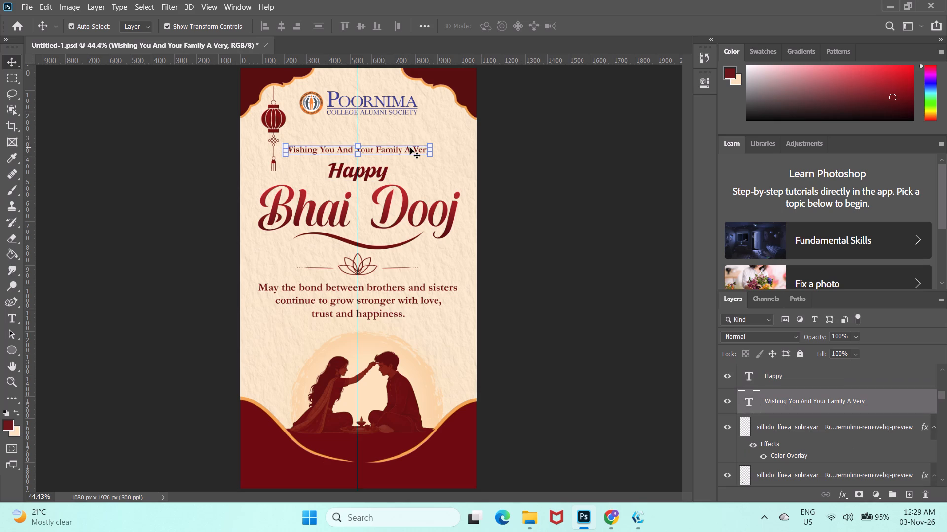
key("Down")
left_click(522, 163)
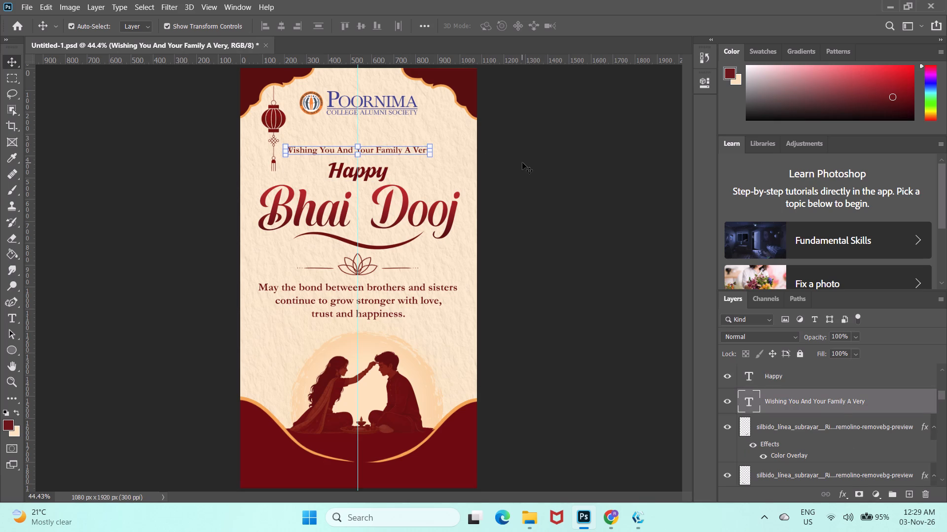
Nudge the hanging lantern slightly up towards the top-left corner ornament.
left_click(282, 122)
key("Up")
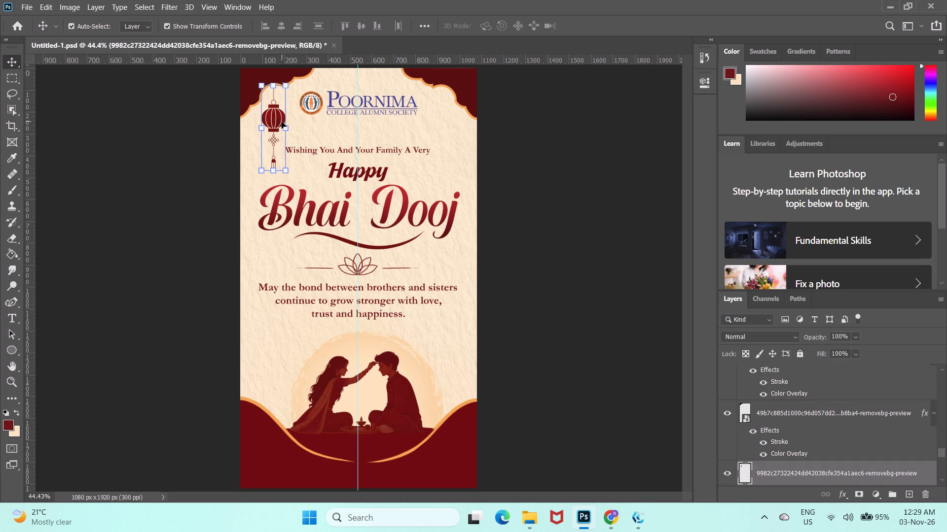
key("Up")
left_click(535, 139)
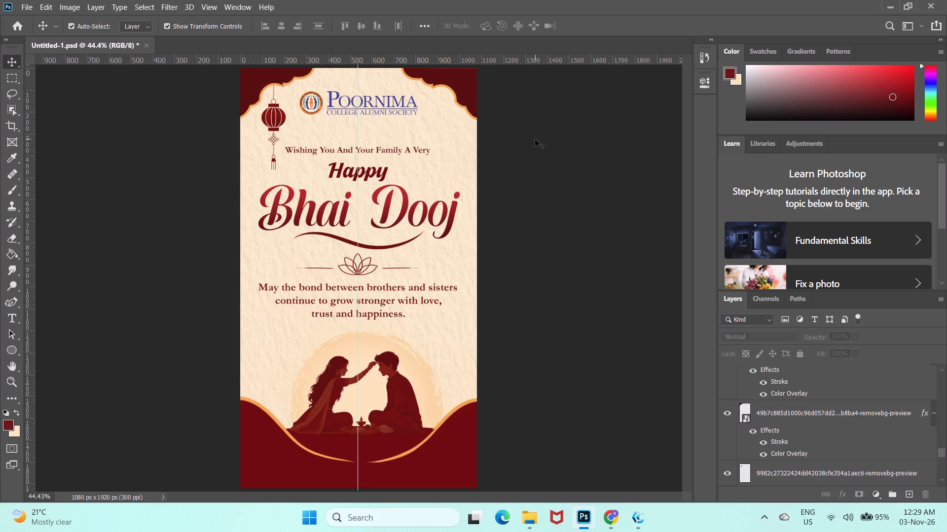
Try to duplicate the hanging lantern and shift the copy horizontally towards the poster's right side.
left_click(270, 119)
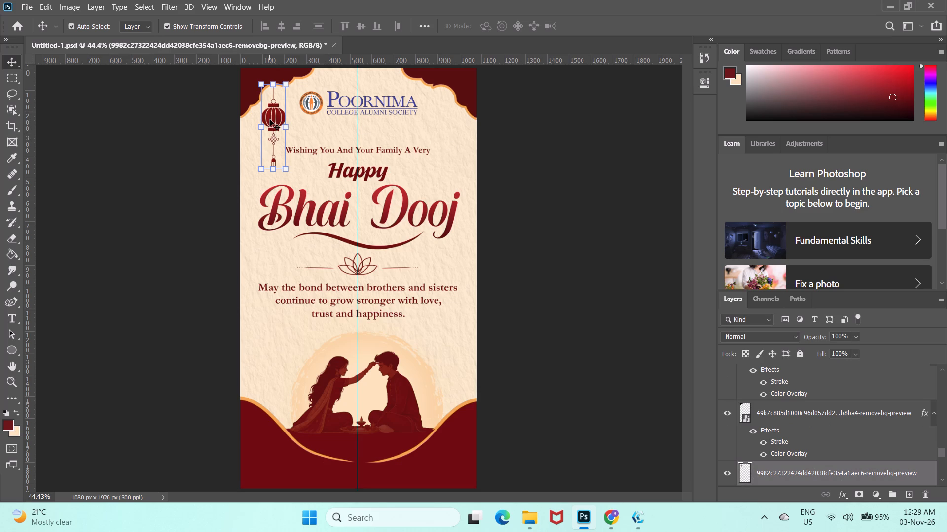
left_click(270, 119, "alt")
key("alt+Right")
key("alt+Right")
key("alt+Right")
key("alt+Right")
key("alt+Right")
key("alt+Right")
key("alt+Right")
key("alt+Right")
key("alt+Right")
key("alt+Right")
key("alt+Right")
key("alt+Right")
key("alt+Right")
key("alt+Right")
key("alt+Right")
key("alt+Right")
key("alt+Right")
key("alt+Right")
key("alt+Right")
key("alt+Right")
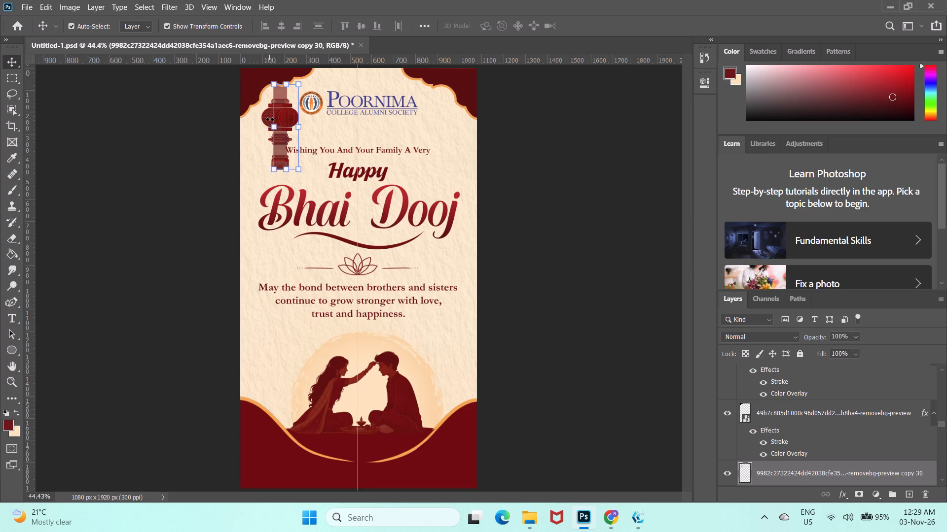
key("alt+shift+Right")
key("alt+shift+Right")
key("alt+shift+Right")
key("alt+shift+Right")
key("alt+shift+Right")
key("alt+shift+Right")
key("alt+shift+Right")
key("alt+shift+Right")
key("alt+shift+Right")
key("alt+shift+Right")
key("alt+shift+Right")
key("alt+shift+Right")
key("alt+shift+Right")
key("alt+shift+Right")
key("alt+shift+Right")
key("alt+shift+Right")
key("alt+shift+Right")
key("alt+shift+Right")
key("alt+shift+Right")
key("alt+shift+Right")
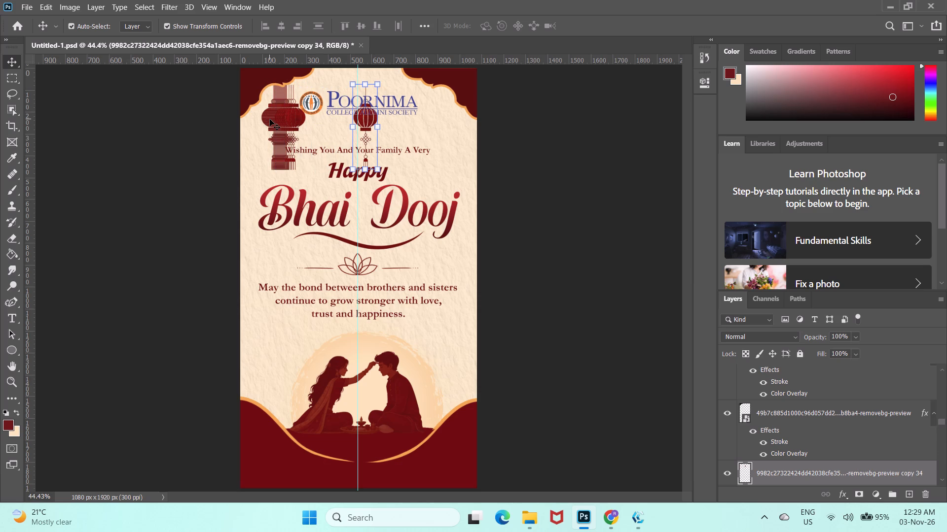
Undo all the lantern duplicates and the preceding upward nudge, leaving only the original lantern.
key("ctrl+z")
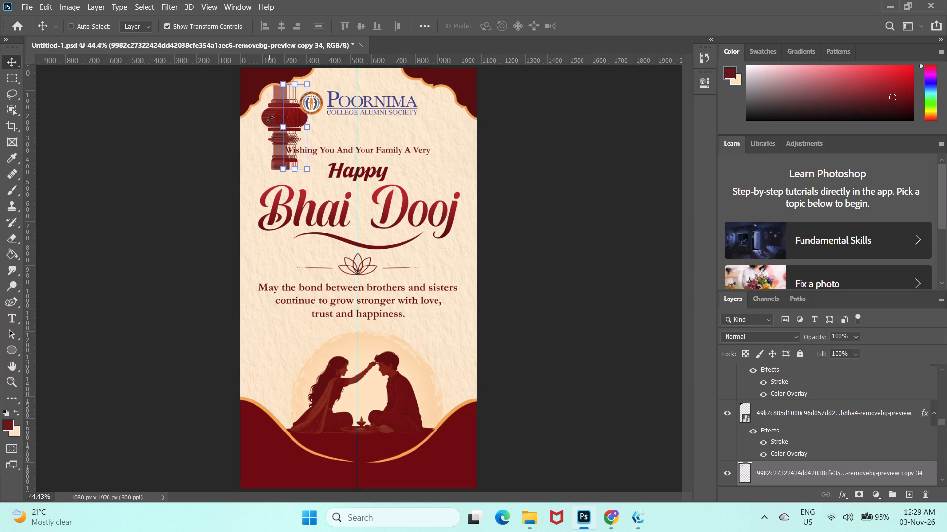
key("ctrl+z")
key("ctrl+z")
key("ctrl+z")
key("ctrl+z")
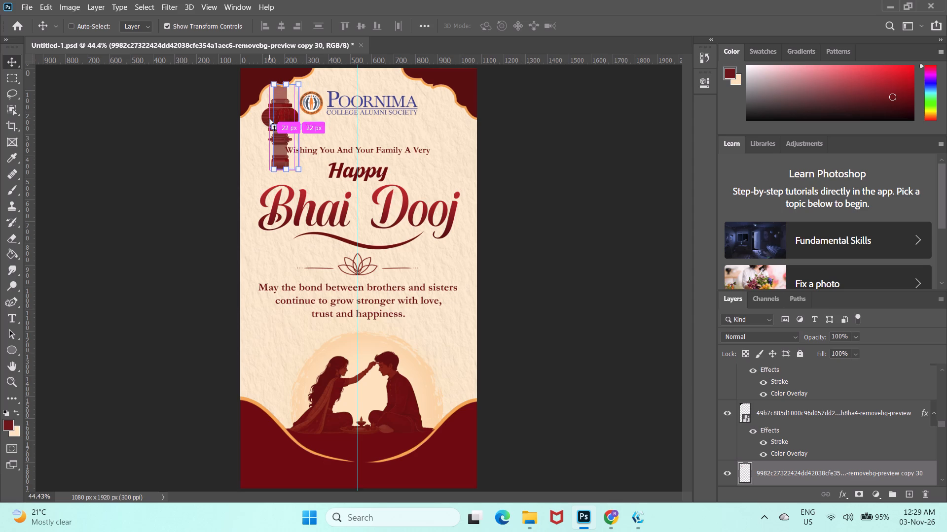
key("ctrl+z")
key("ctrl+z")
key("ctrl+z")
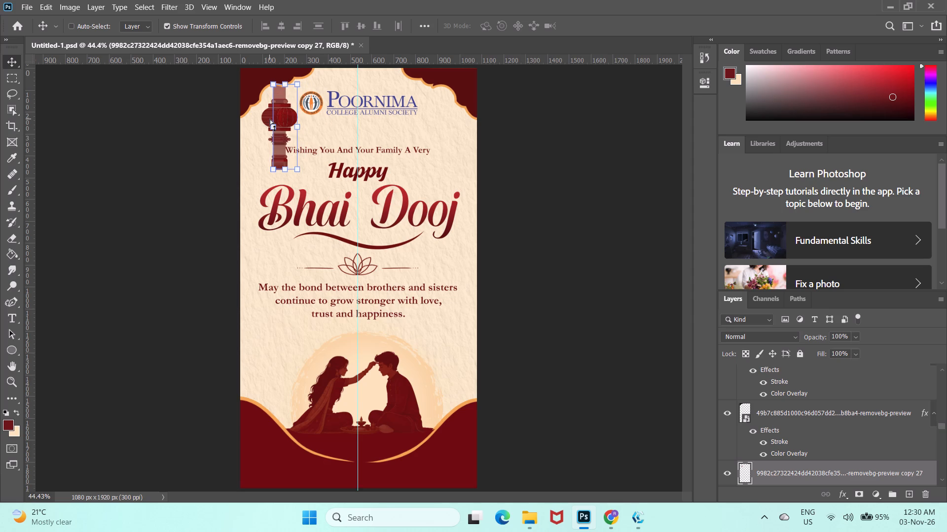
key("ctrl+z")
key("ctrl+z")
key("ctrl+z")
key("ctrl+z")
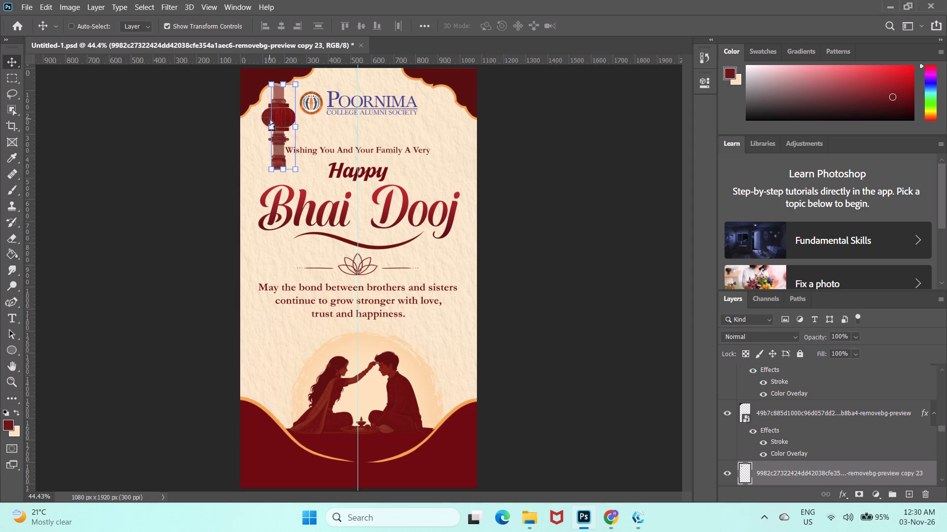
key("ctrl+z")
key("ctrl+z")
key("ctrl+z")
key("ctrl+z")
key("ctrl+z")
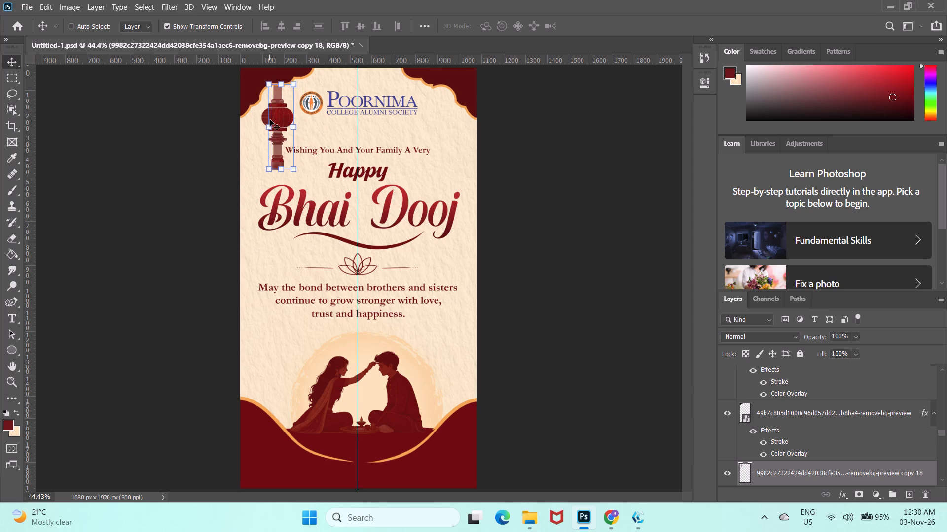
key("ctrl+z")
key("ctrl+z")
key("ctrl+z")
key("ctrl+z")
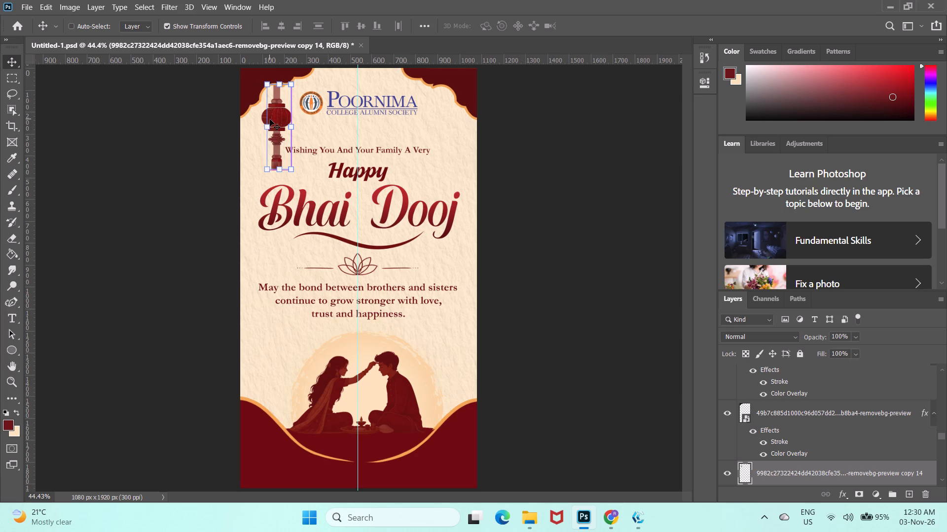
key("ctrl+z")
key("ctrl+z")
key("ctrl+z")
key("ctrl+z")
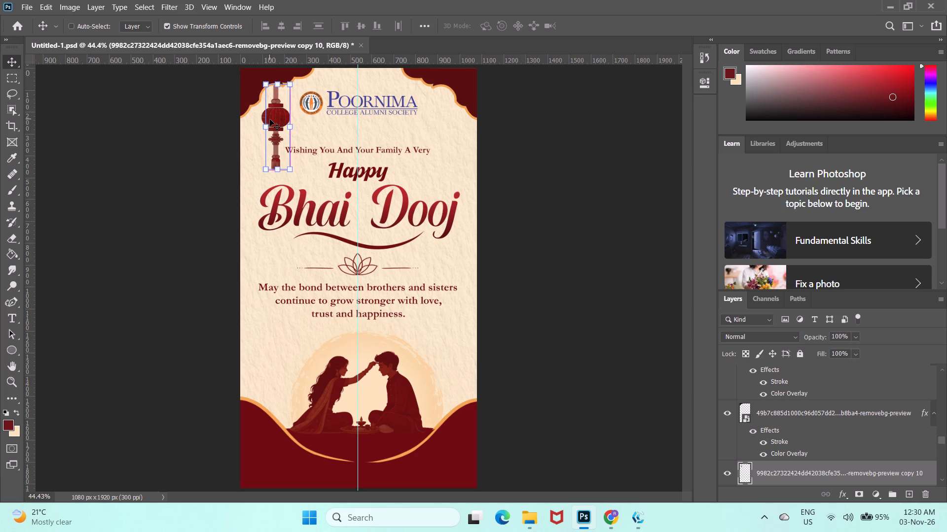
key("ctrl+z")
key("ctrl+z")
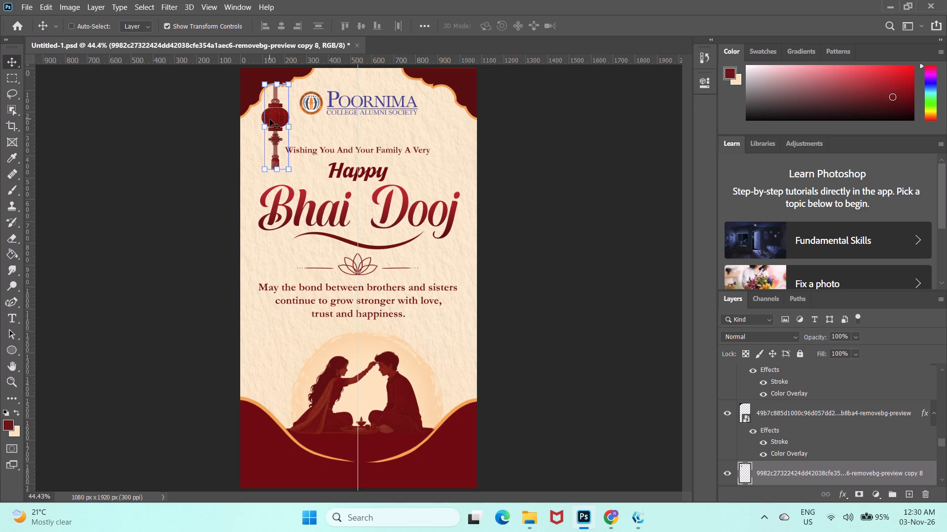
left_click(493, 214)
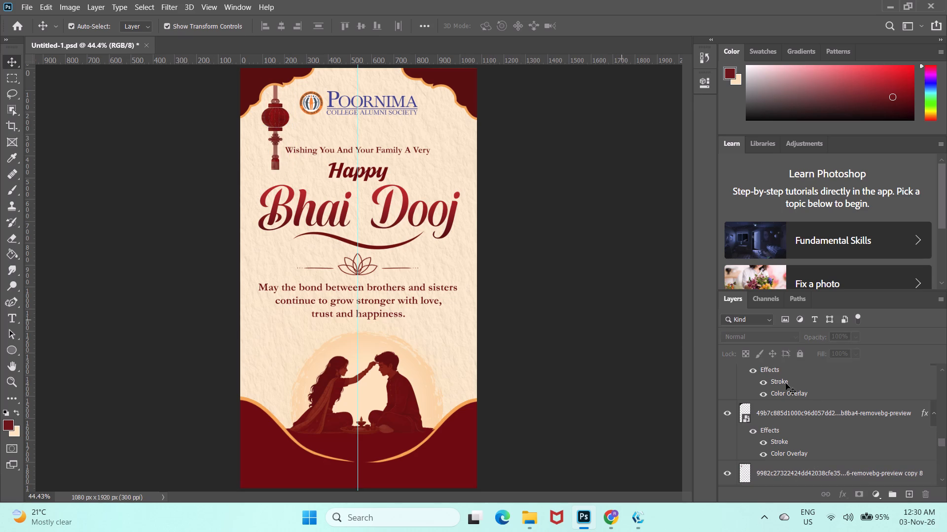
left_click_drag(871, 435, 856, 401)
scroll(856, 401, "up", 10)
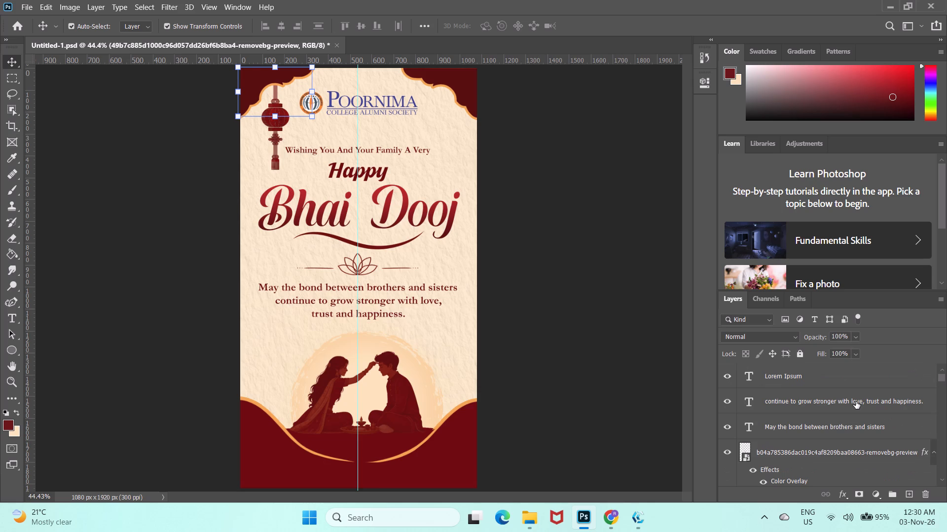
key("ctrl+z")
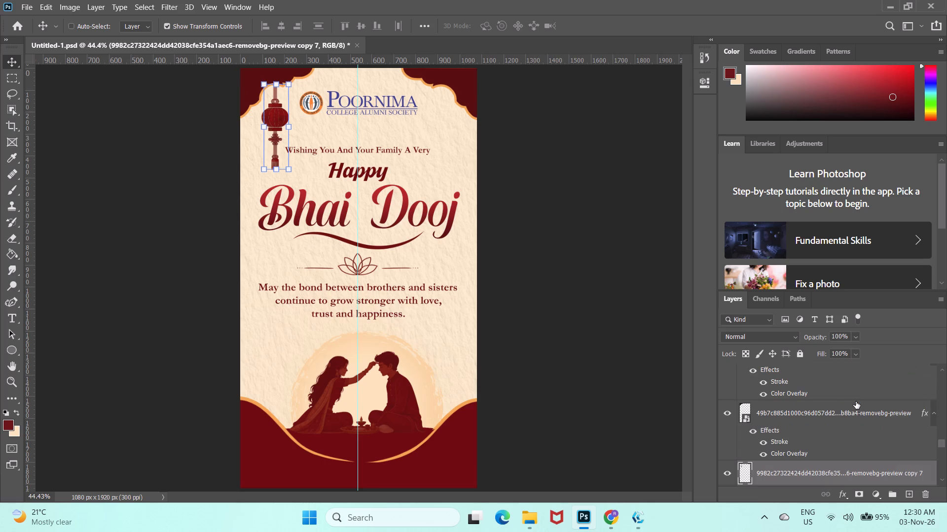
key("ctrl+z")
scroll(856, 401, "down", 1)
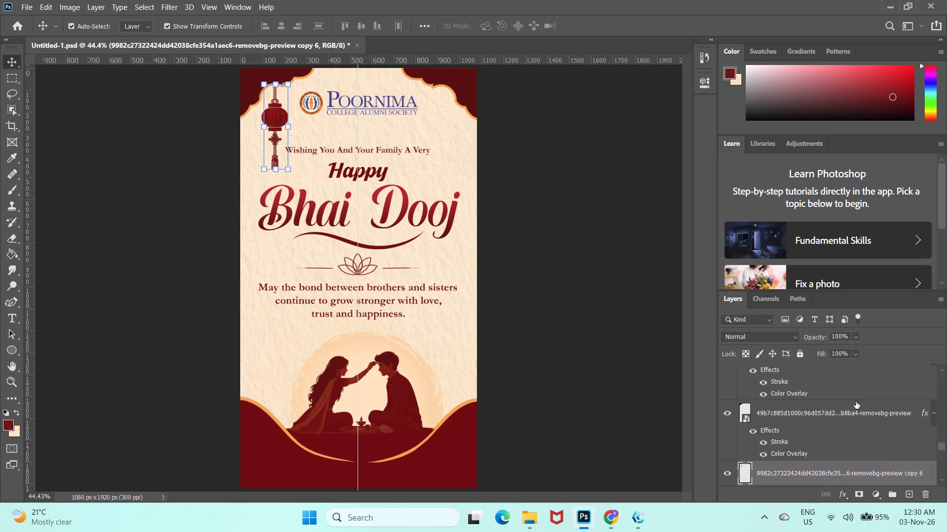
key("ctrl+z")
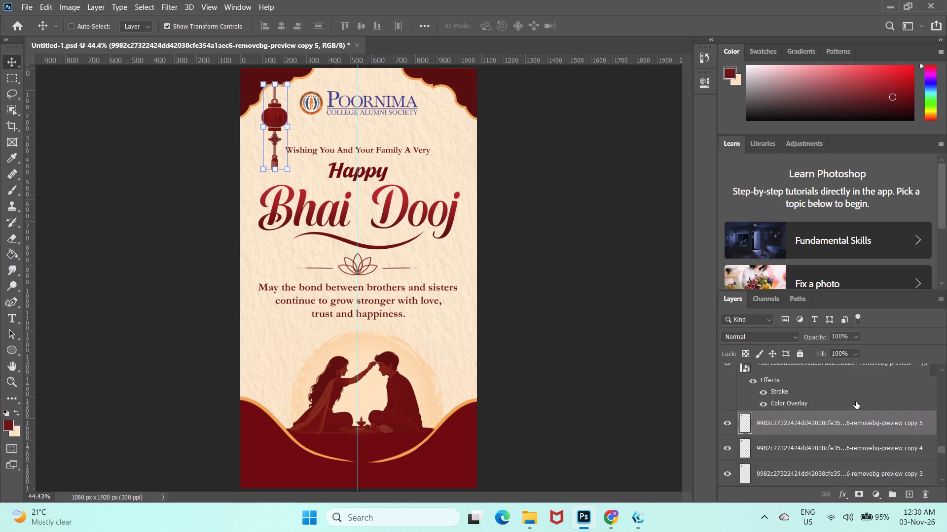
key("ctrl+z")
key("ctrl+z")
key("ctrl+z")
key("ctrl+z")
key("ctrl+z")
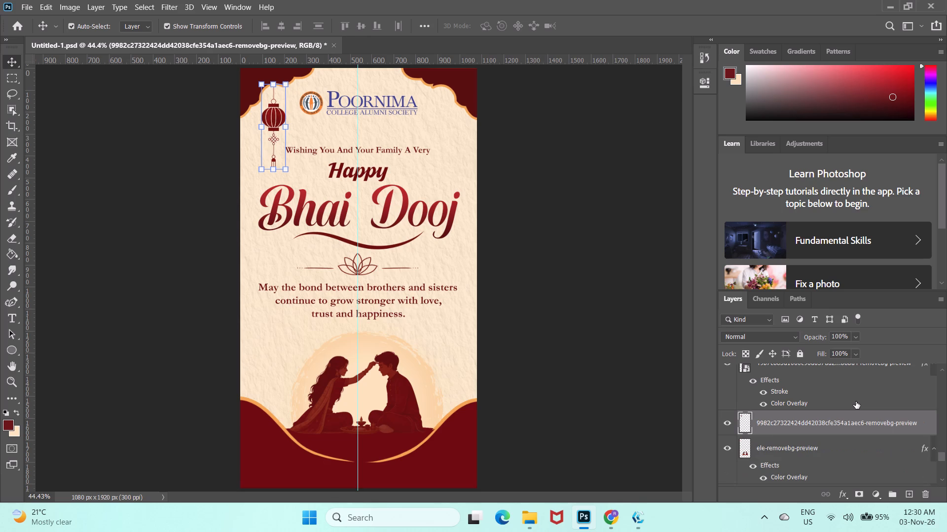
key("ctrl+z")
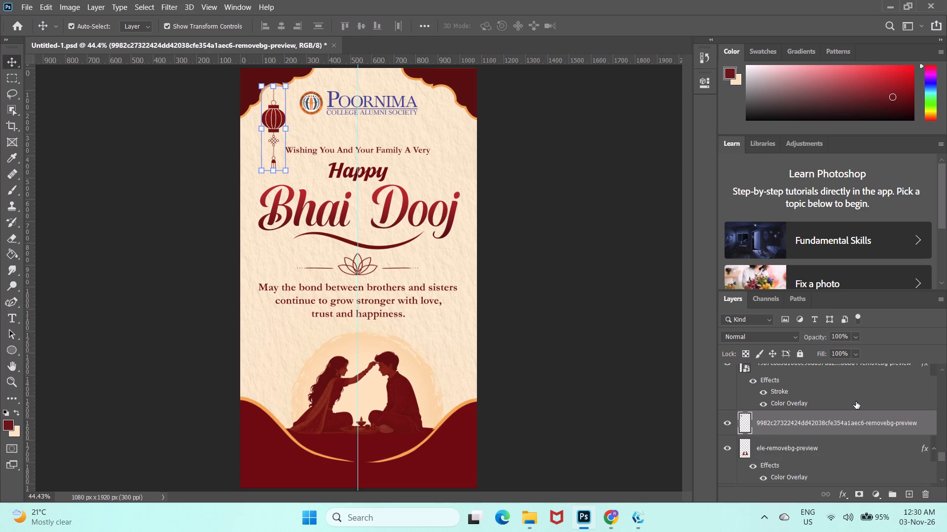
Nudge the original hanging lantern slightly up beneath the top-left corner ornament.
key("Up")
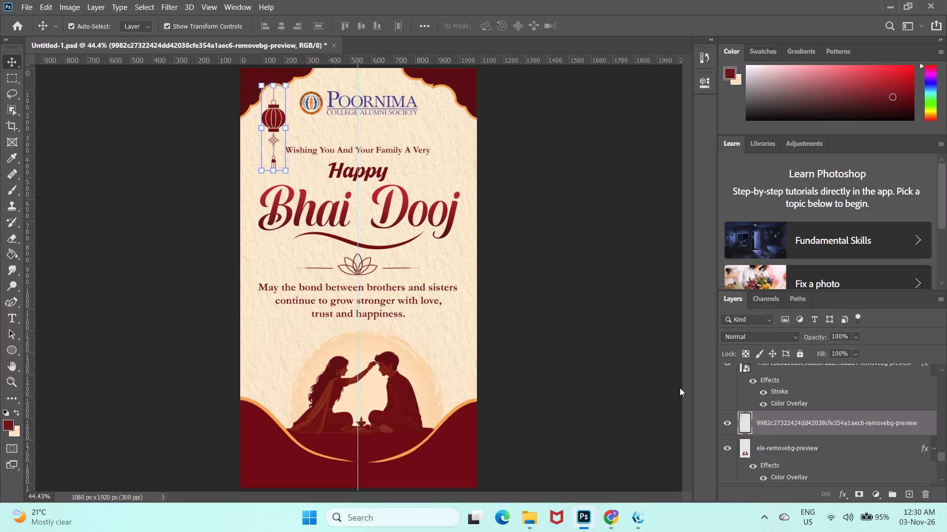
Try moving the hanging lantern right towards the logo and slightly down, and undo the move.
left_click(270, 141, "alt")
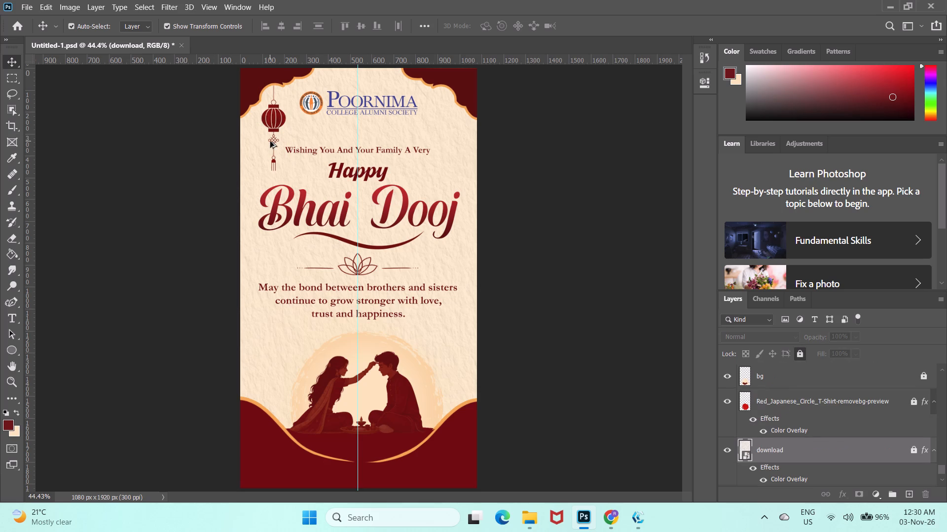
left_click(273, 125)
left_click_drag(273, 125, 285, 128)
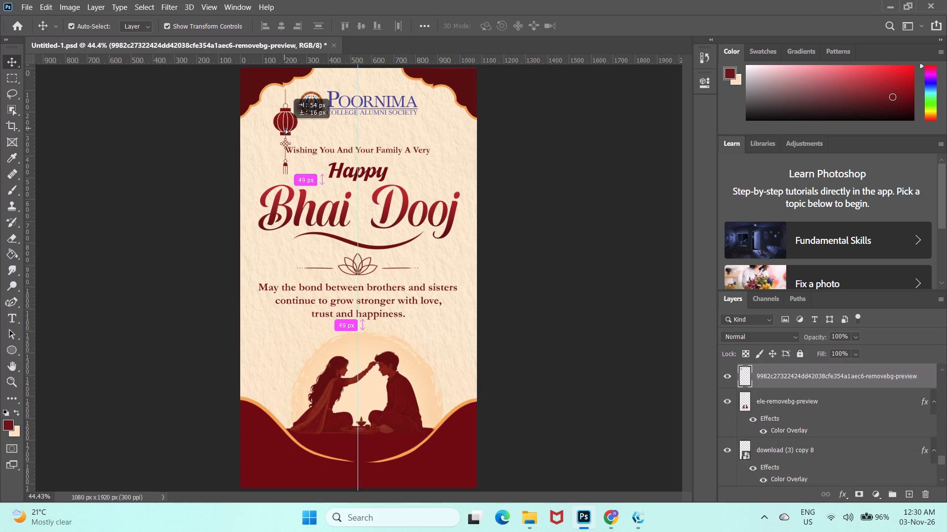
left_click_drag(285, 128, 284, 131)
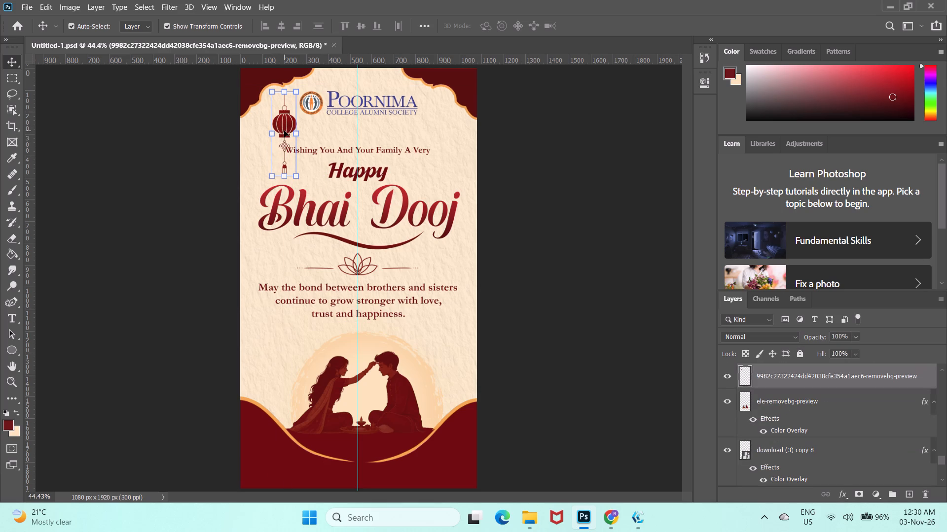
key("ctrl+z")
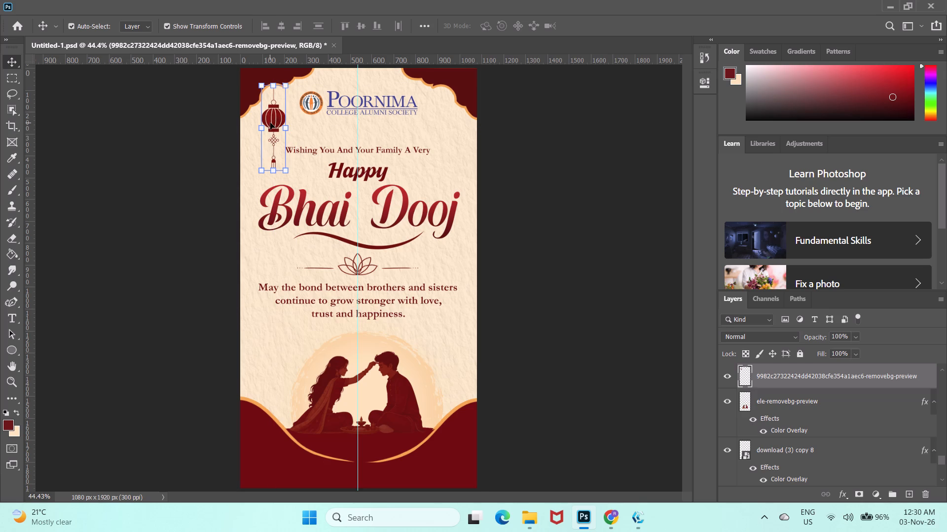
Duplicate the hanging lantern and shift the copy across the poster to below the top-right corner ornament.
left_click_drag(270, 123, 450, 131, "alt")
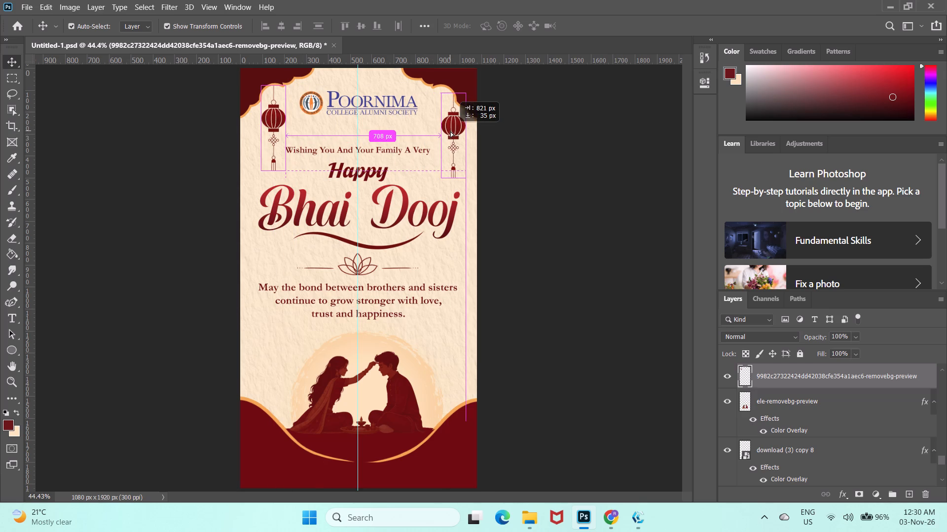
left_click_drag(450, 131, 396, 130, "alt")
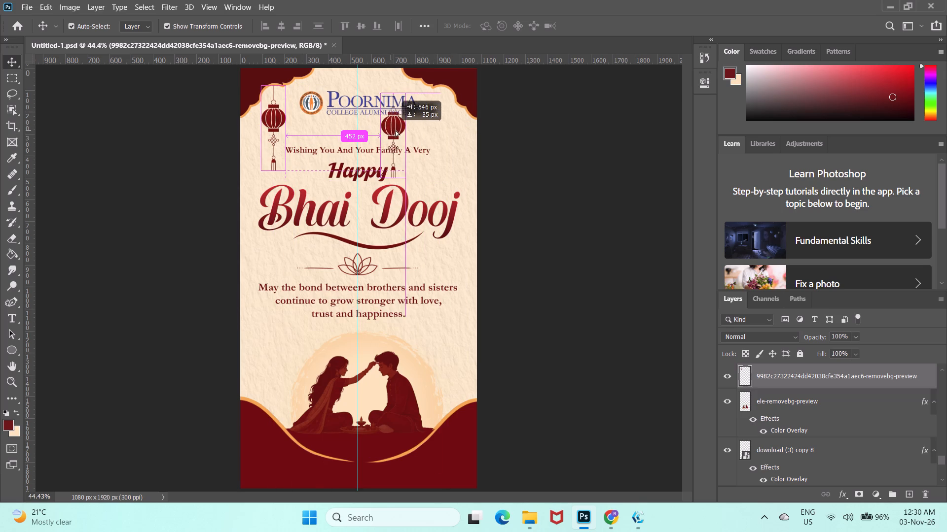
left_click_drag(396, 130, 408, 130, "alt")
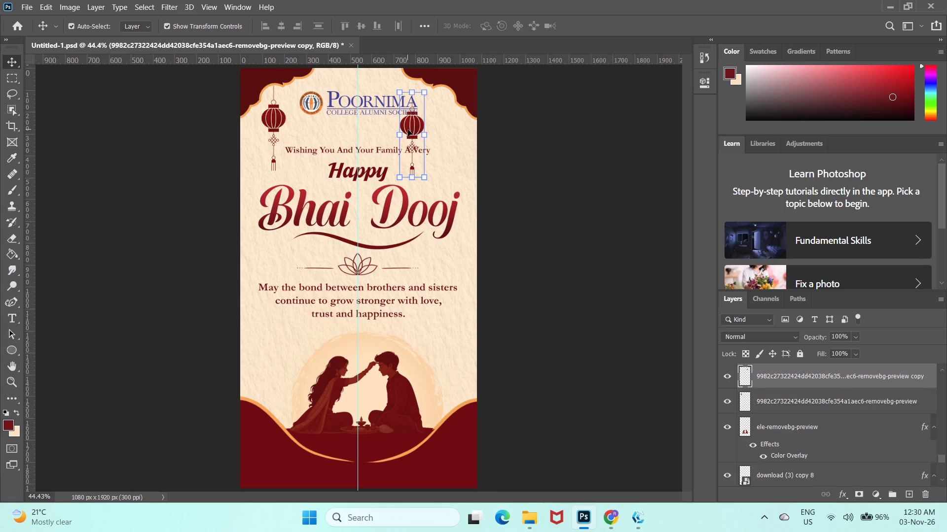
key("shift+Right")
key("shift+Right")
key("shift+Right")
key("shift+Right")
key("shift+Right")
key("shift+Right")
key("shift+Right")
key("shift+Right")
key("shift+Right")
key("shift+Right")
key("shift+Right")
key("shift+Right")
key("shift+Right")
key("shift+Right")
key("shift+Right")
key("shift+Right")
key("shift+Right")
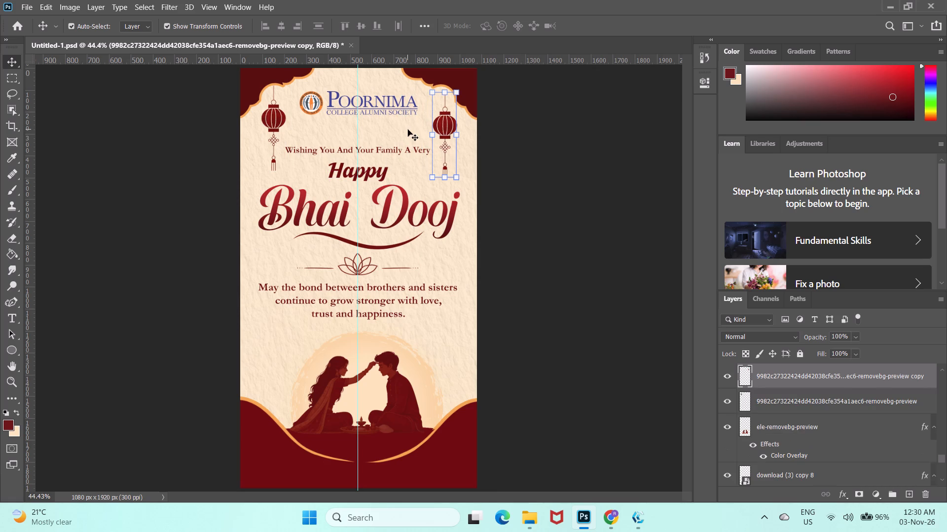
key("shift+Right")
key("shift+Right")
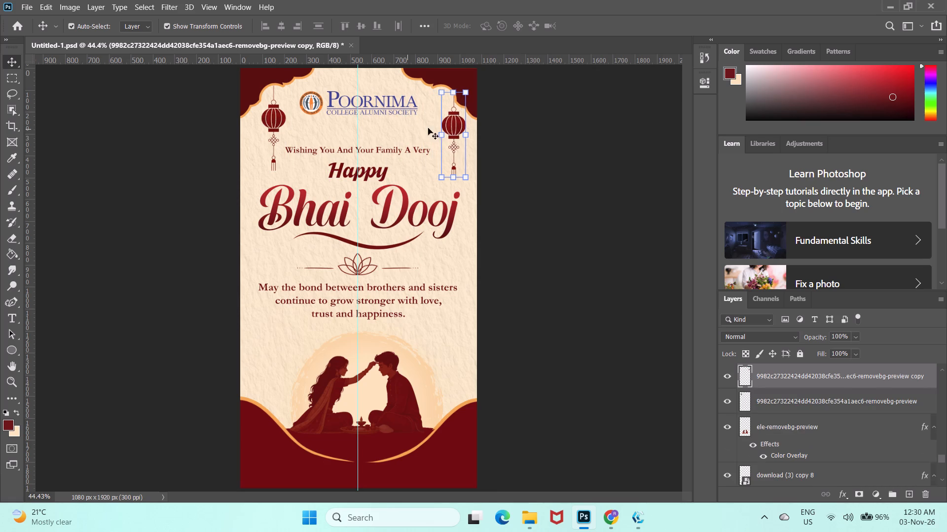
left_click(513, 129)
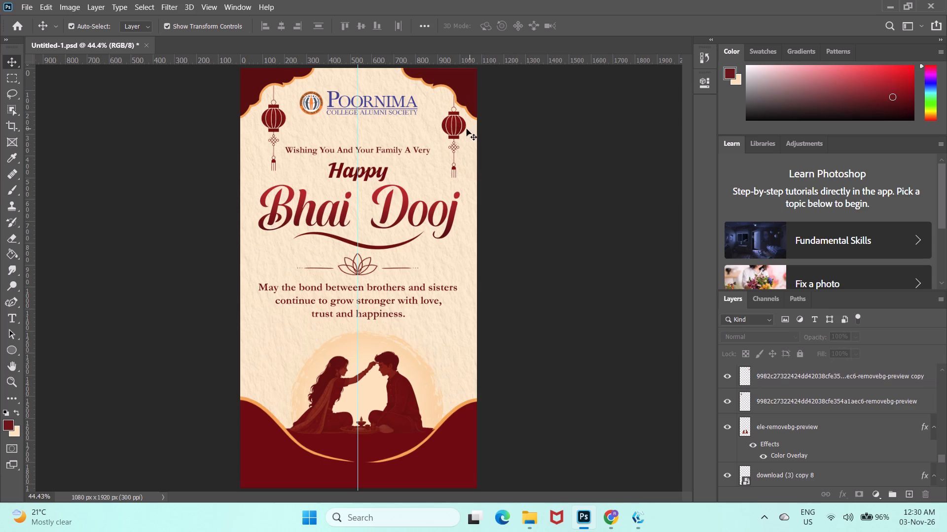
Move the lantern copy slightly inward and up so it hangs about level with the original lantern.
left_click_drag(457, 125, 446, 119)
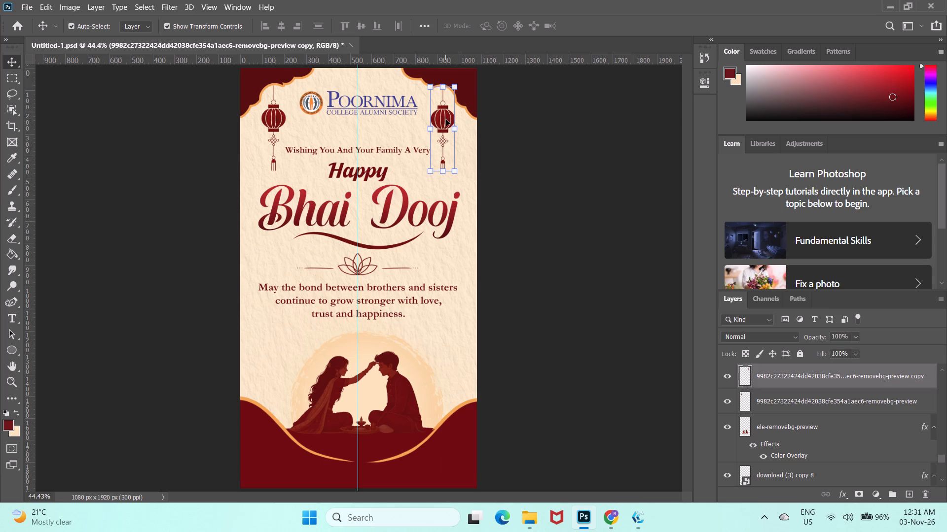
left_click(520, 120)
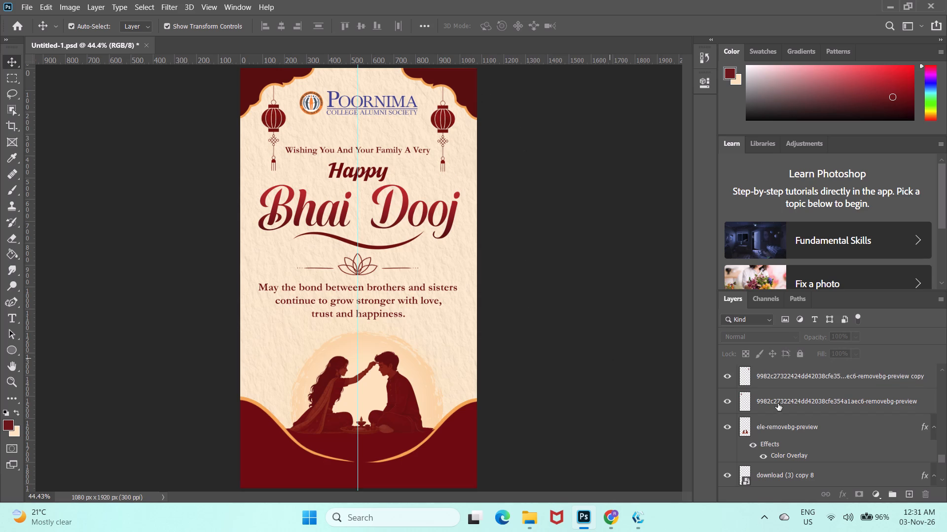
Unlock the paper-texture layer named download and change its Color Overlay colour to #fcd490.
scroll(831, 420, "down", 5)
left_click(818, 423)
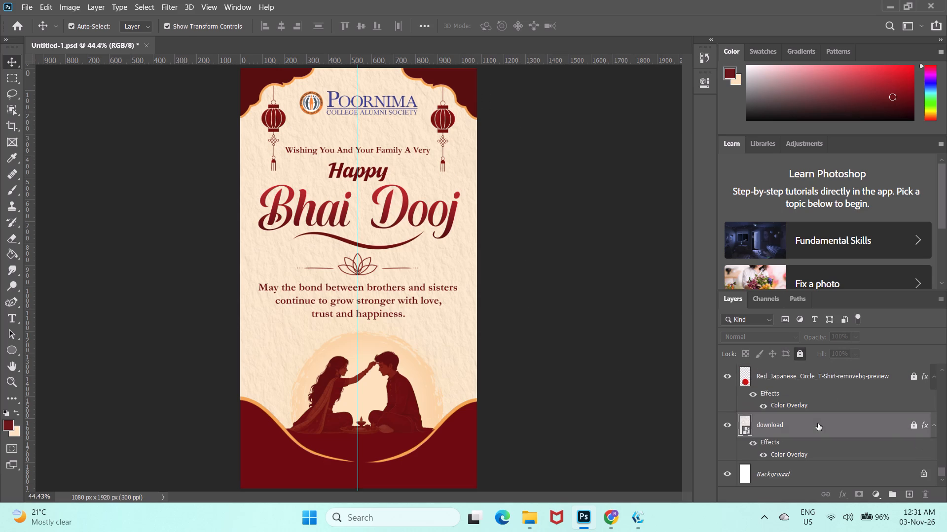
left_click(915, 429)
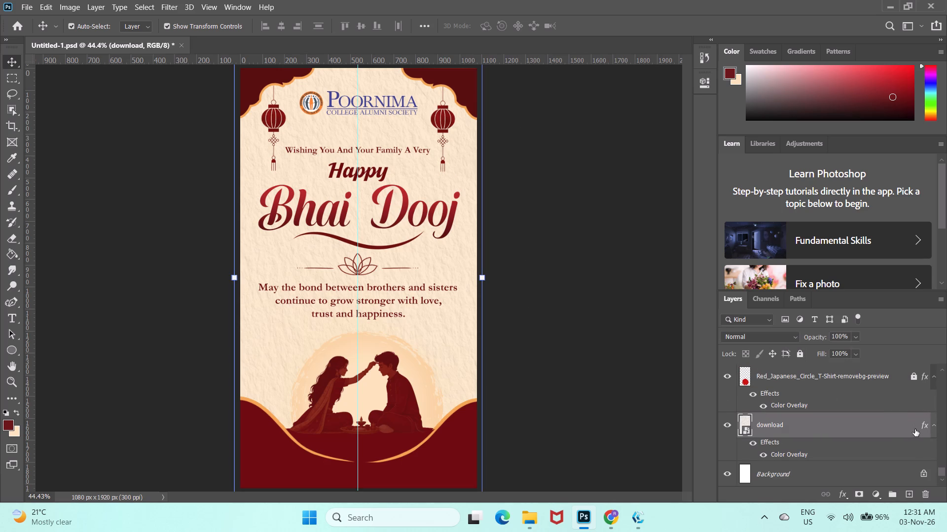
double_click(869, 425)
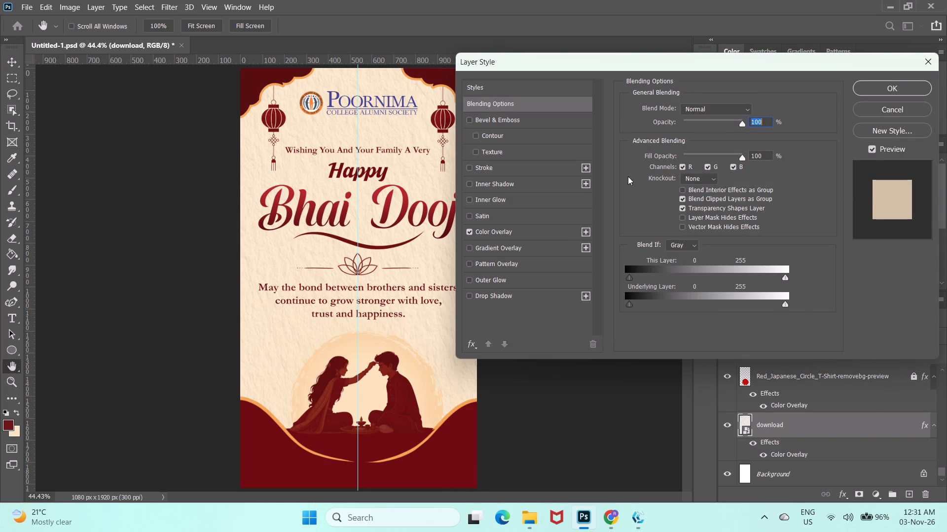
left_click(513, 234)
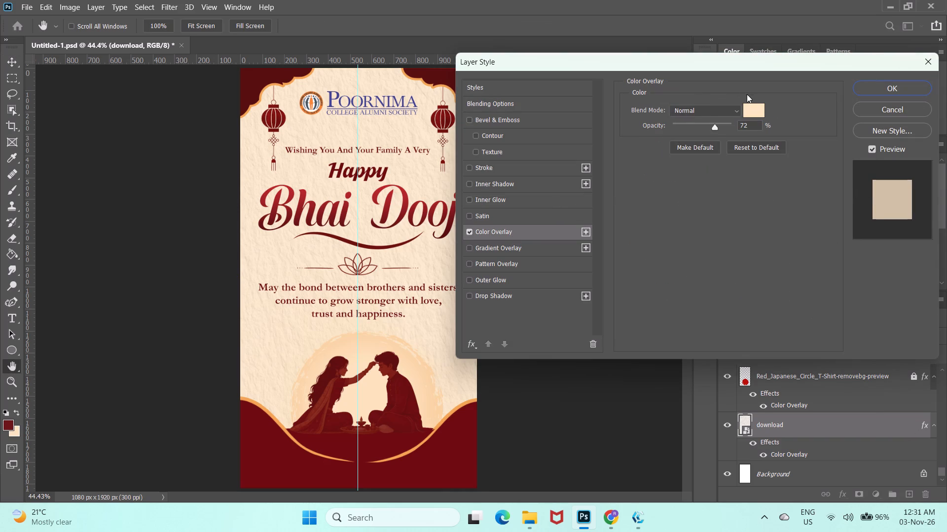
double_click(762, 104)
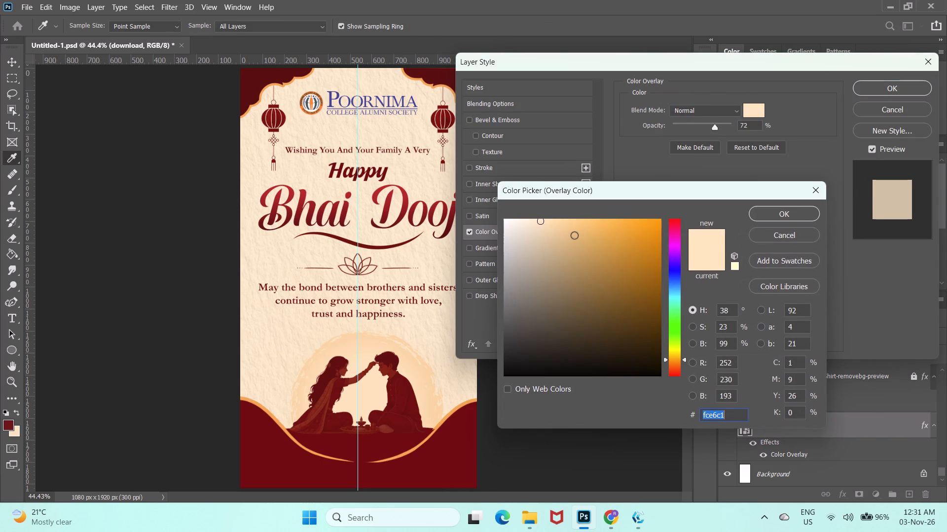
left_click(571, 222)
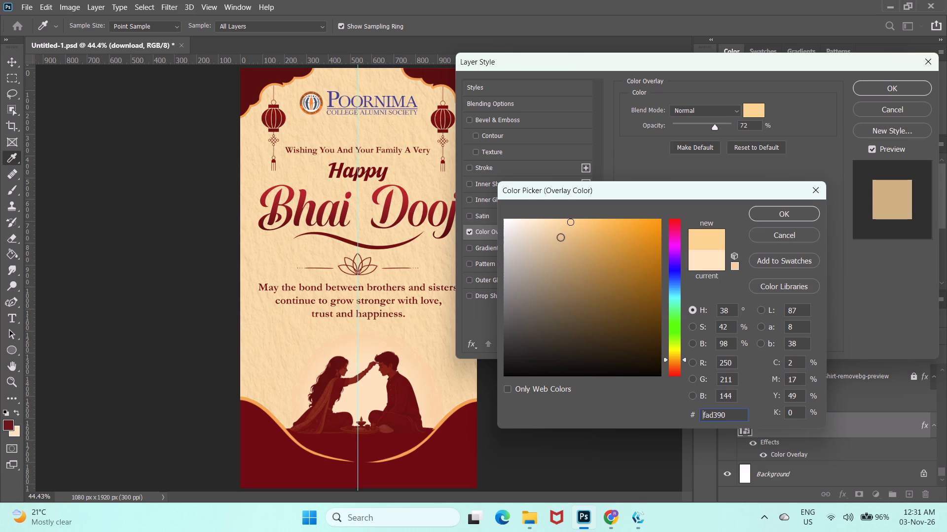
left_click(569, 241)
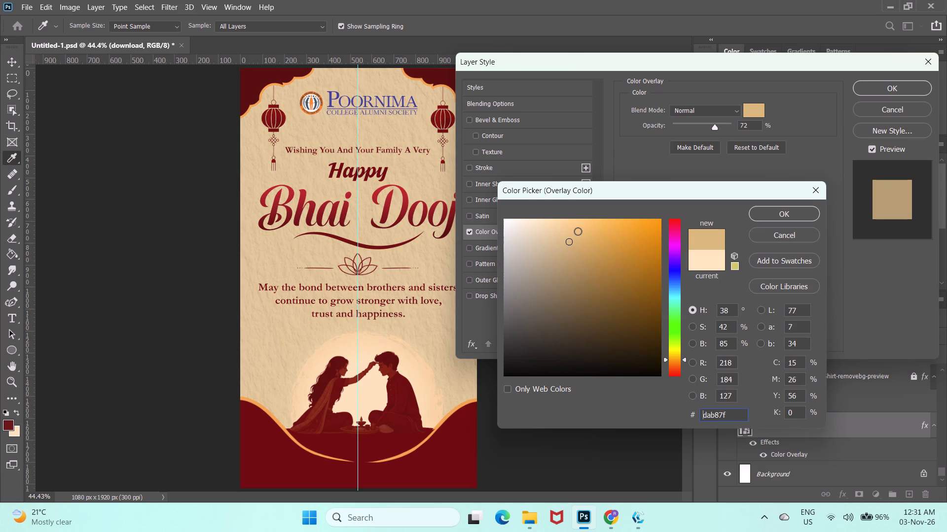
left_click(588, 222)
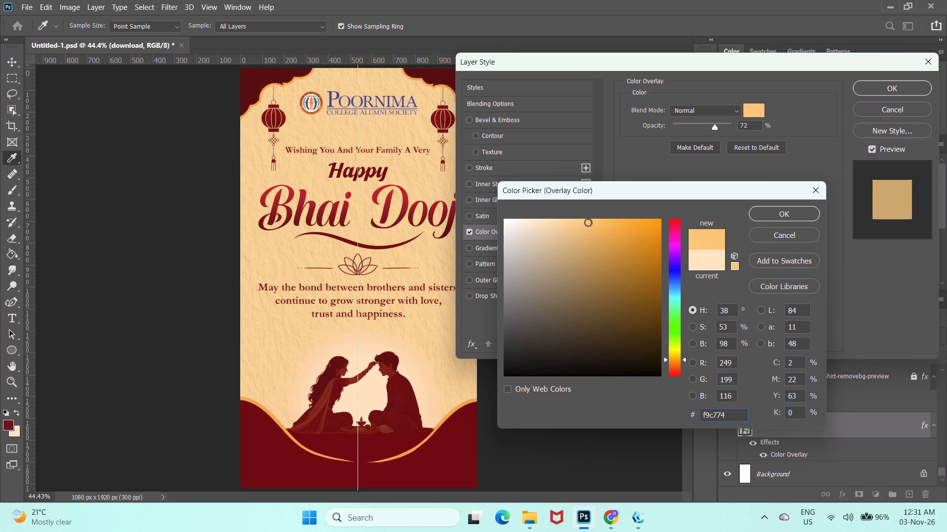
left_click(583, 220)
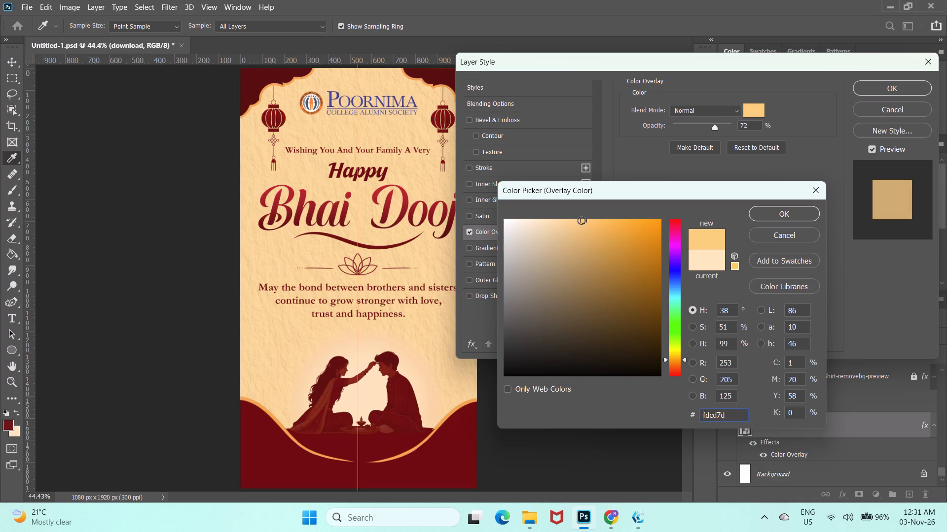
left_click(571, 221)
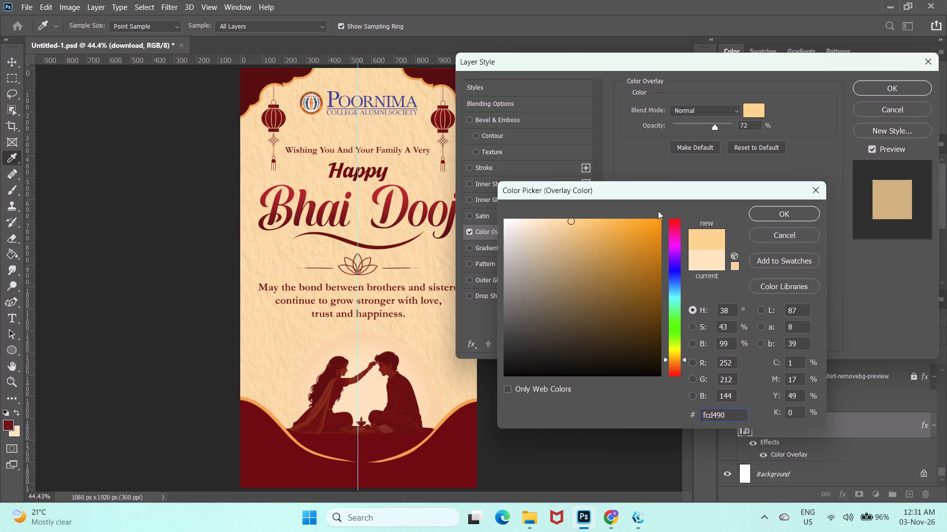
left_click(760, 210)
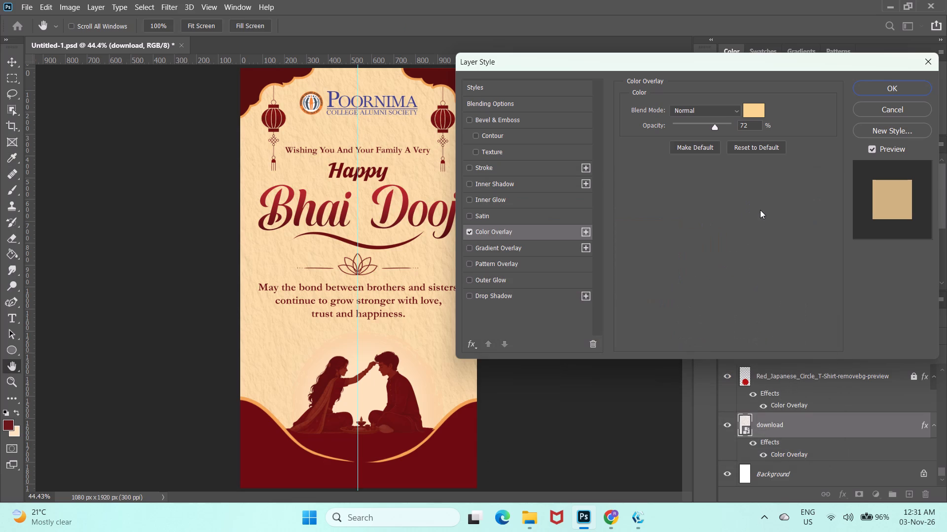
left_click(897, 88)
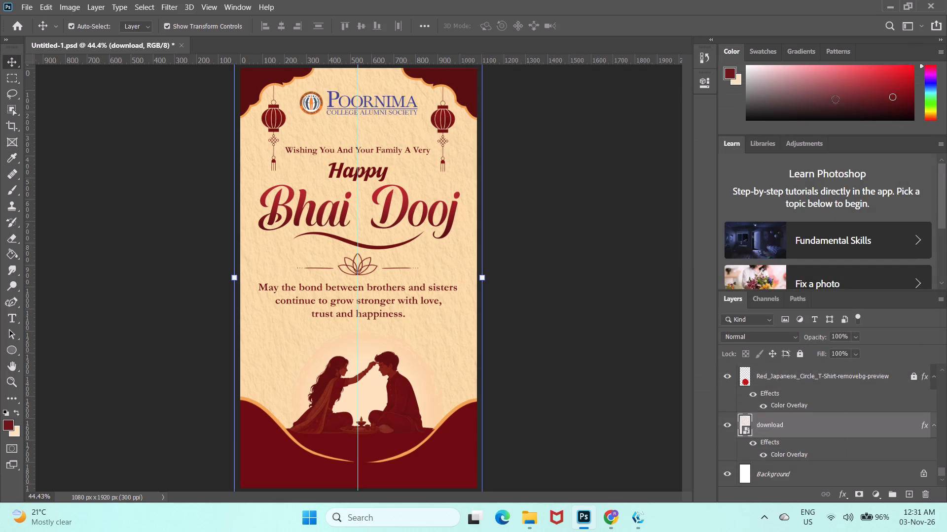
left_click(652, 164)
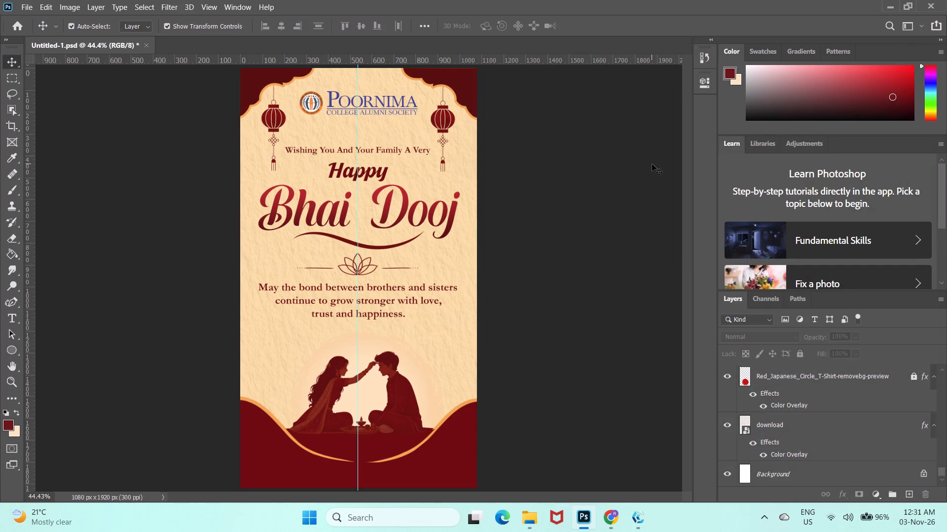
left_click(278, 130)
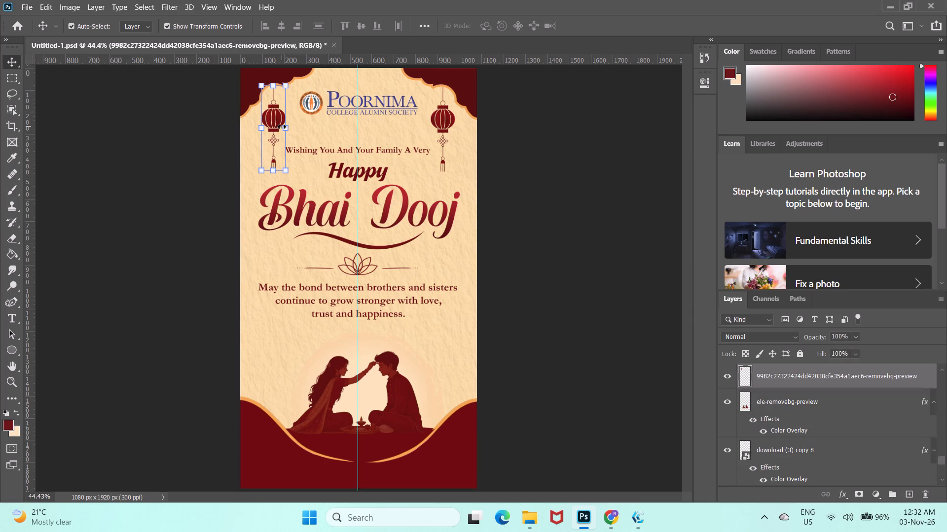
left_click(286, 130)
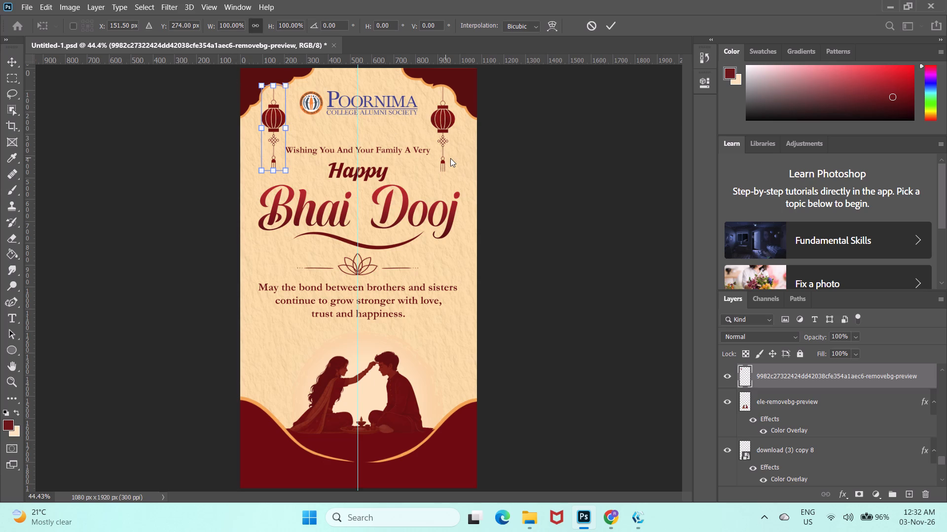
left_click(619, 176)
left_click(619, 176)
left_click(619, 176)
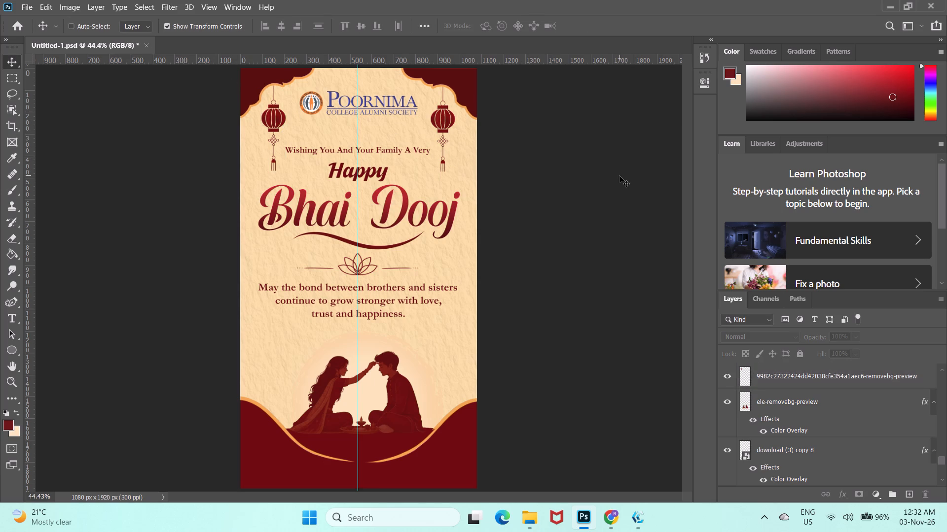
Save the poster document.
key("ctrl+s")
key("ctrl+s")
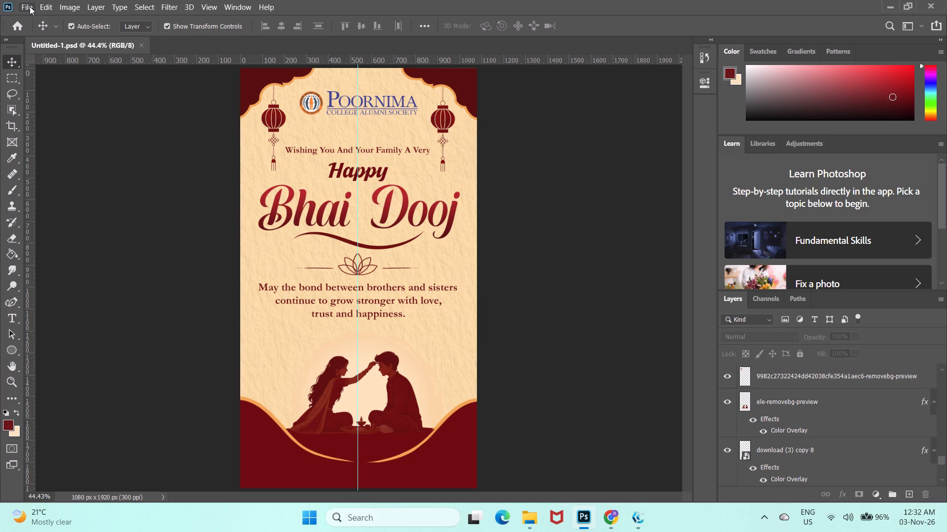
Quick-export the poster as a PNG to the Downloads folder, with a file name beginning "bhai dooj".
left_click(30, 6)
left_click(80, 181)
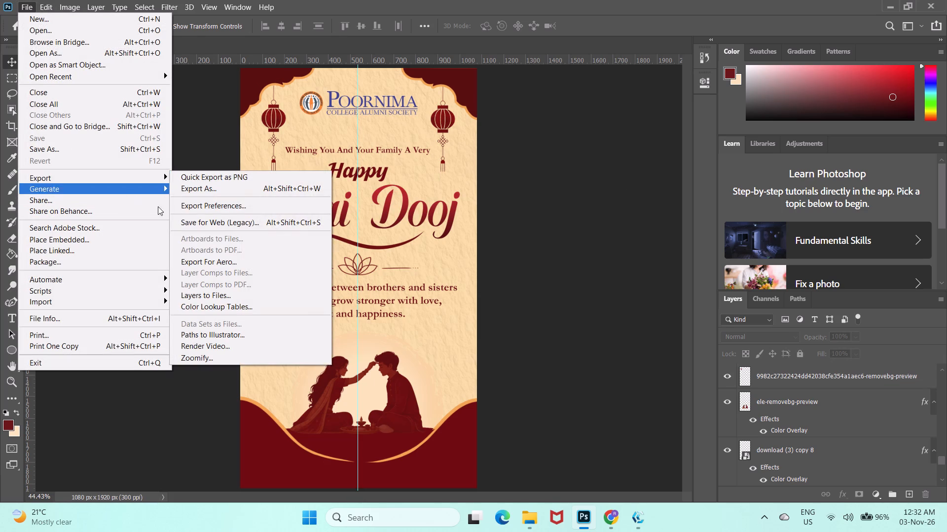
left_click(230, 180)
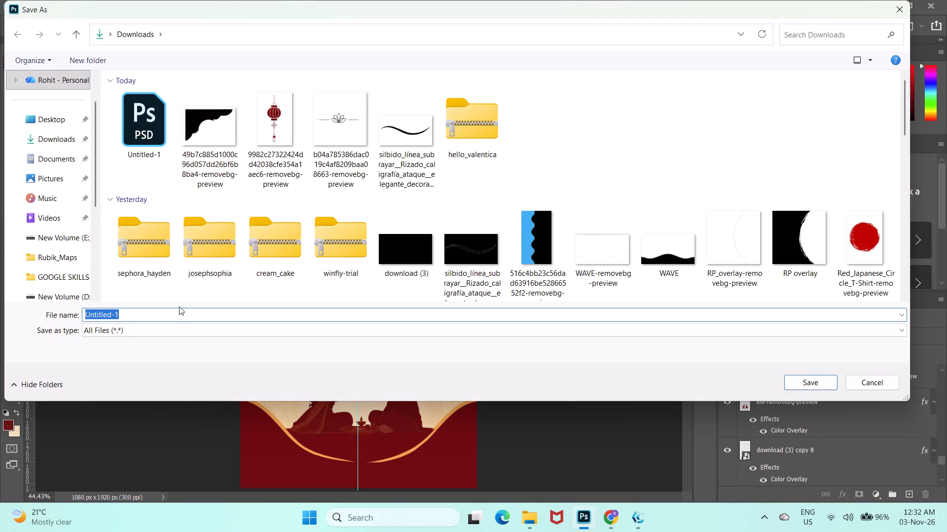
left_click(178, 309)
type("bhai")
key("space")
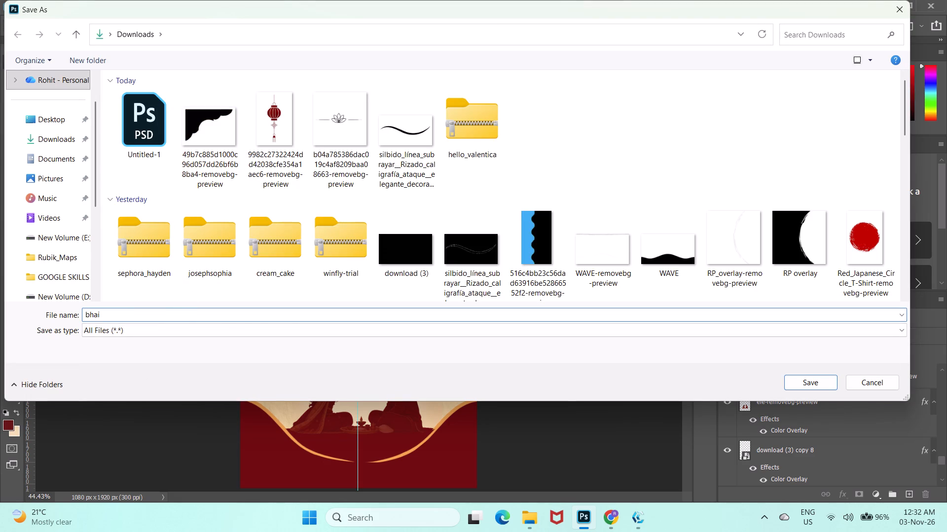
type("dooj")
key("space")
Name the exported image "bhai dooj story" and save it to the New Volume (E:) drive.
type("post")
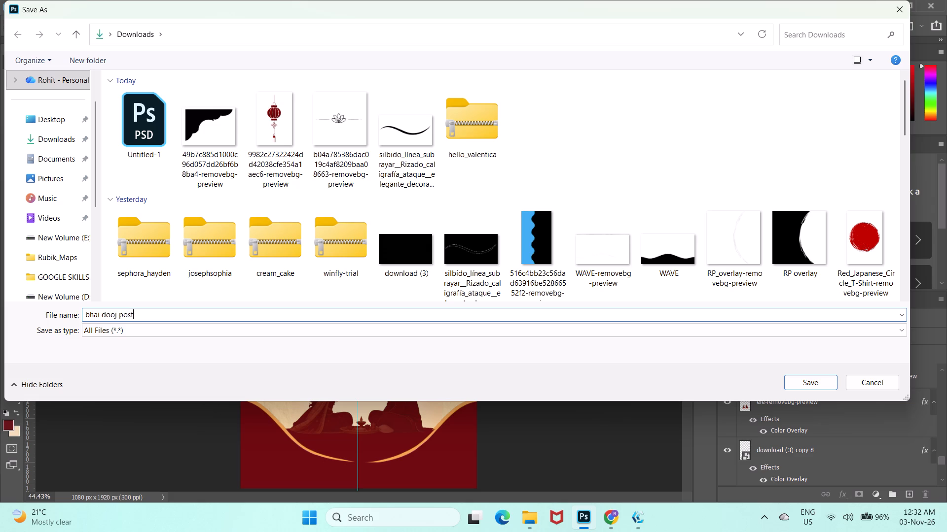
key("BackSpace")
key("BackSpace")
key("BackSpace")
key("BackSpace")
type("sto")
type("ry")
left_click(56, 236)
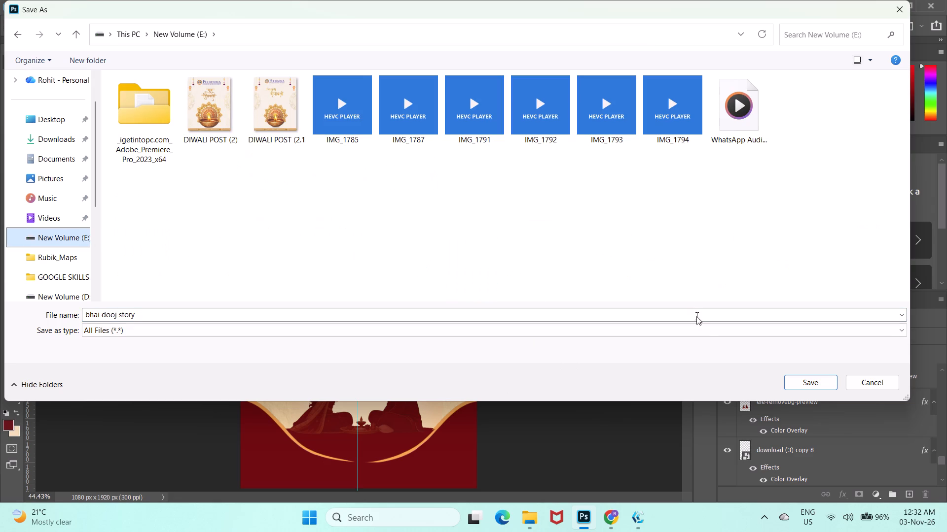